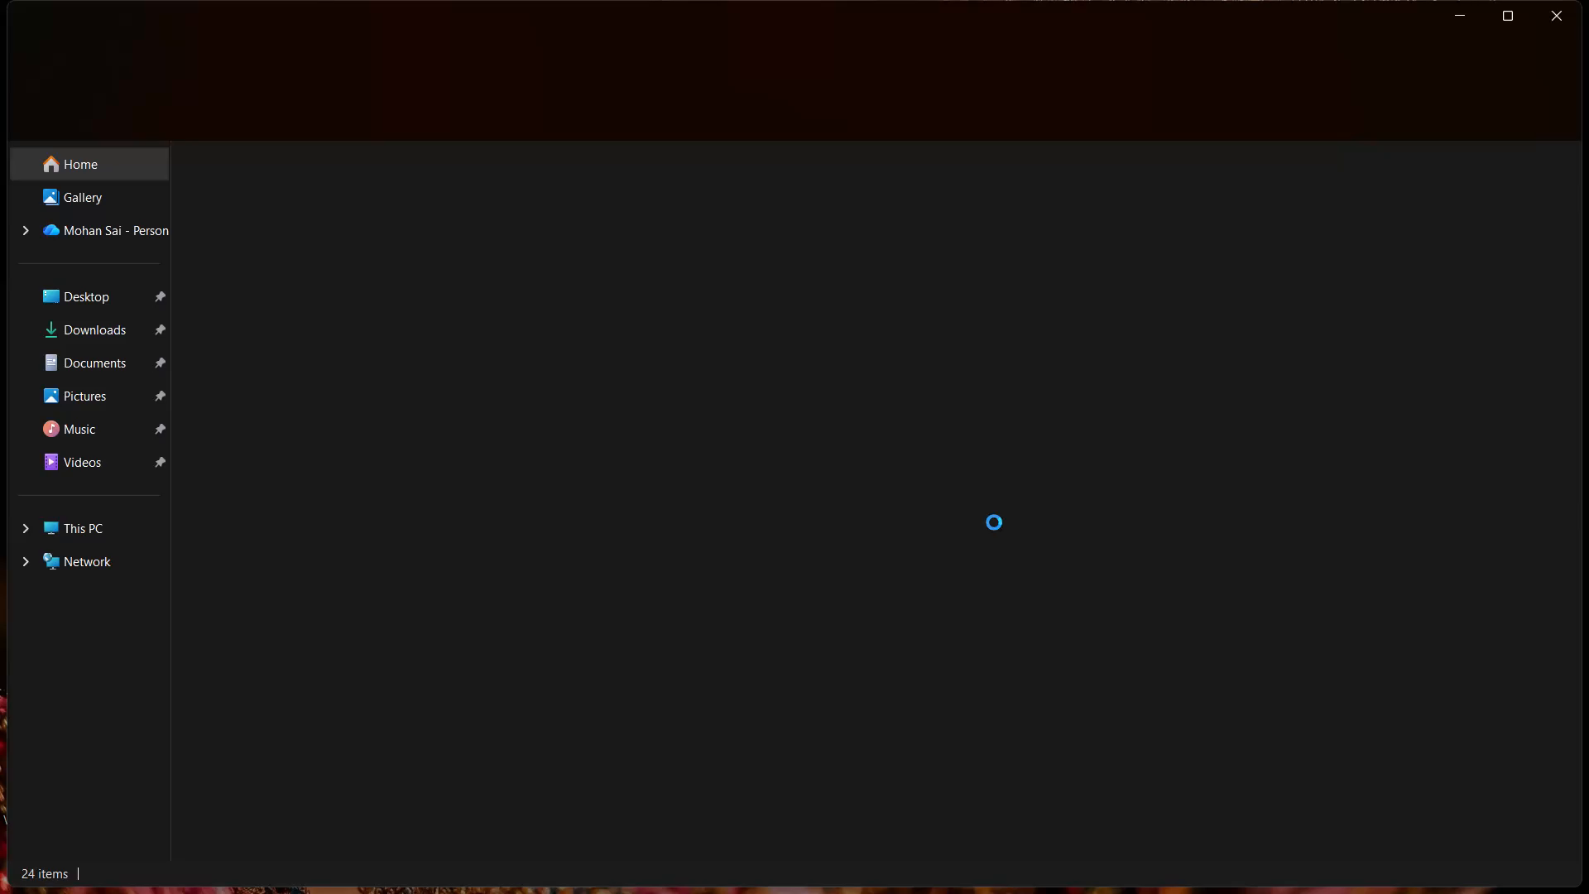
# Look through Gallery, OneDrive and Downloads, open the Kavya folder in Downloads to view its video files, and minimize the window.
pyautogui.click(79, 213)
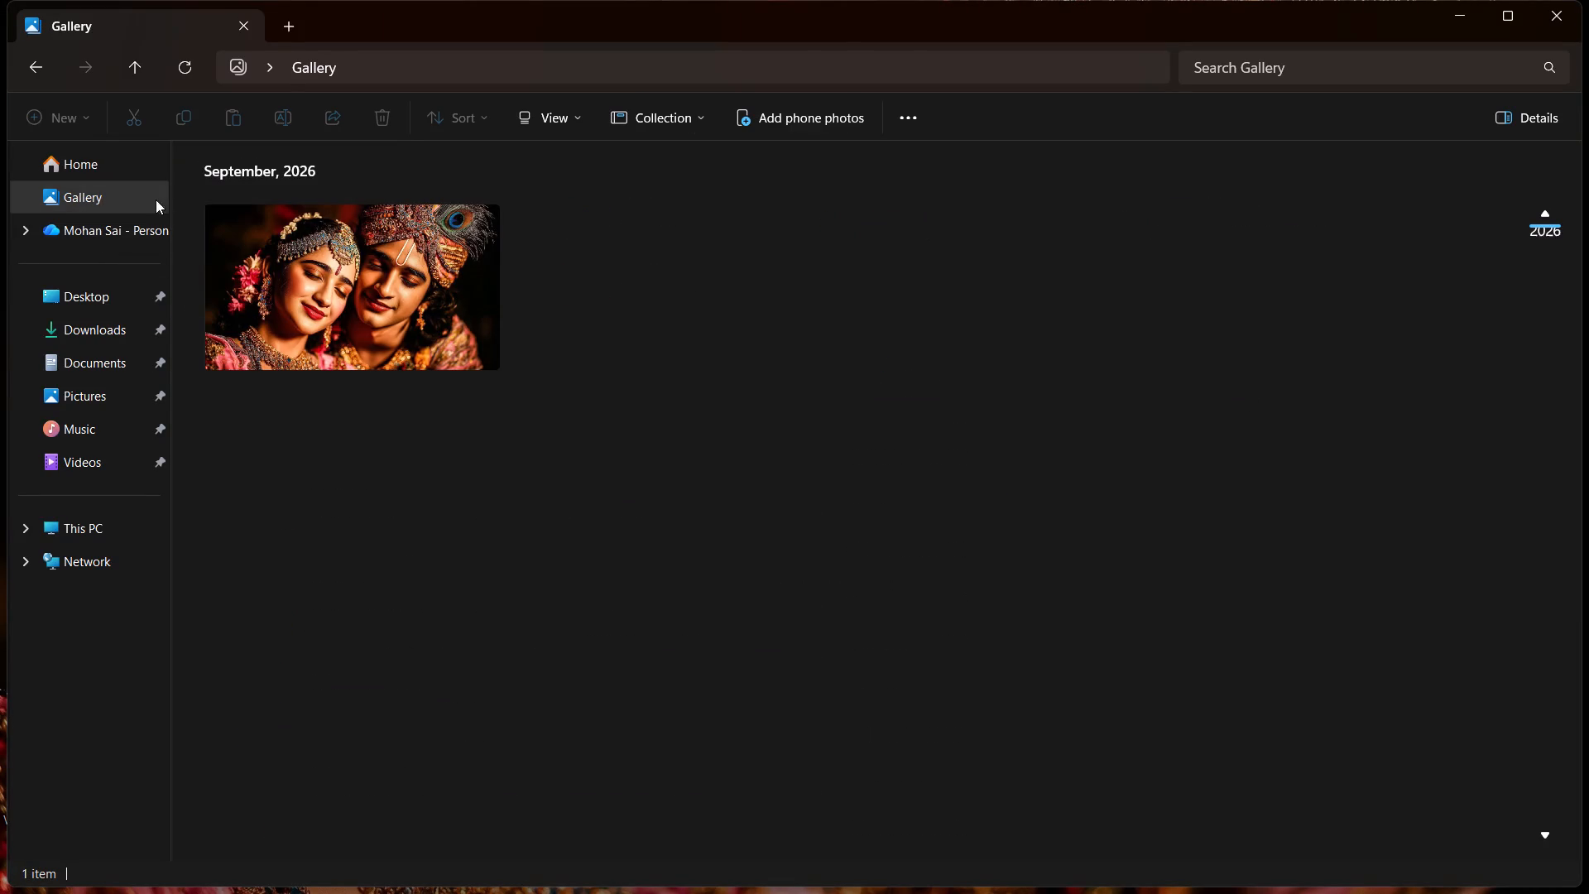
pyautogui.click(98, 224)
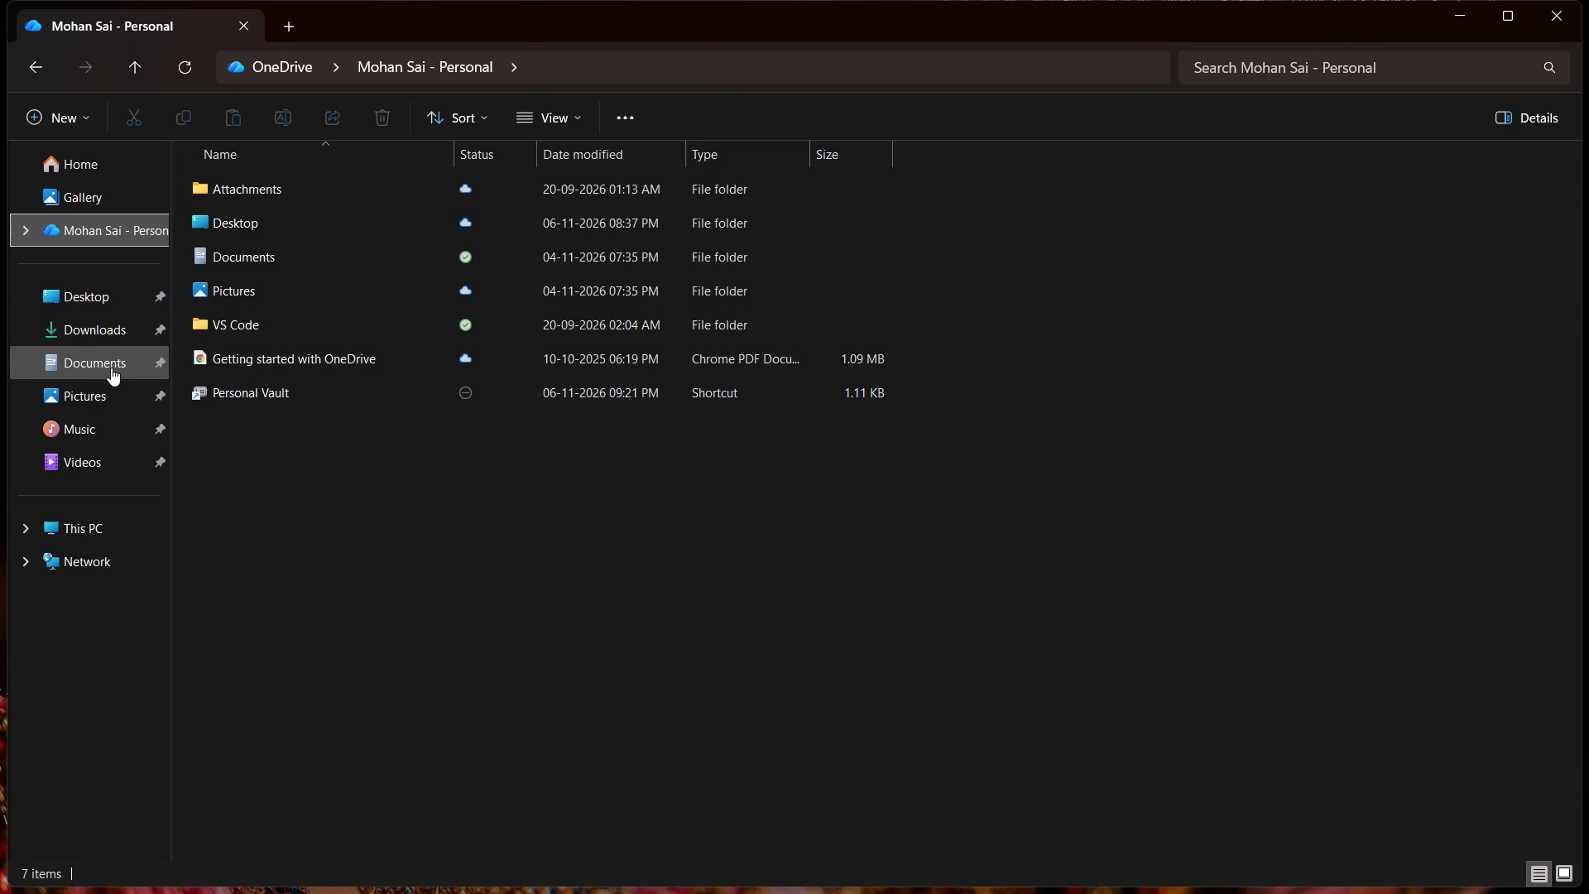
pyautogui.click(103, 338)
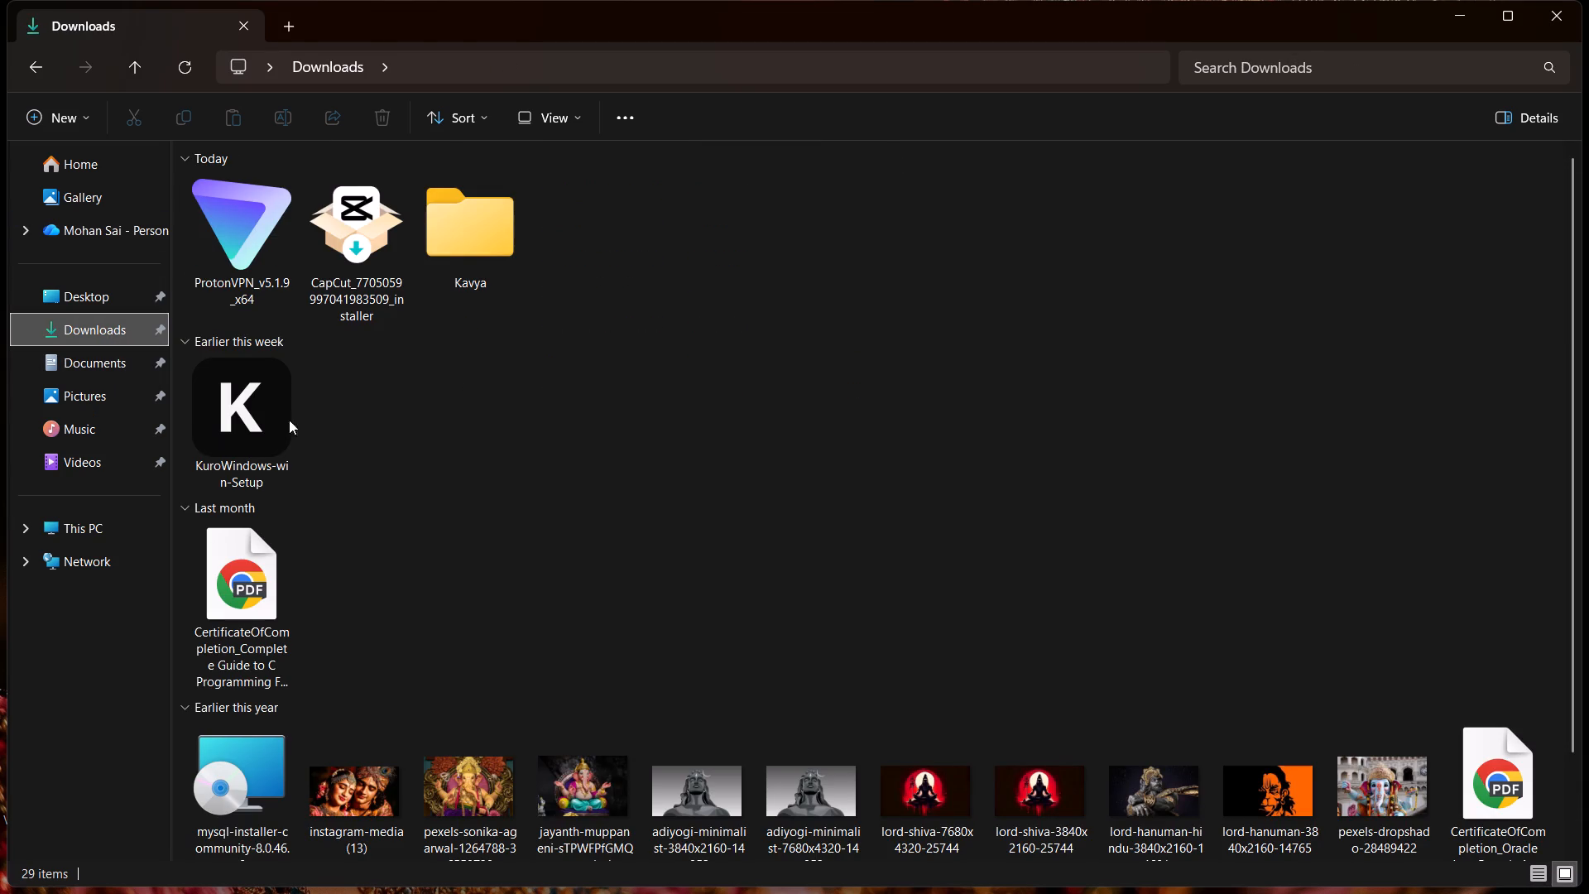
pyautogui.doubleClick(474, 265)
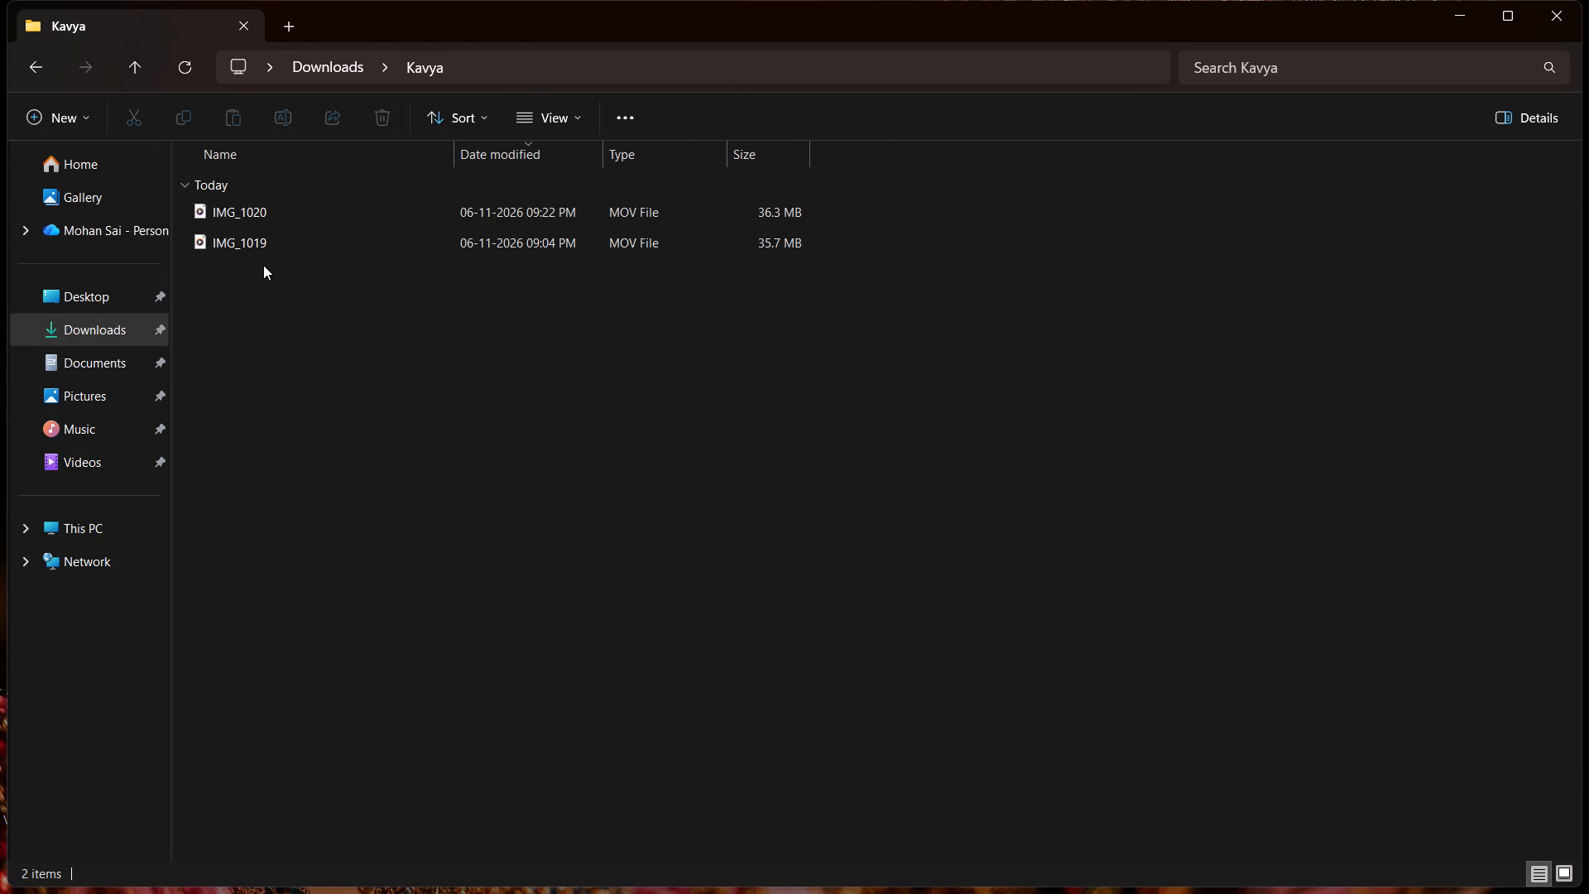
pyautogui.click(1468, 7)
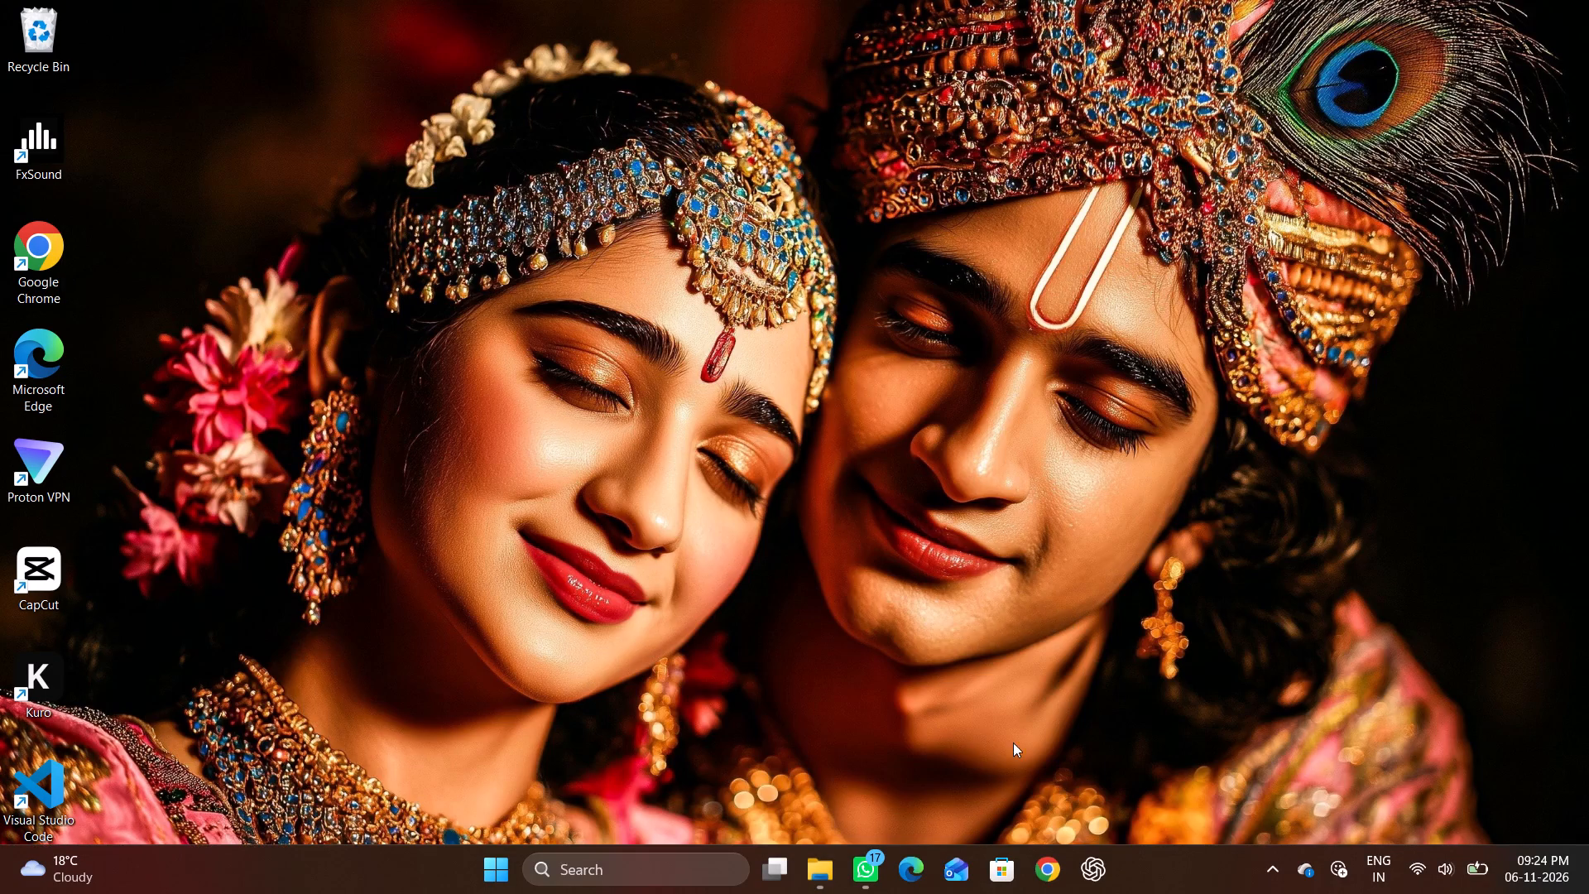
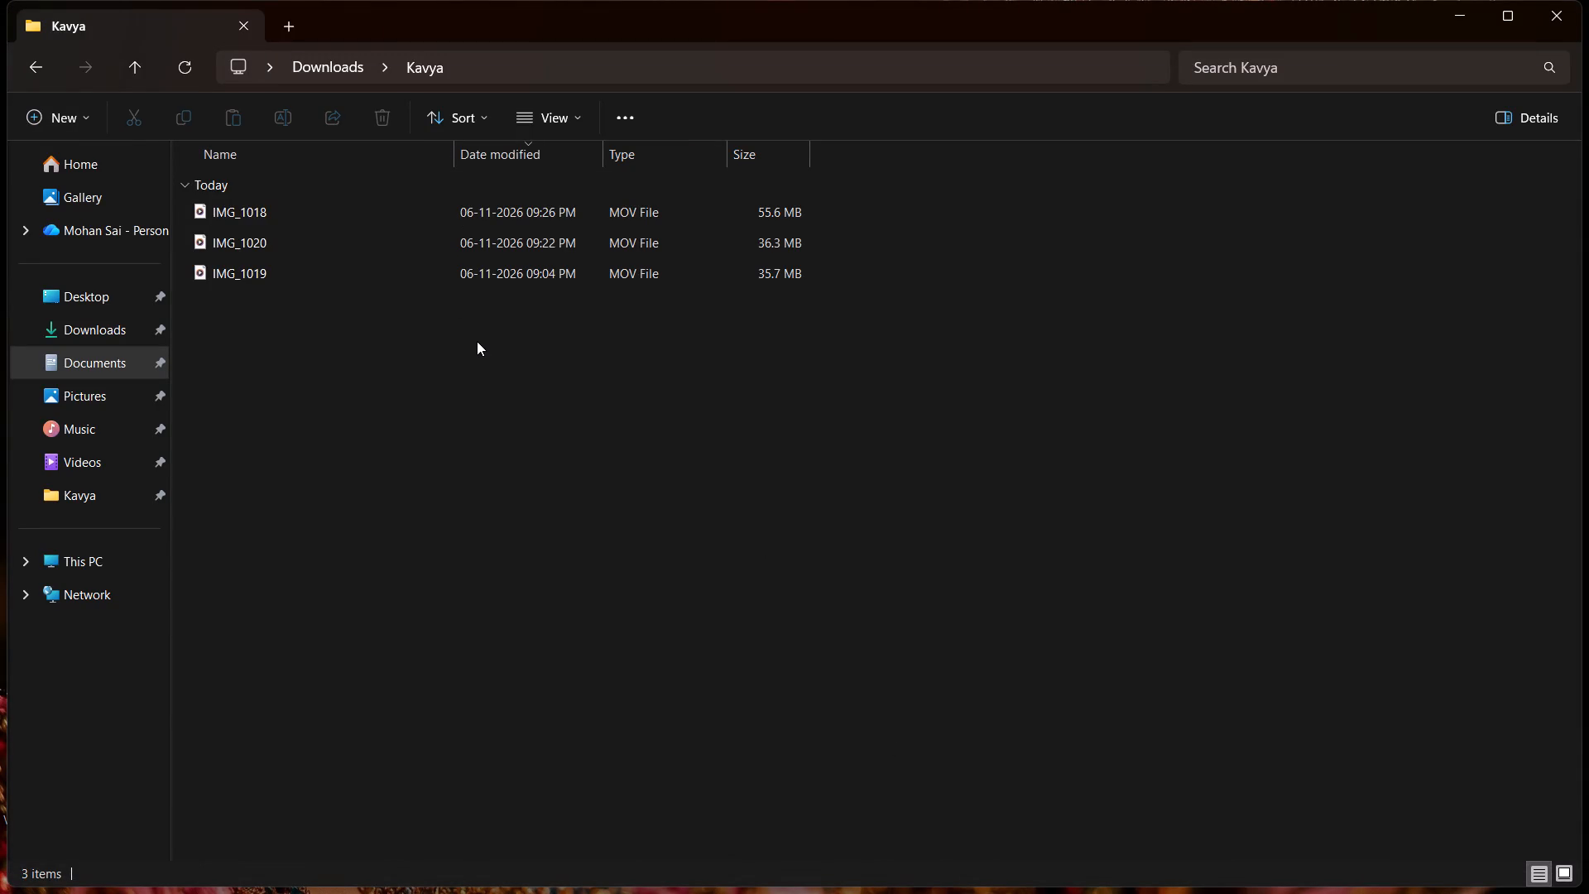
# Minimize the Kavya folder window to return to the desktop.
pyautogui.click(1468, 13)
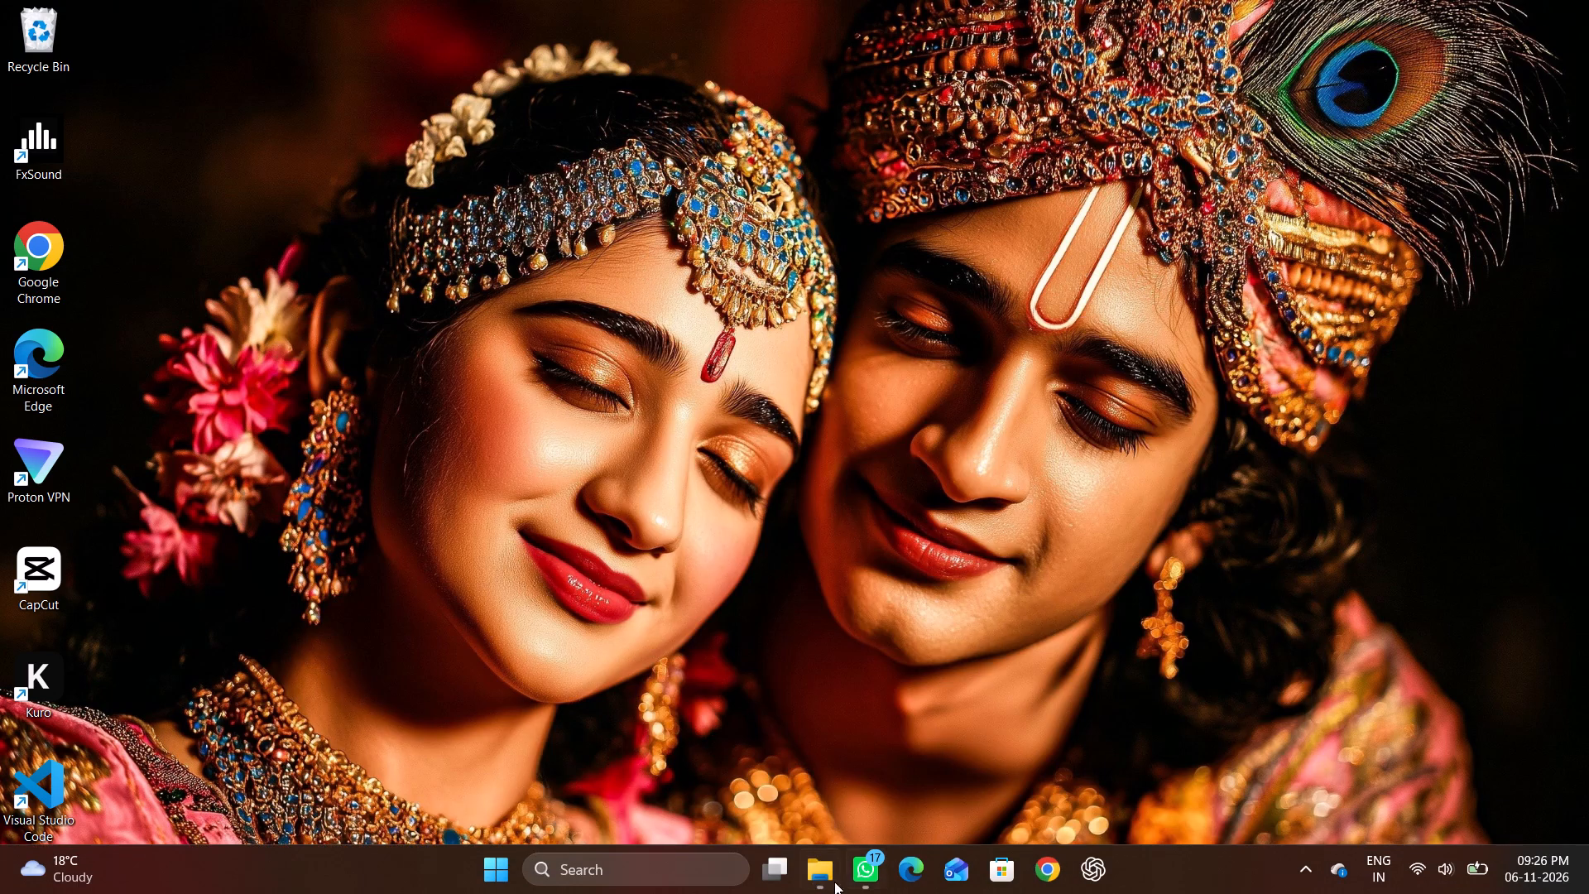
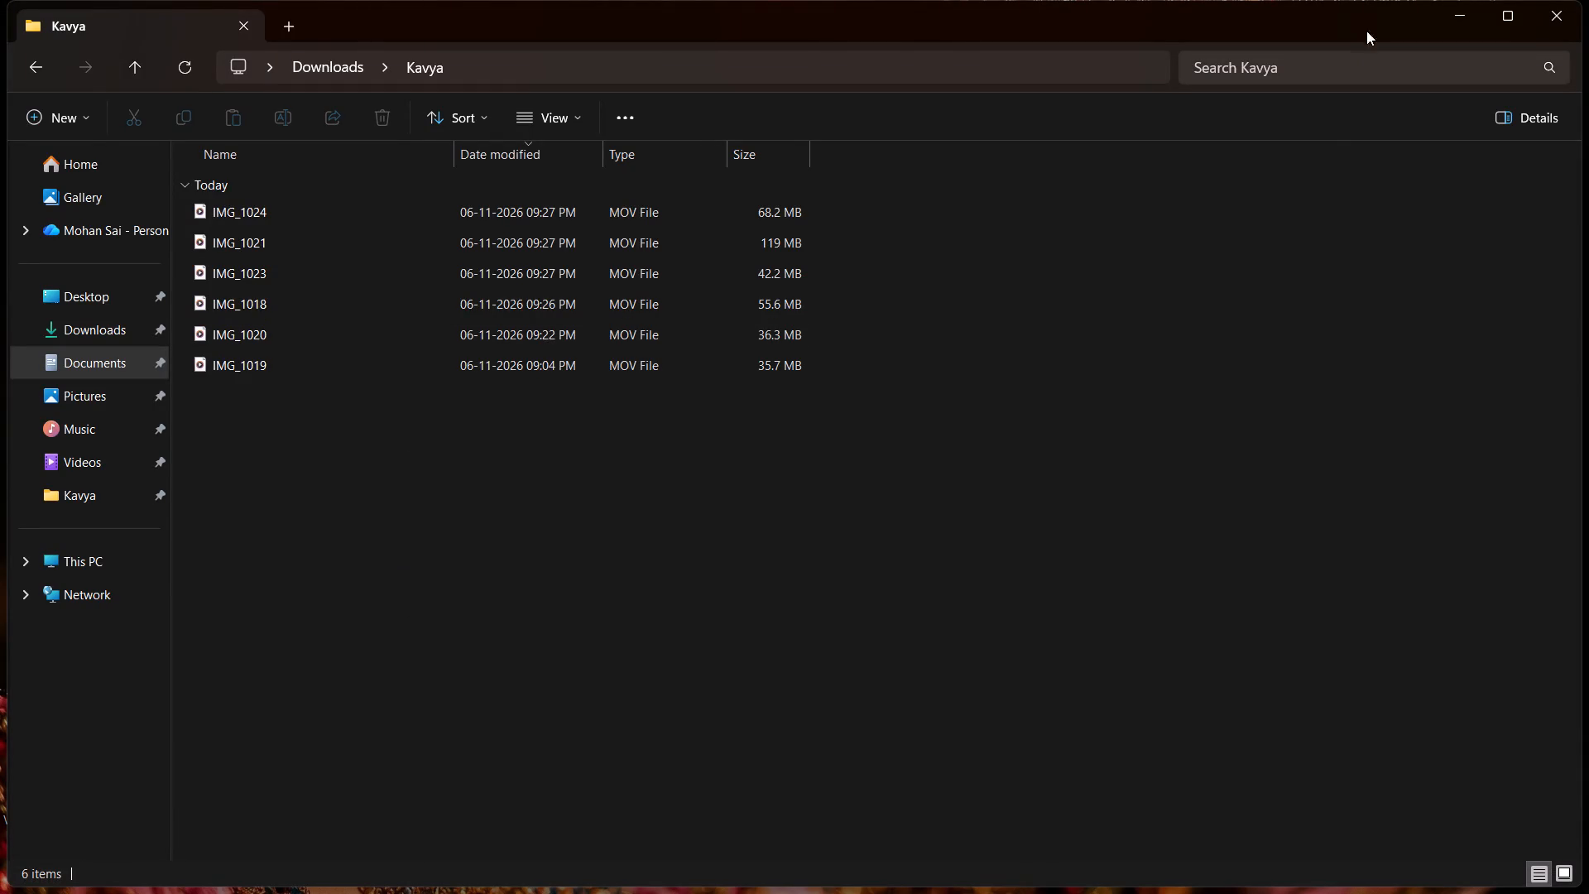
# Minimize the Kavya folder window to return to the desktop.
pyautogui.click(1456, 7)
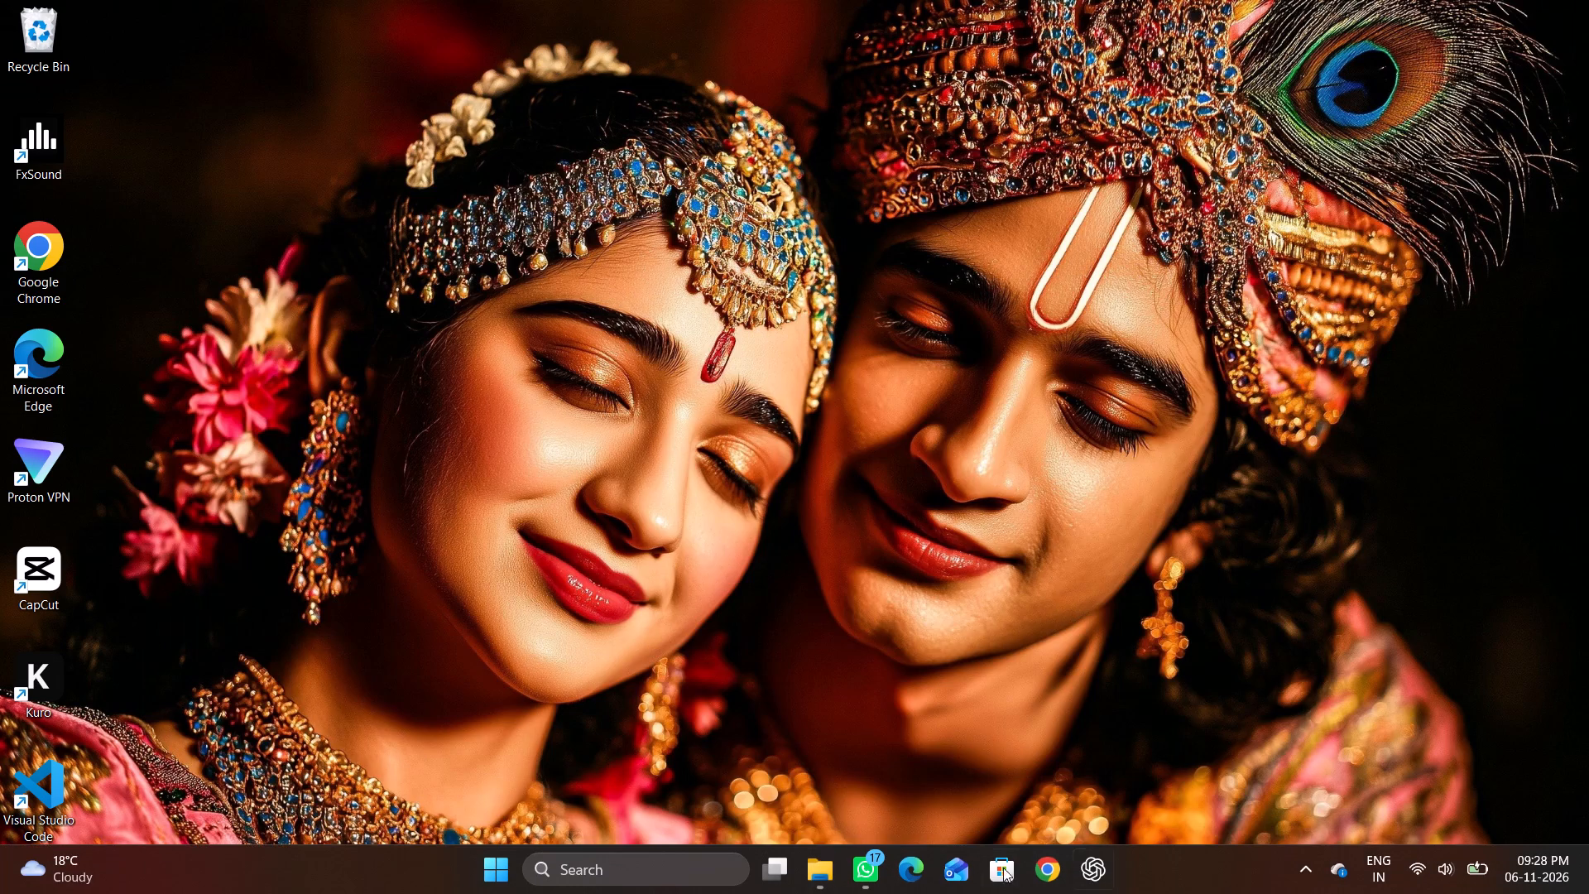
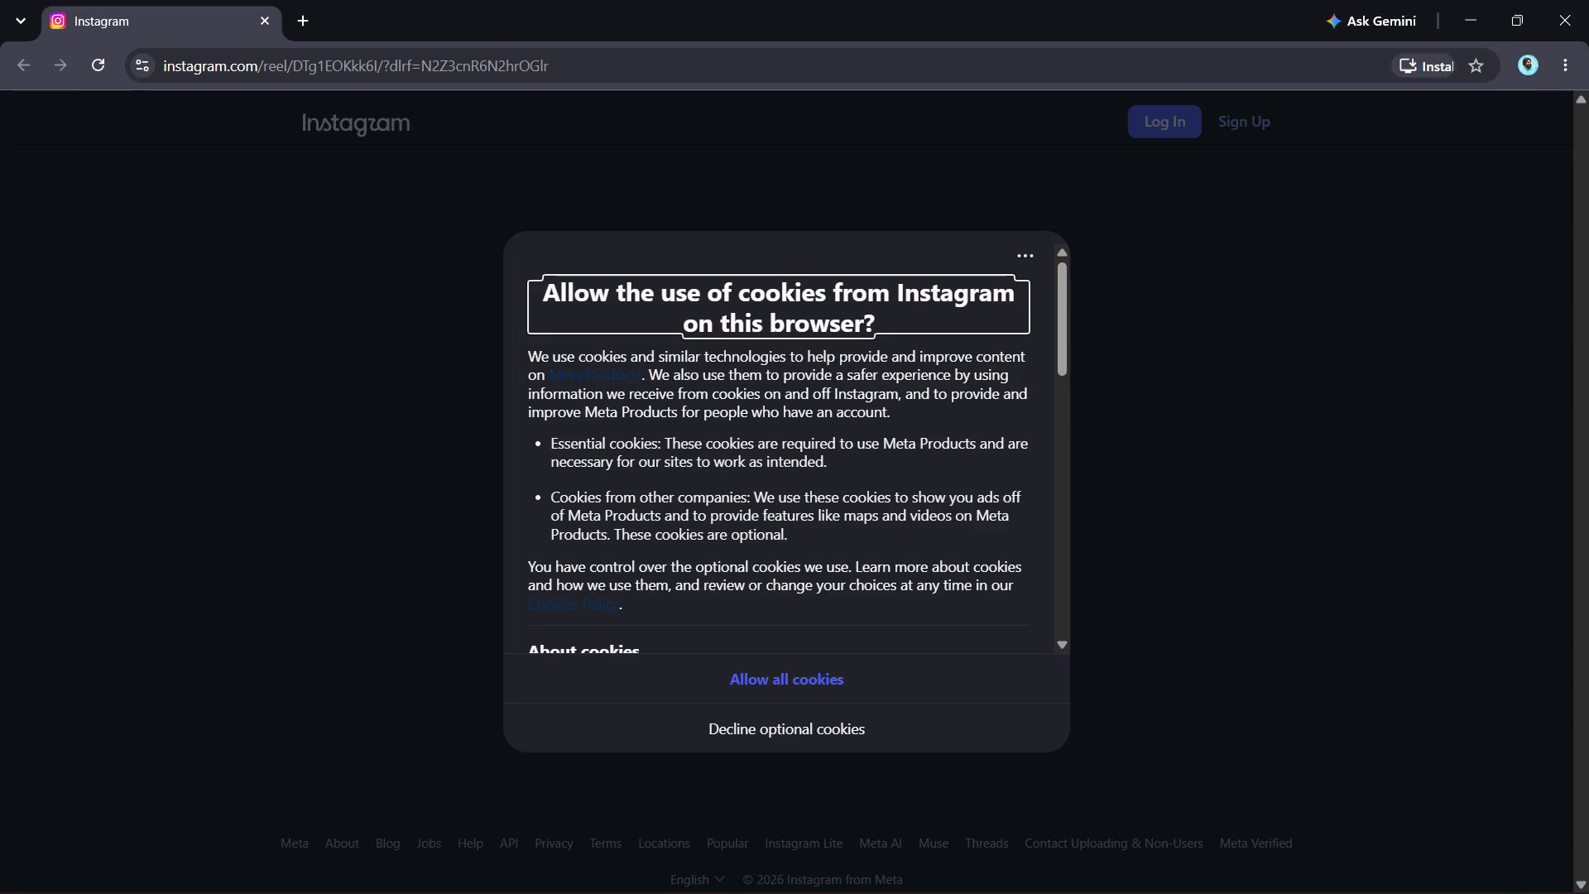
# Allow all Instagram cookies and dismiss the sign-up prompt covering the reel.
pyautogui.click(837, 683)
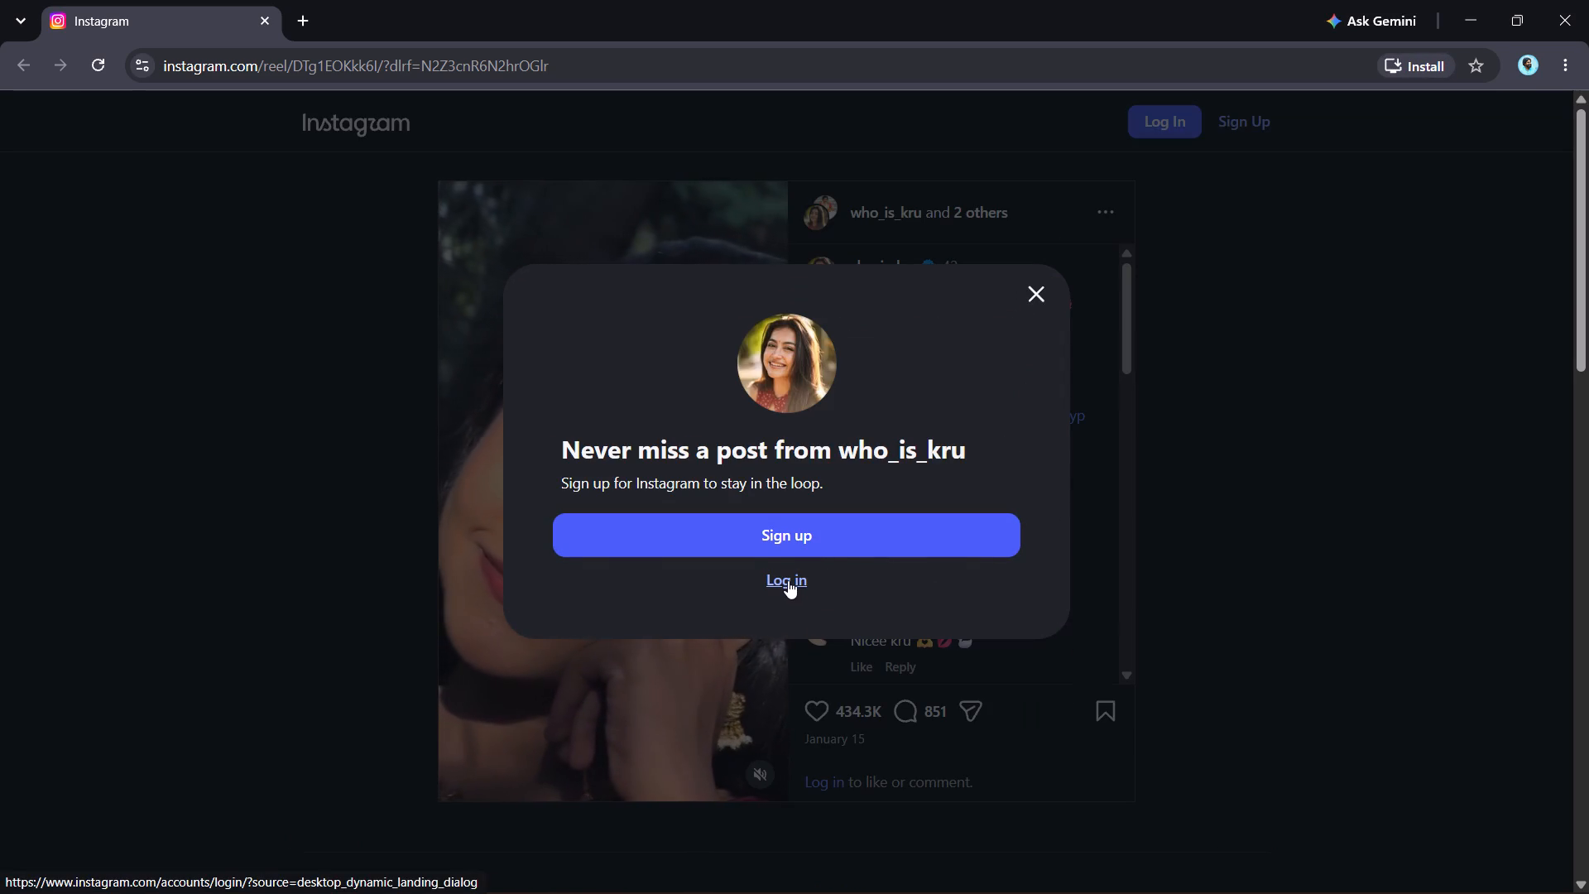
pyautogui.click(1035, 294)
# Watch the Instagram reel with its sound turned on, pausing and resuming playback, and mute it again.
pyautogui.click(654, 545)
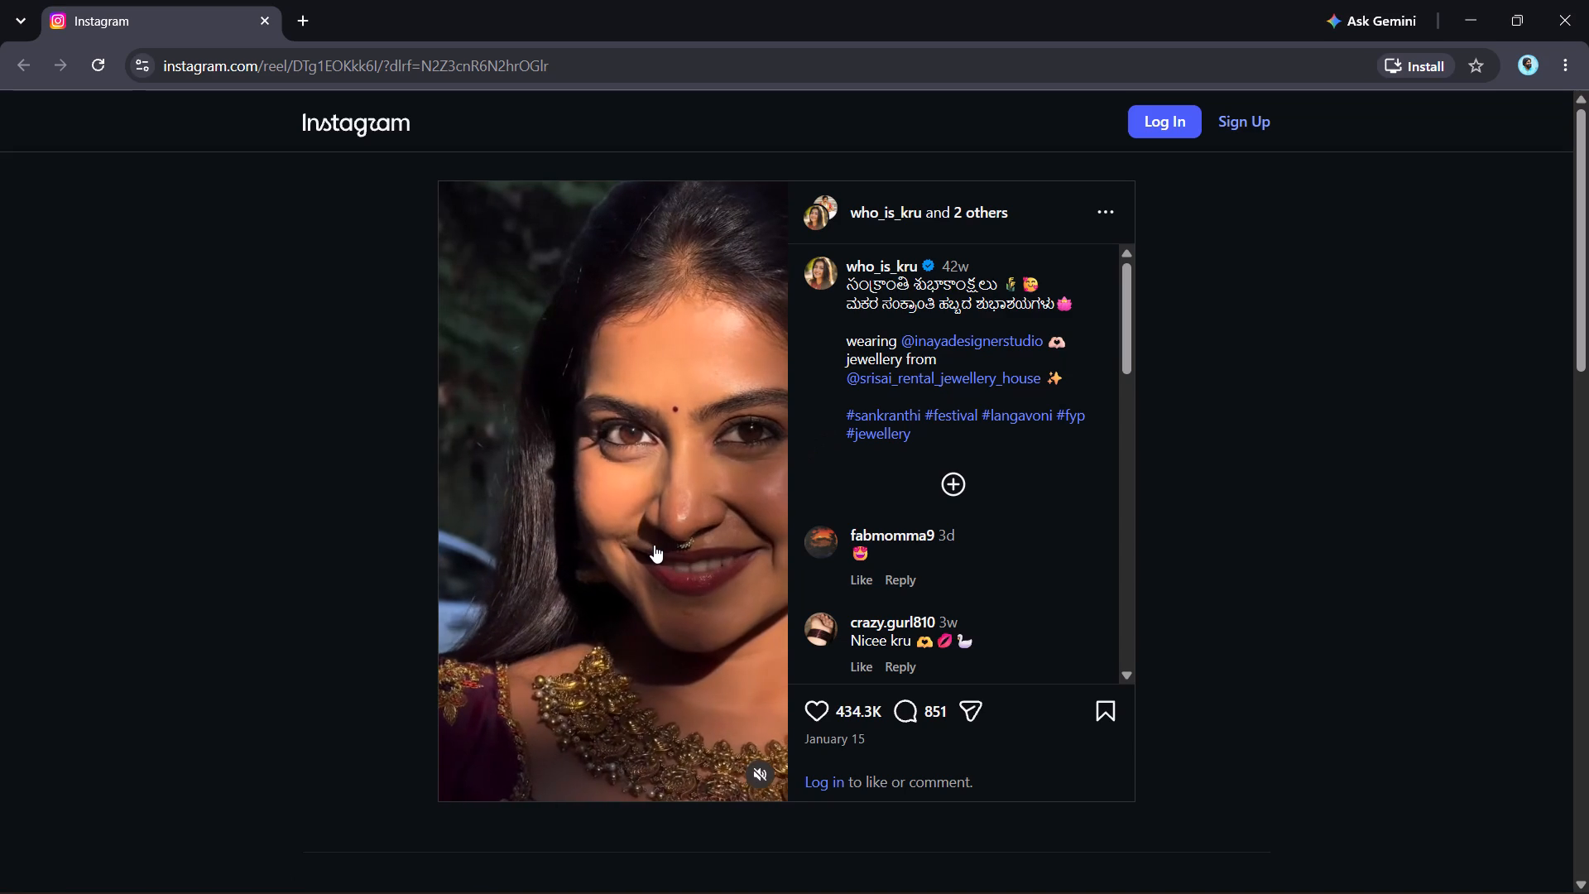
pyautogui.click(654, 544)
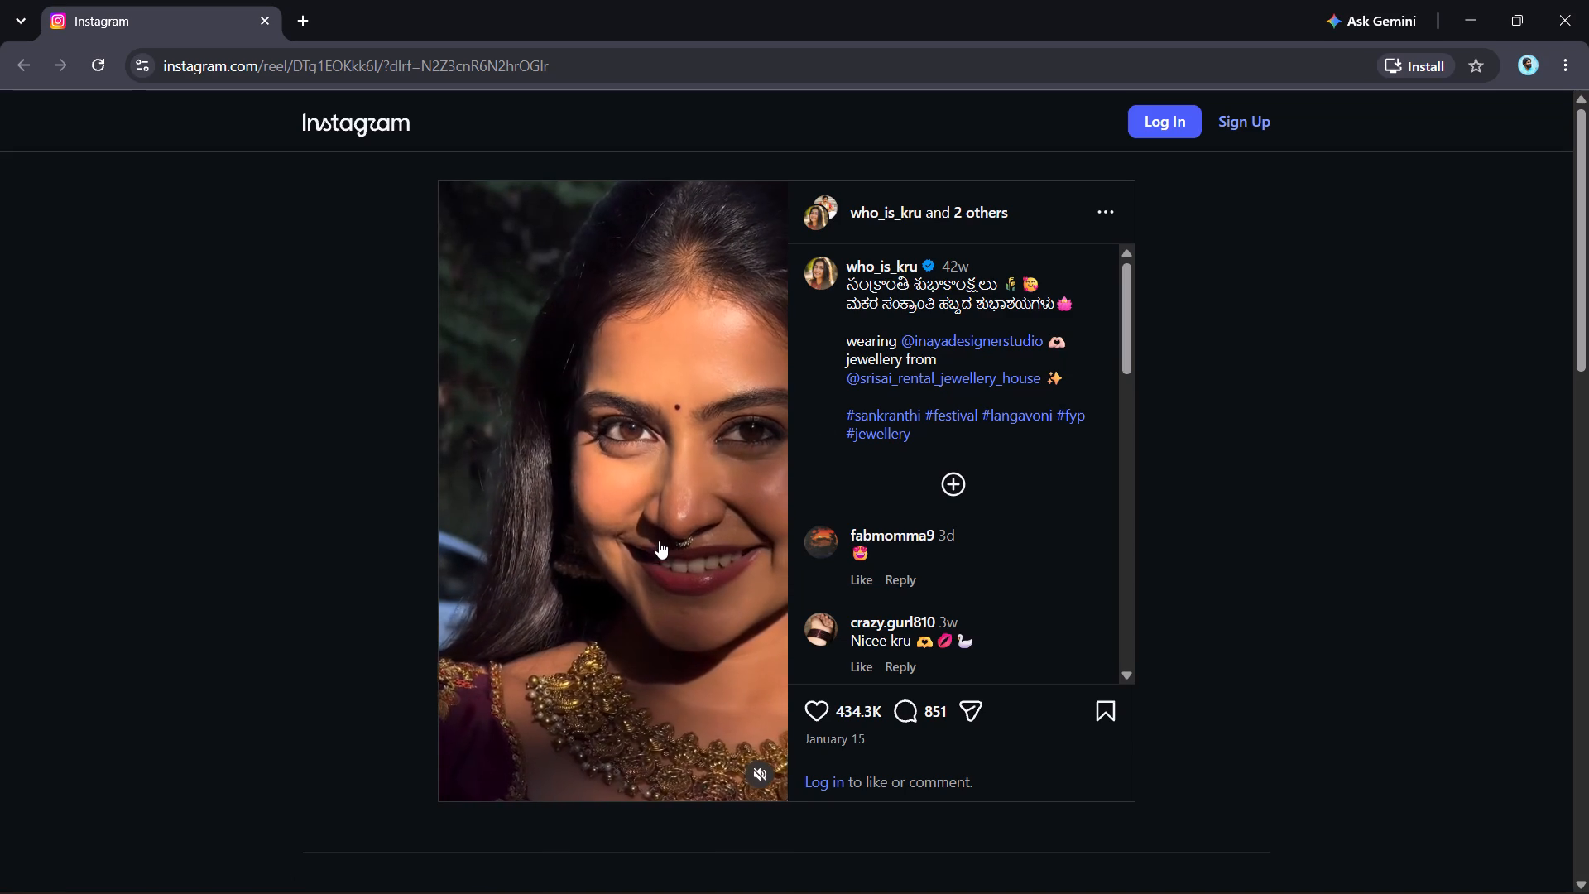
pyautogui.click(657, 624)
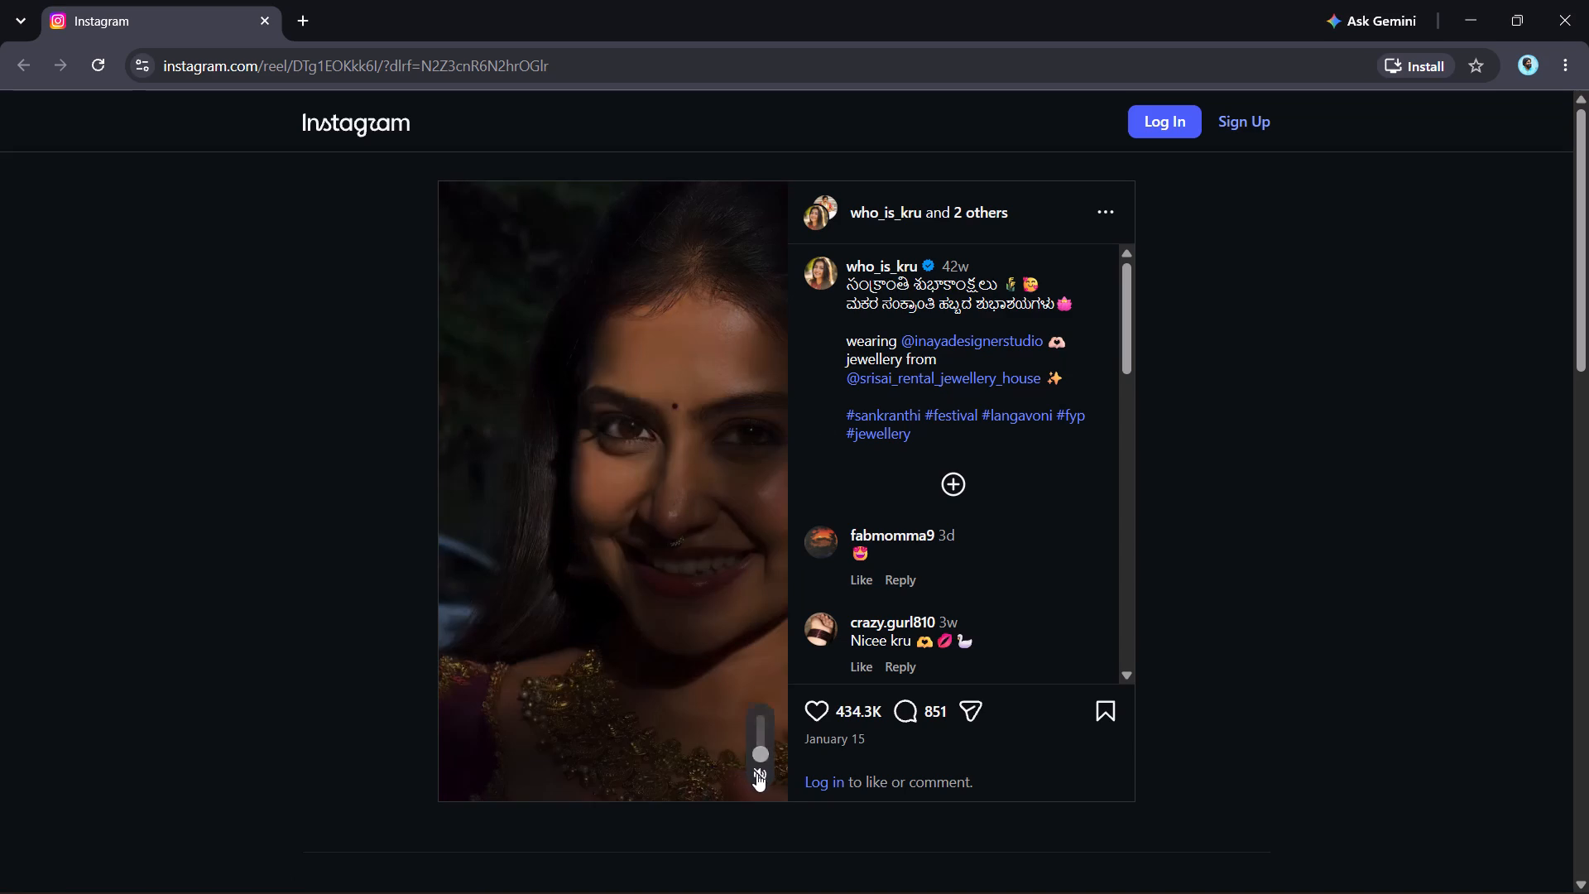
pyautogui.click(756, 773)
pyautogui.click(658, 505)
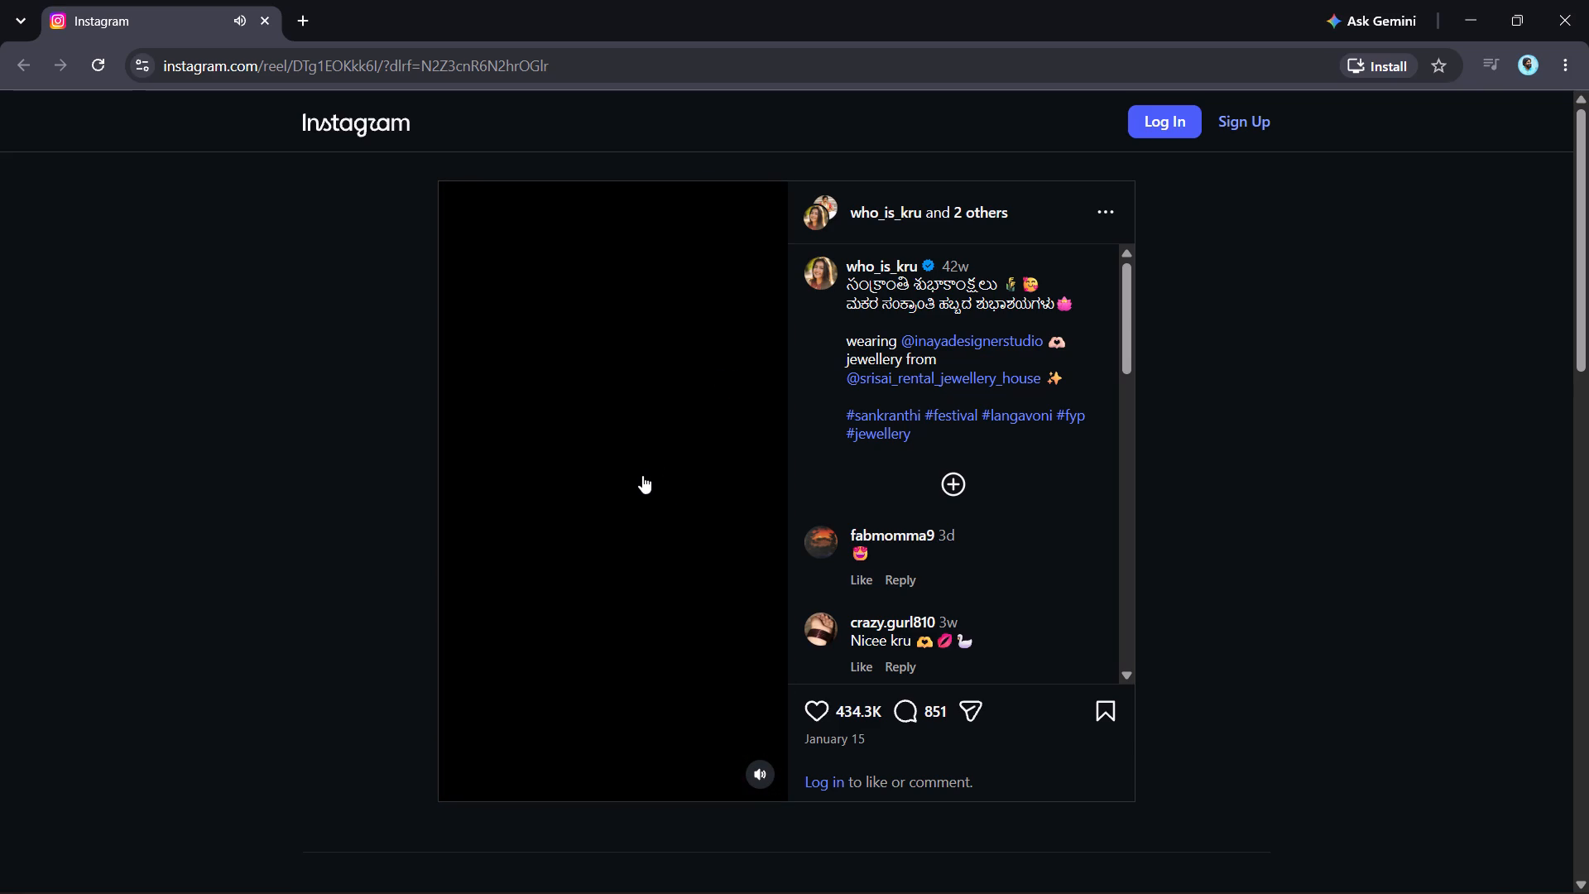
pyautogui.click(631, 466)
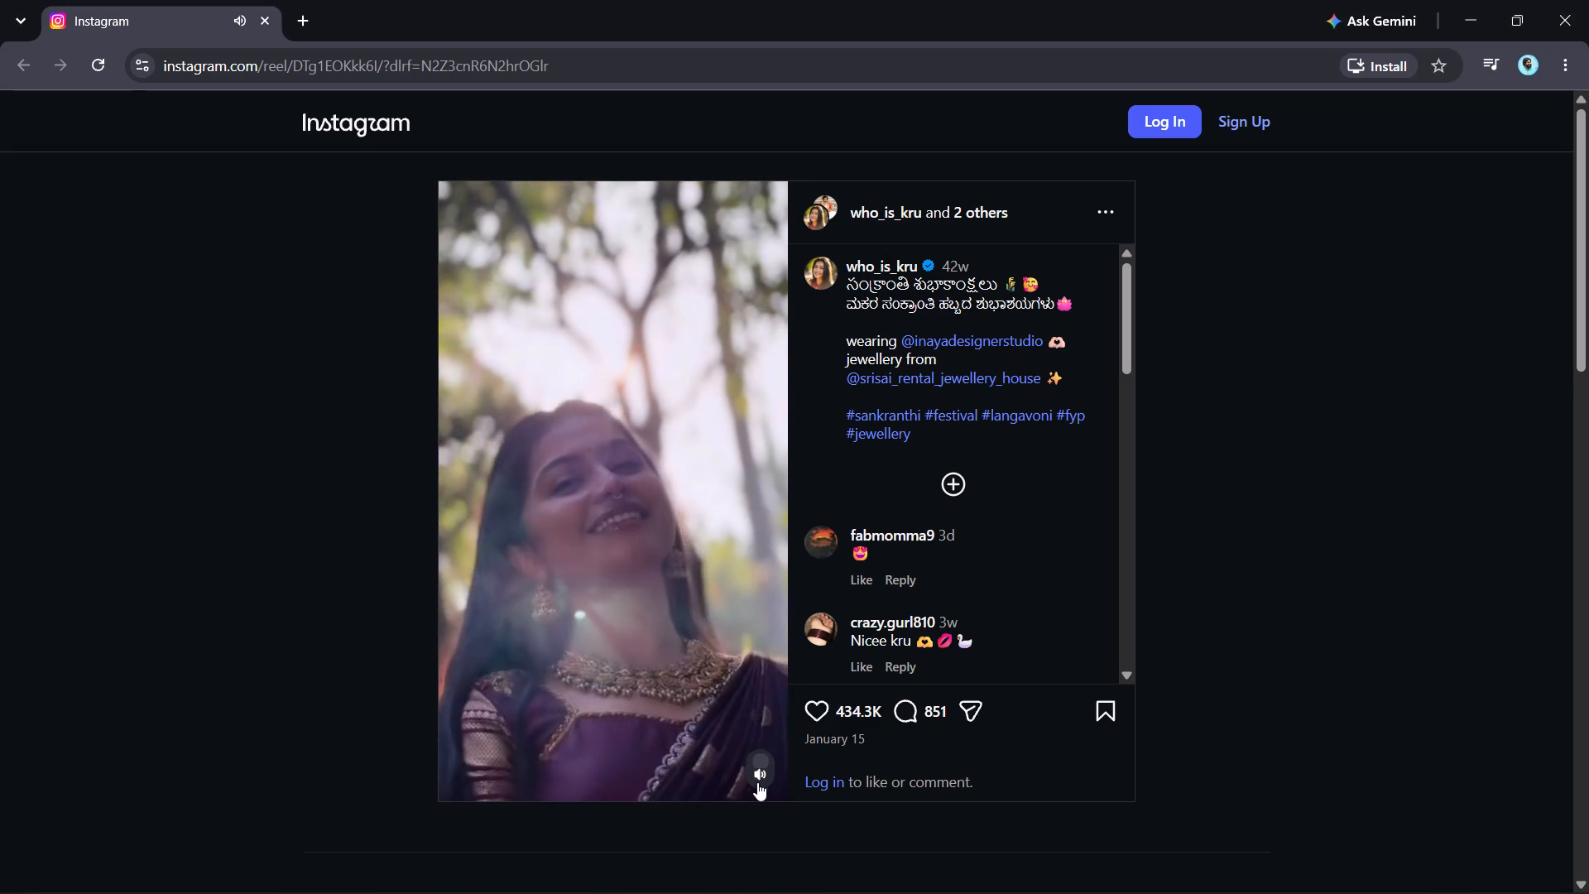
pyautogui.click(759, 775)
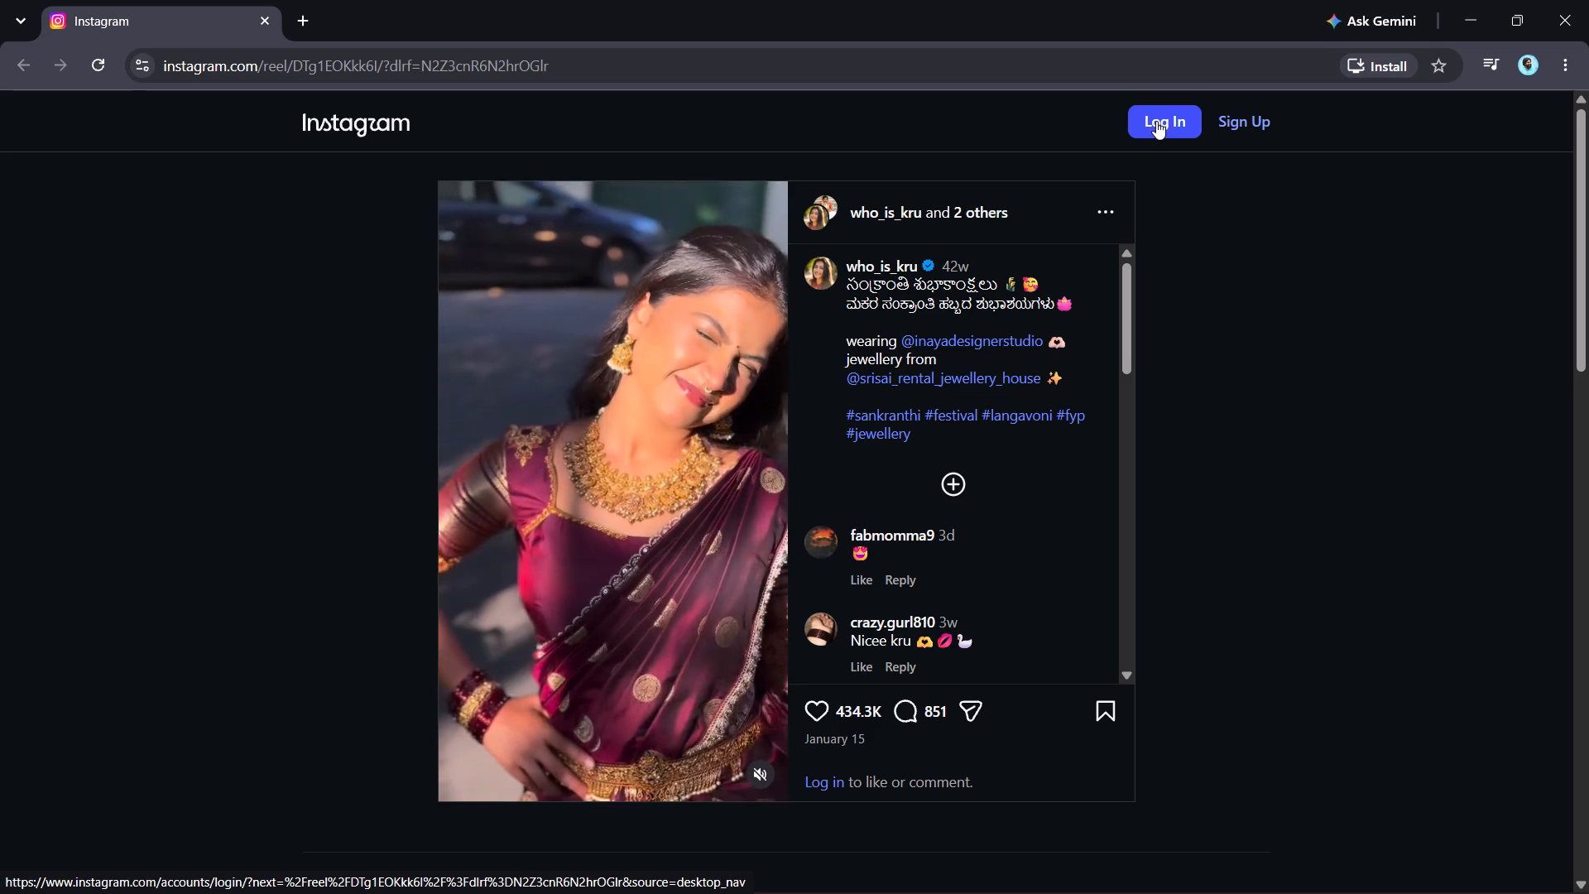
# Copy the reel's link from its sharing options.
pyautogui.click(1110, 203)
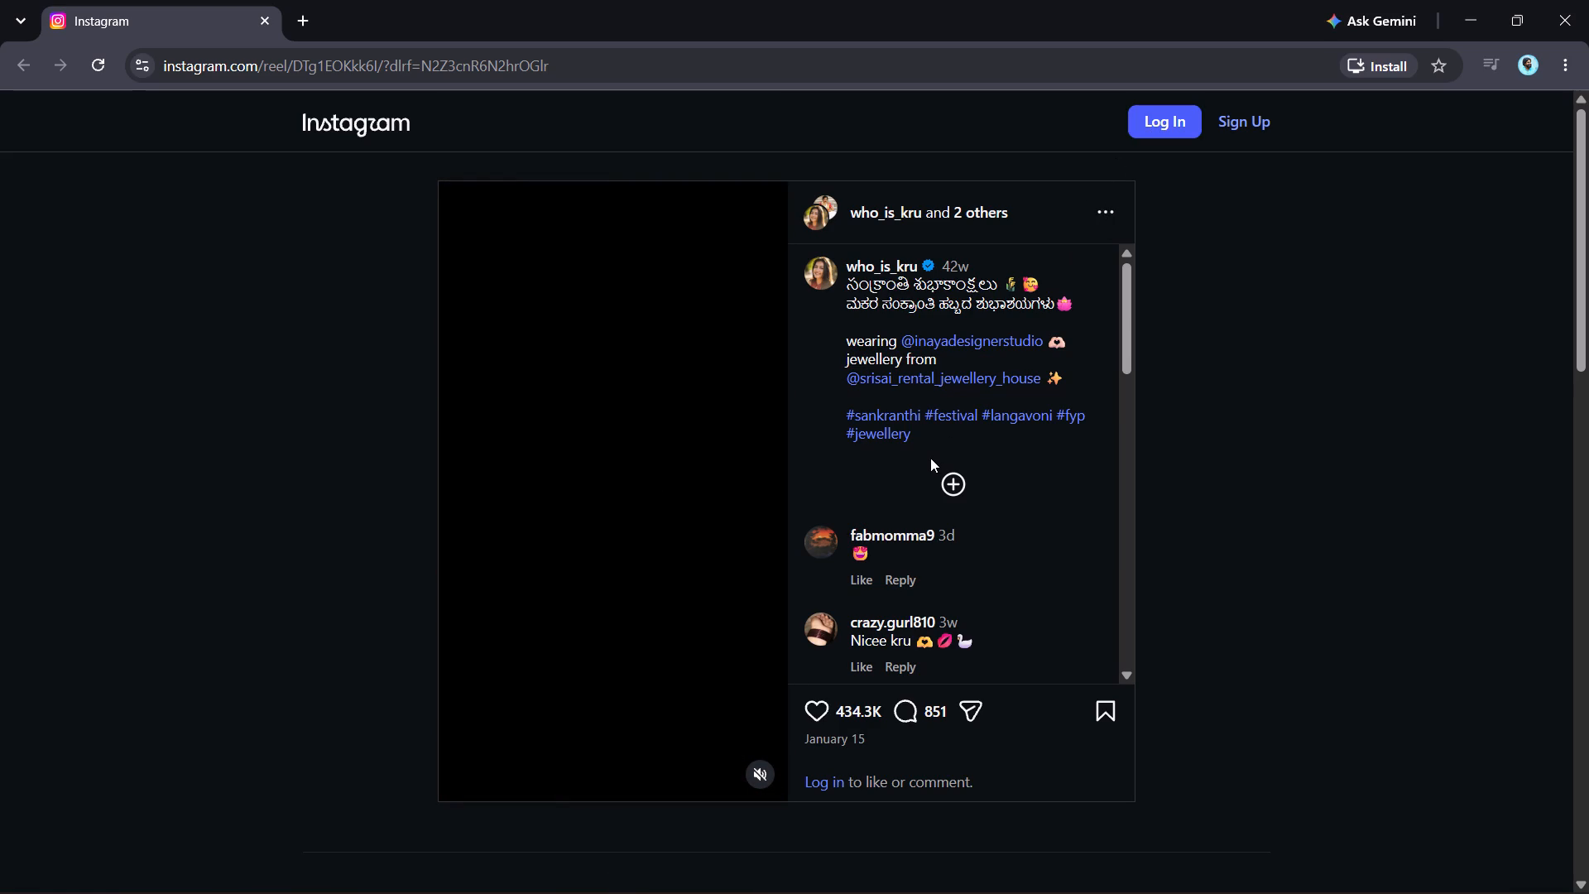
pyautogui.click(972, 713)
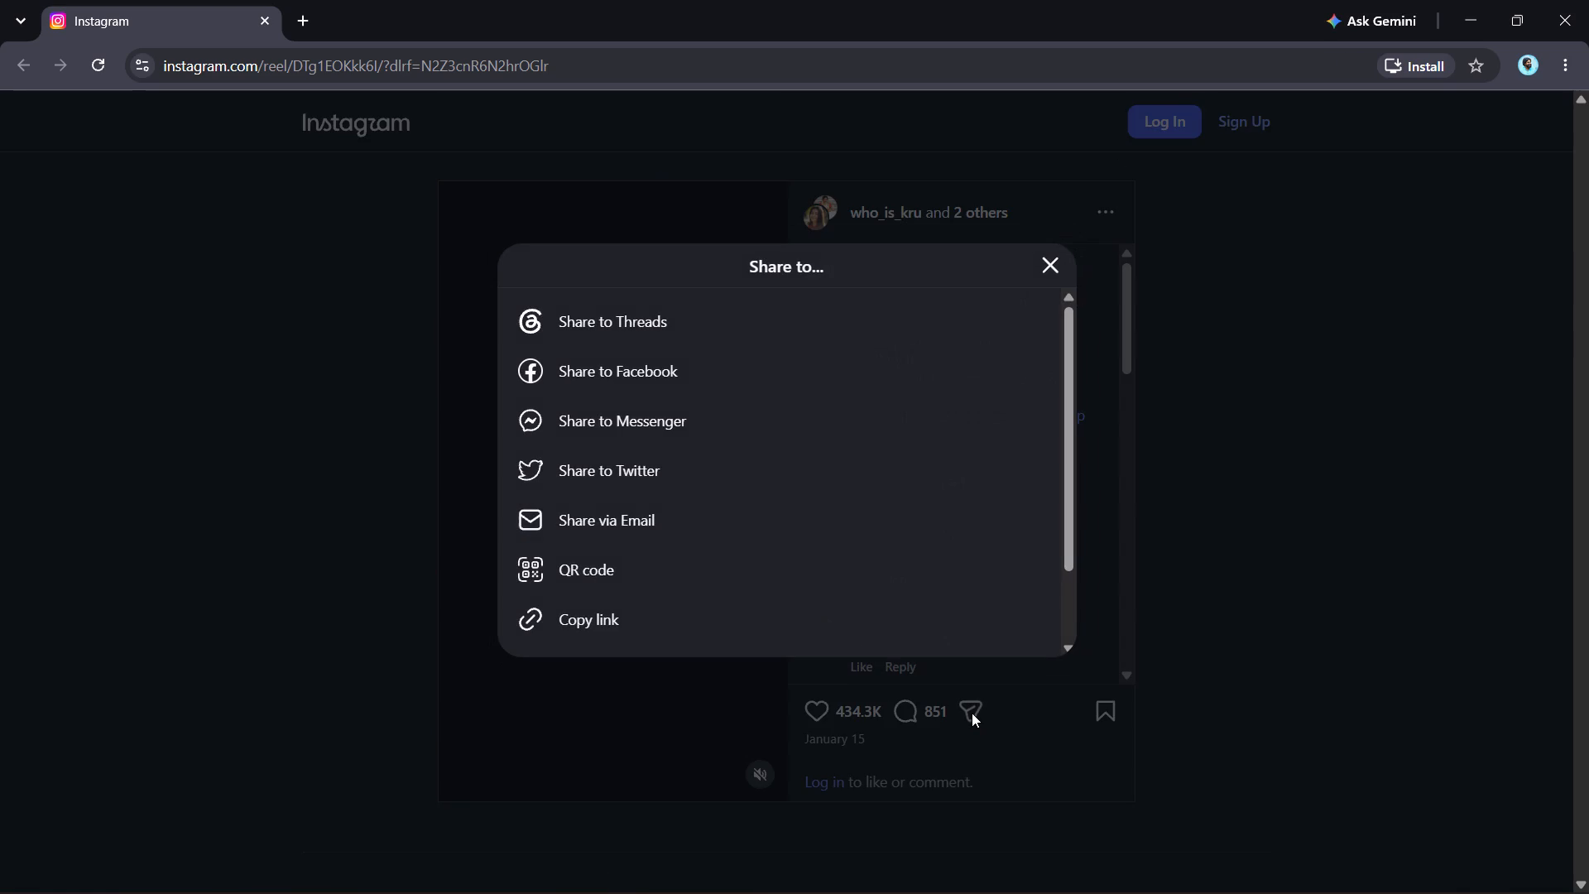
pyautogui.click(650, 617)
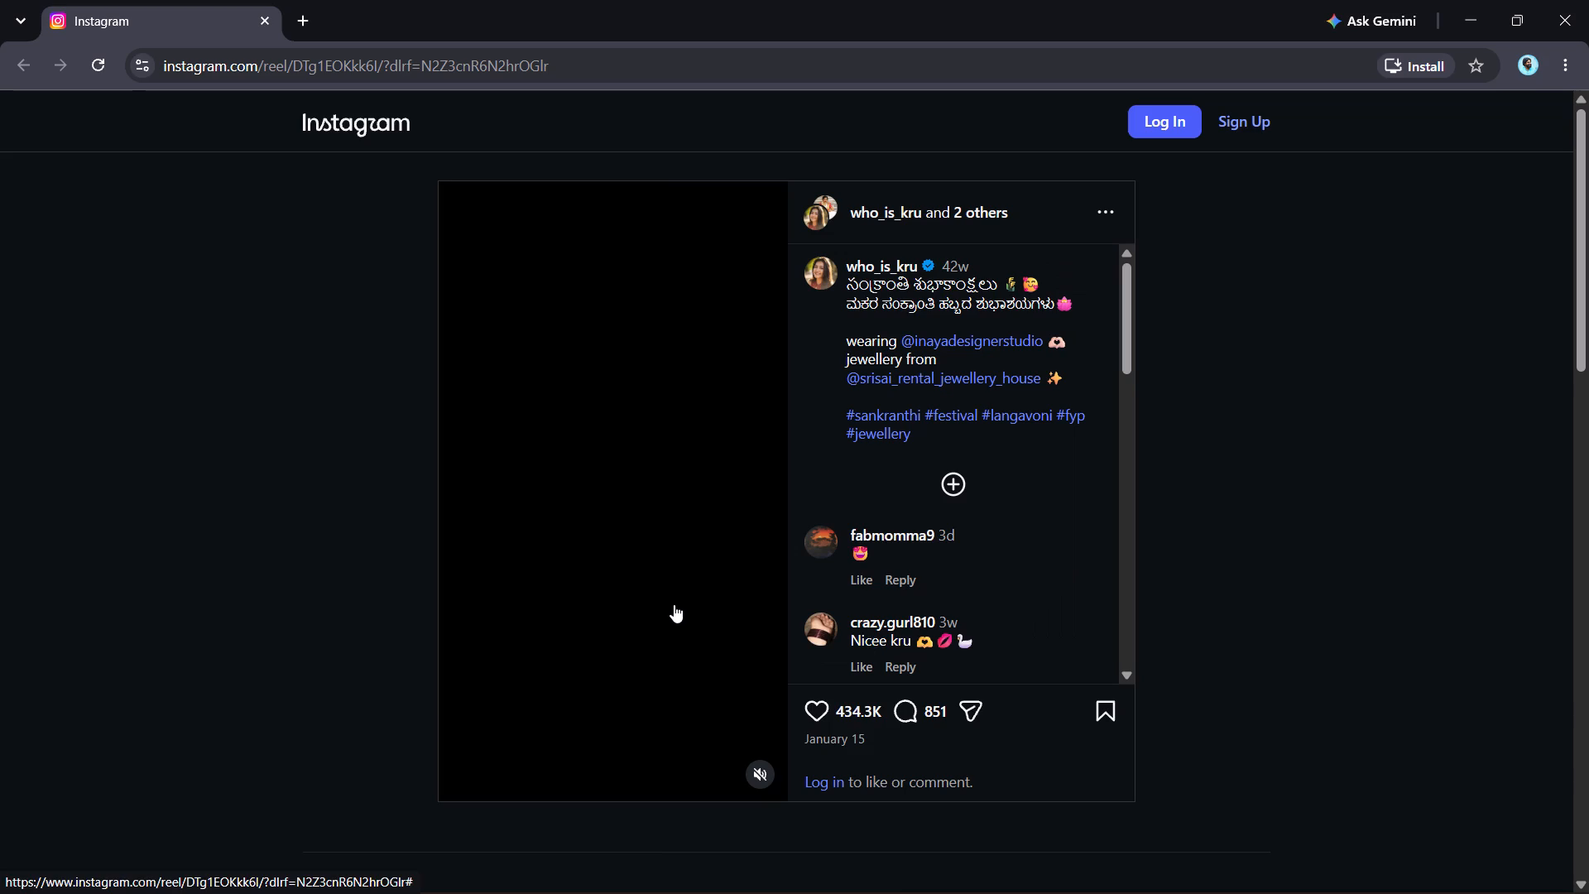
# Search Google in a new tab for "save instagram videos online" and open the SaveInsta downloader result.
pyautogui.click(305, 12)
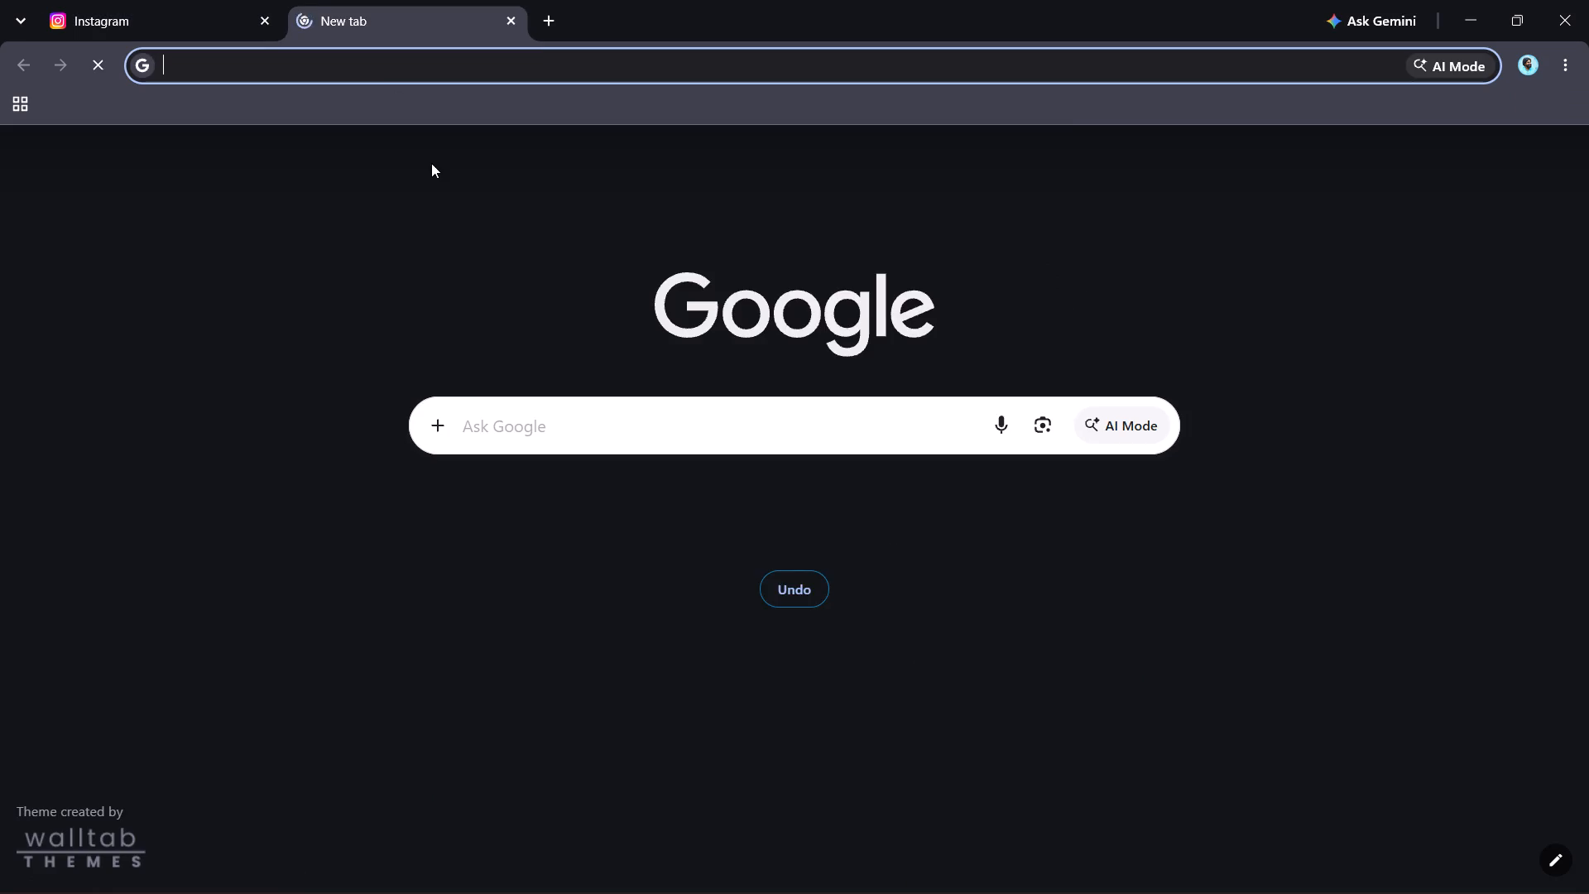
pyautogui.click(547, 434)
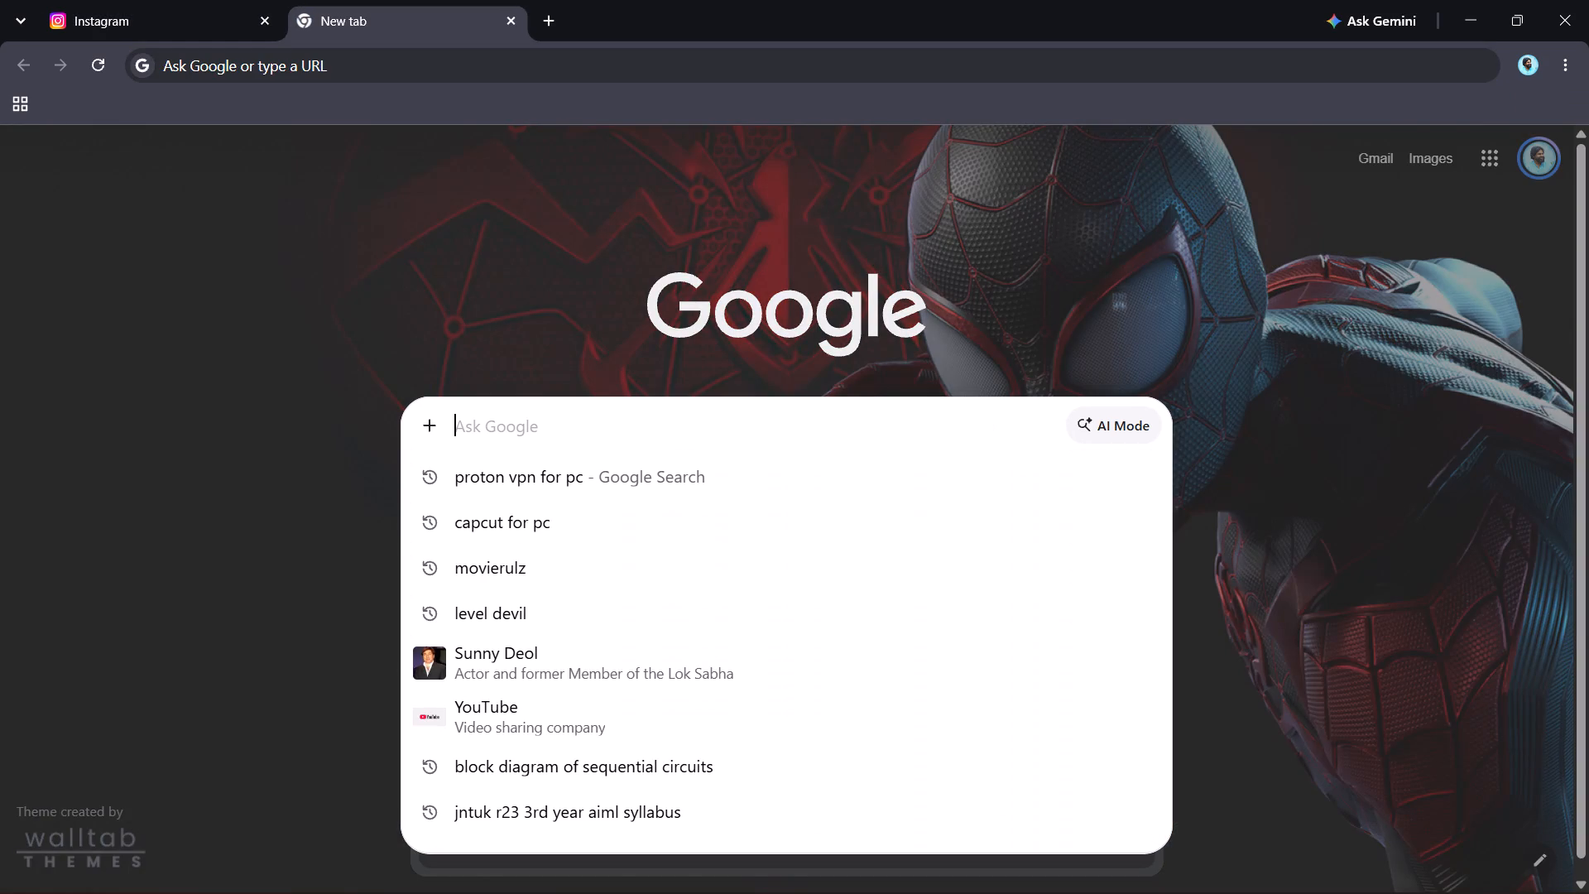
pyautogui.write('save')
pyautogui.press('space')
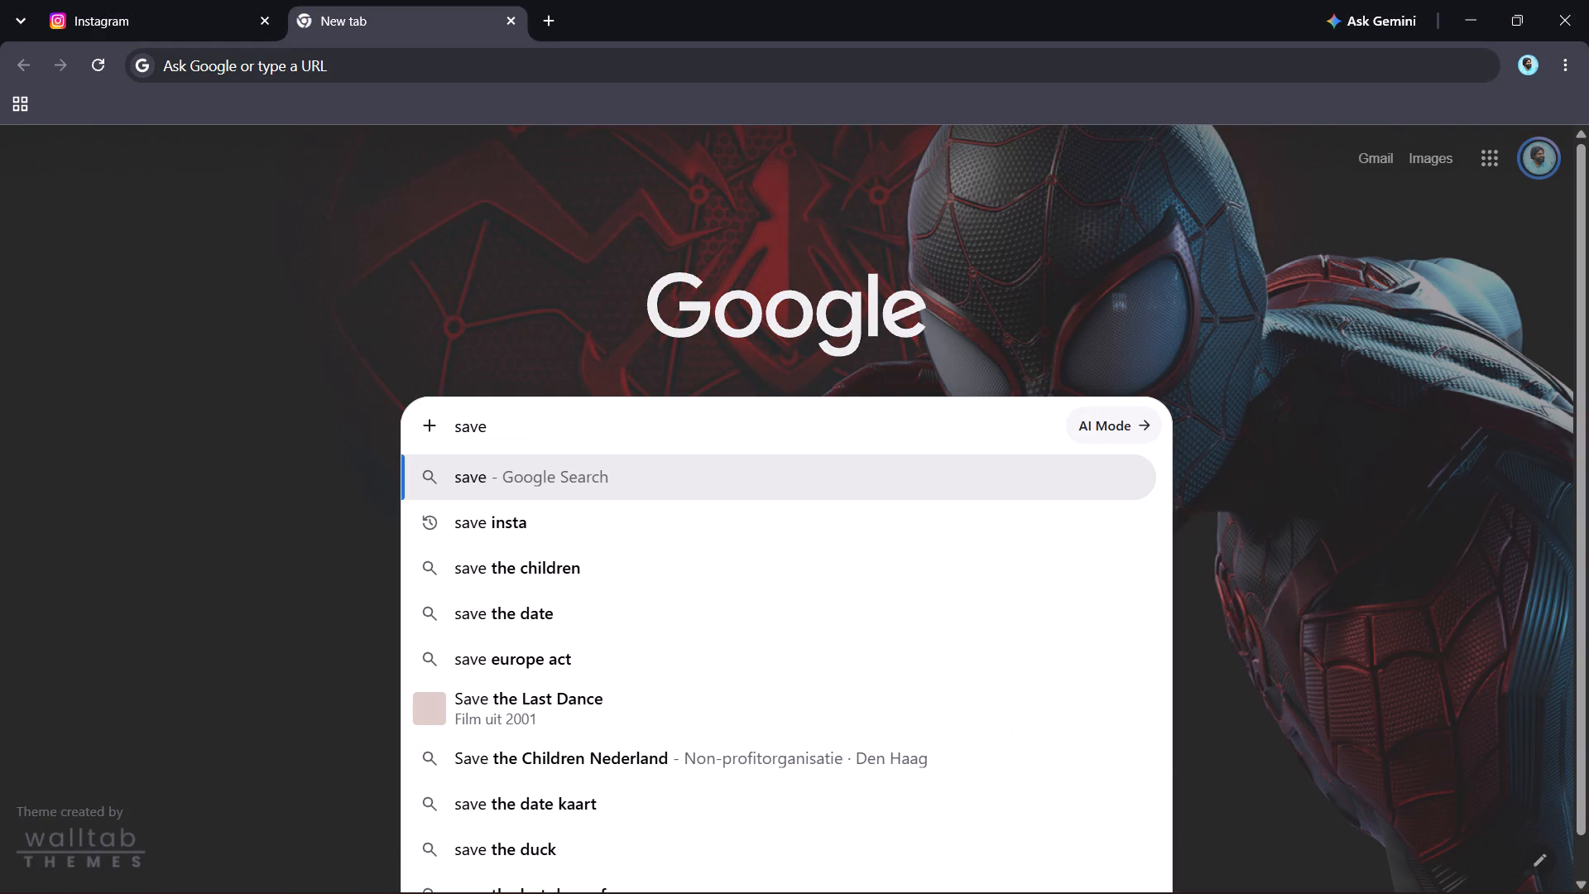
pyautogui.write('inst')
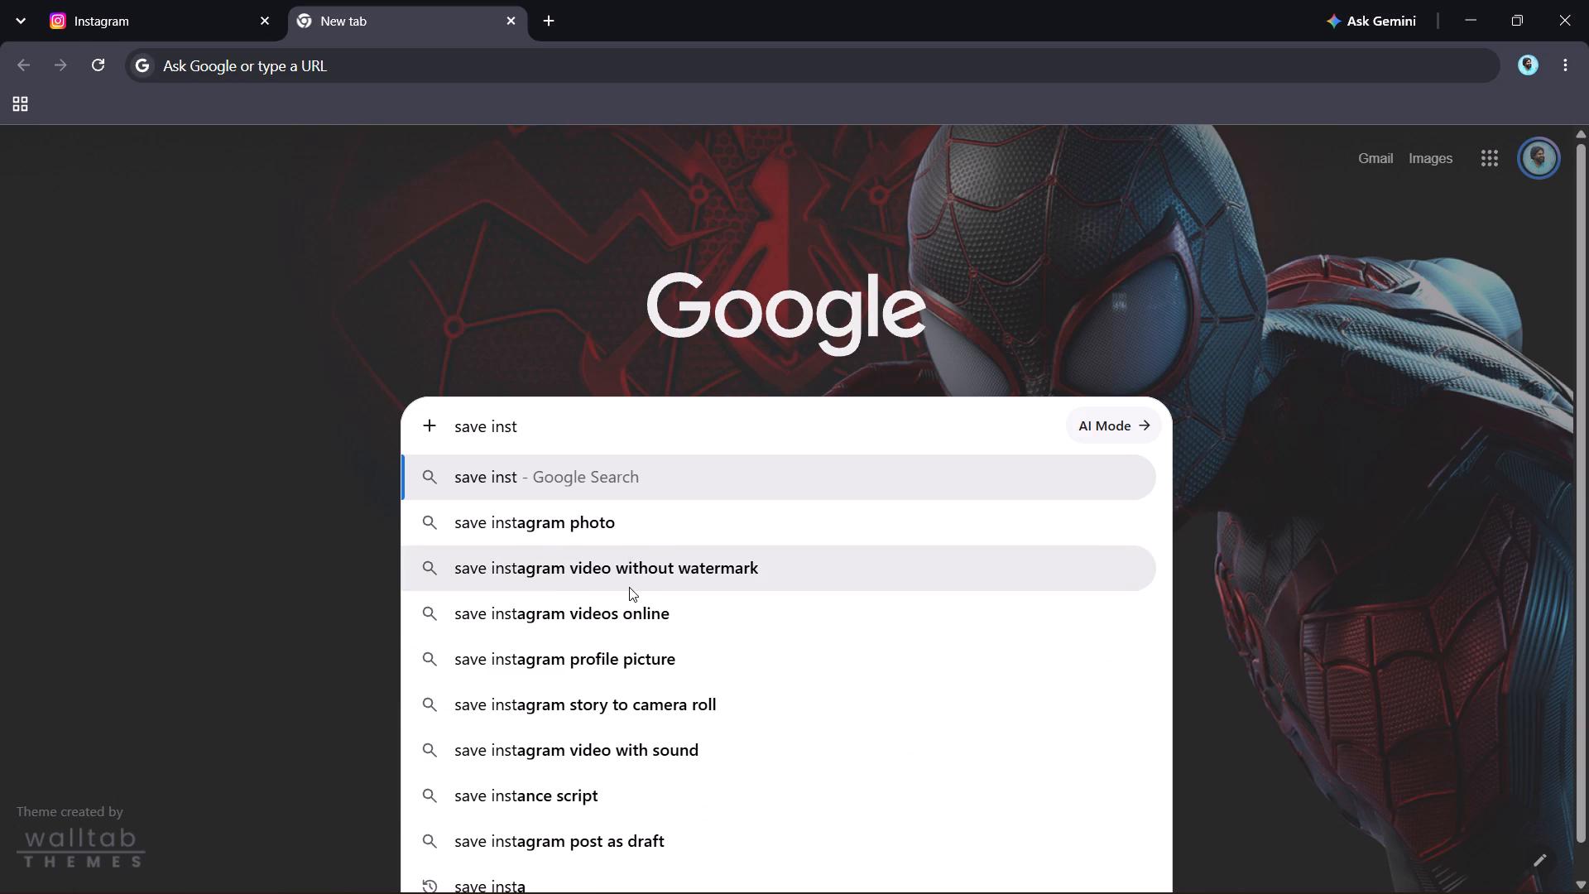
pyautogui.click(629, 621)
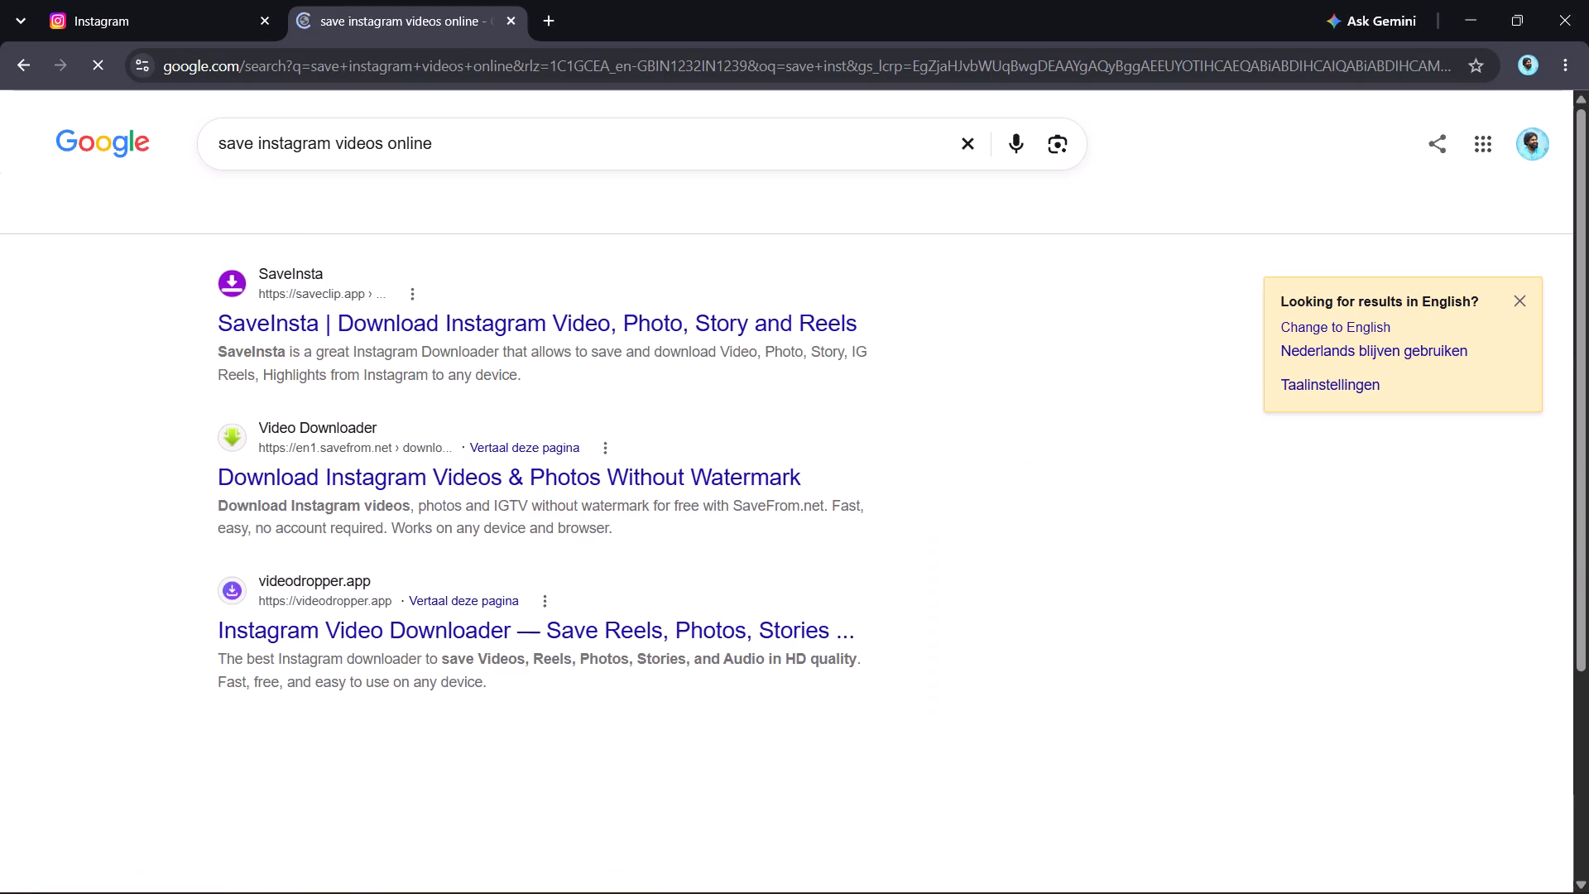
pyautogui.click(392, 320)
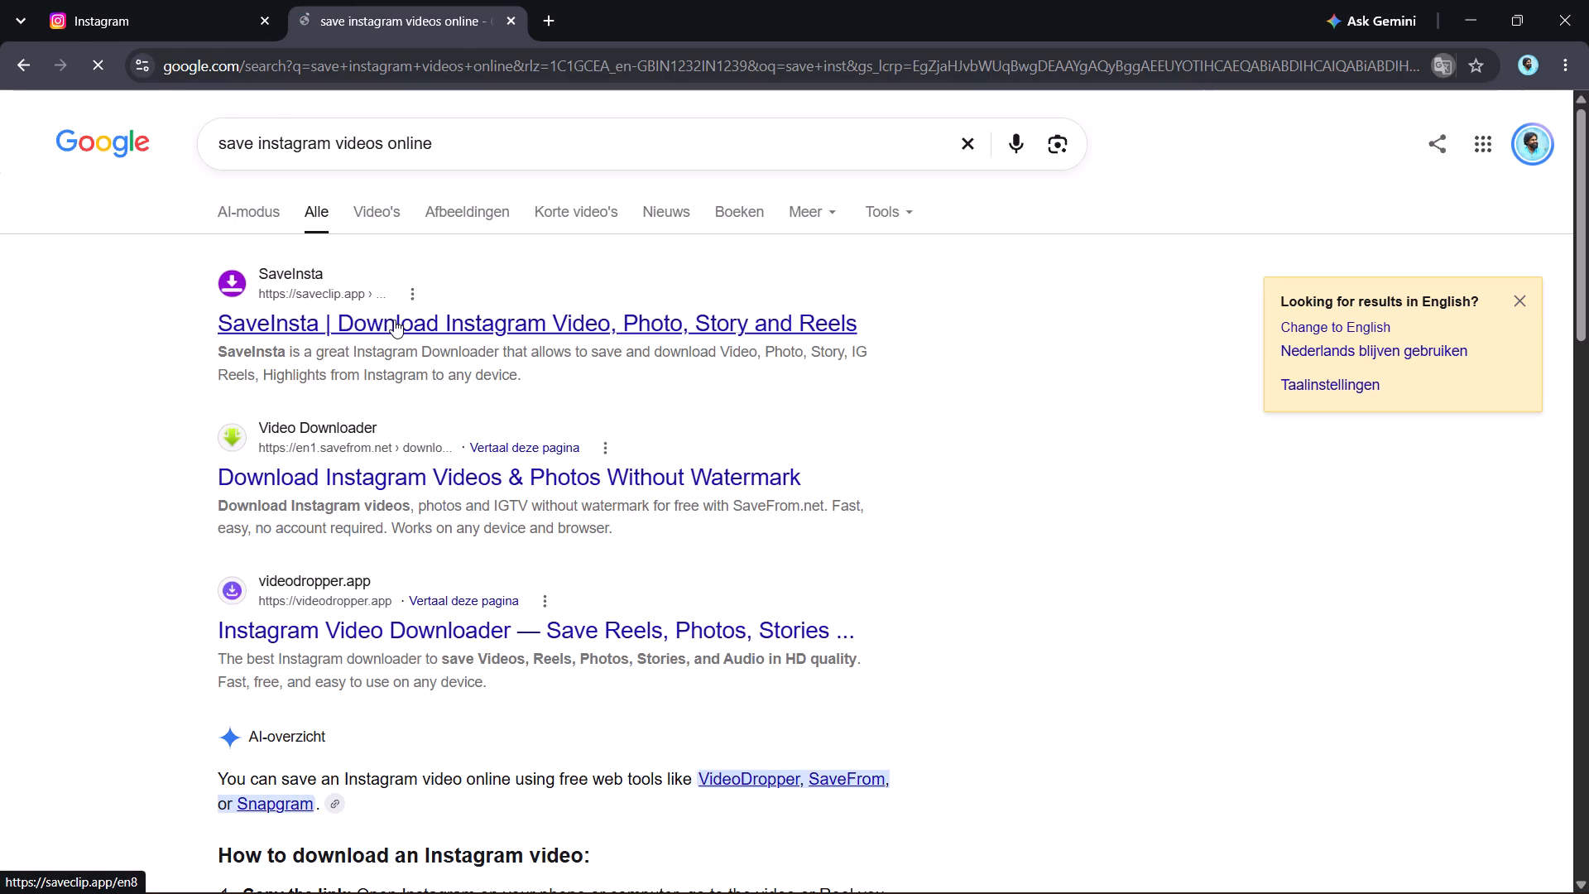
# Submit the copied reel link to the SaveInsta downloader, dismiss the overlay and download the video.
pyautogui.click(563, 401)
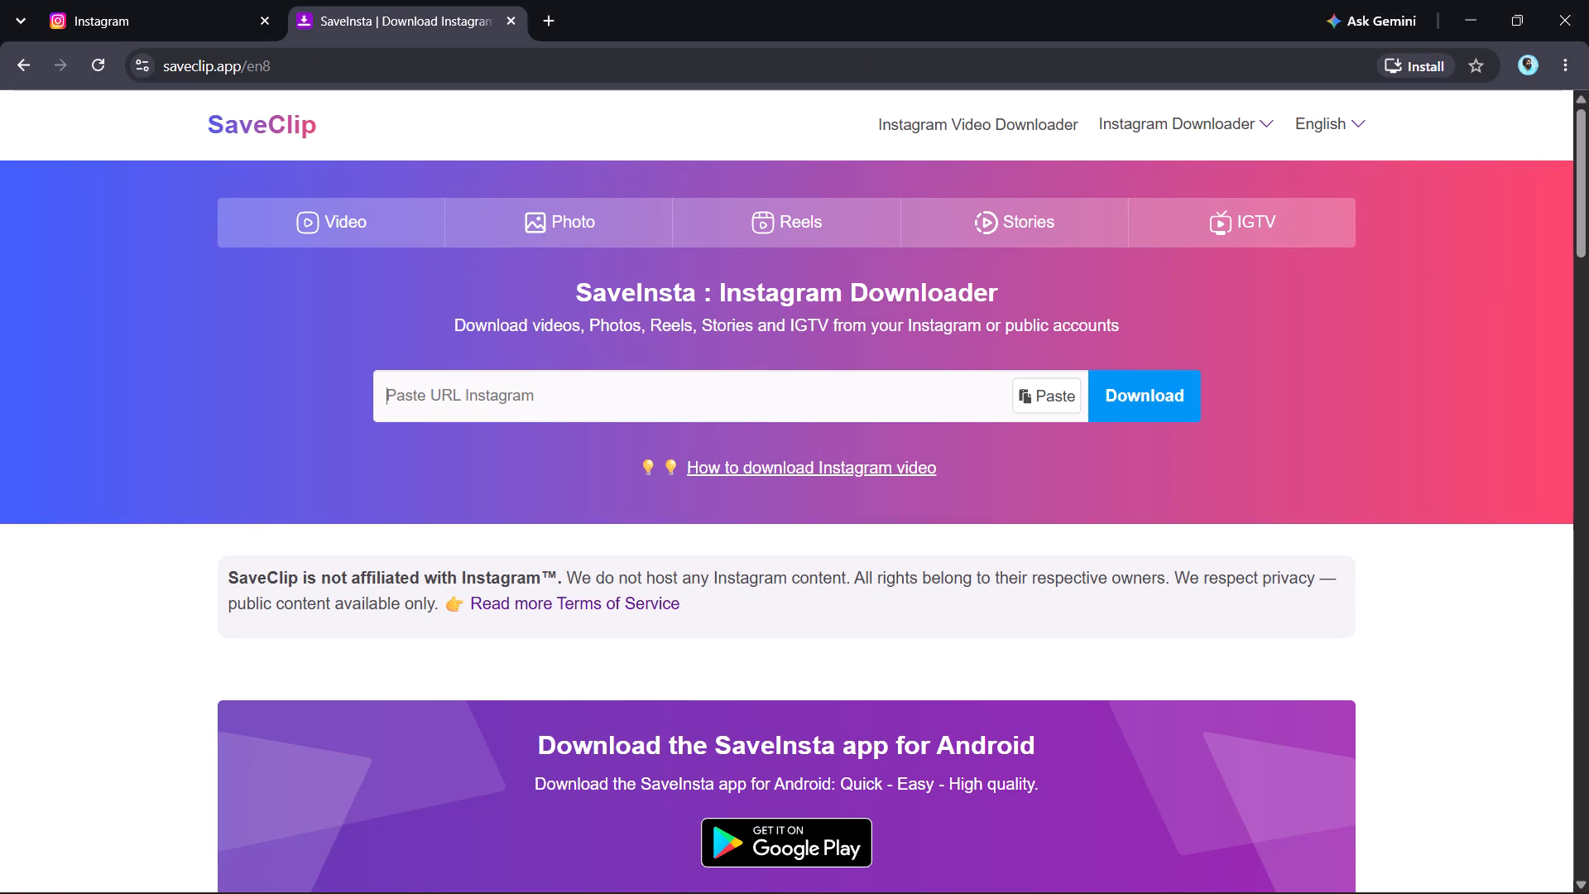
pyautogui.hotkey('ctrl', 'v')
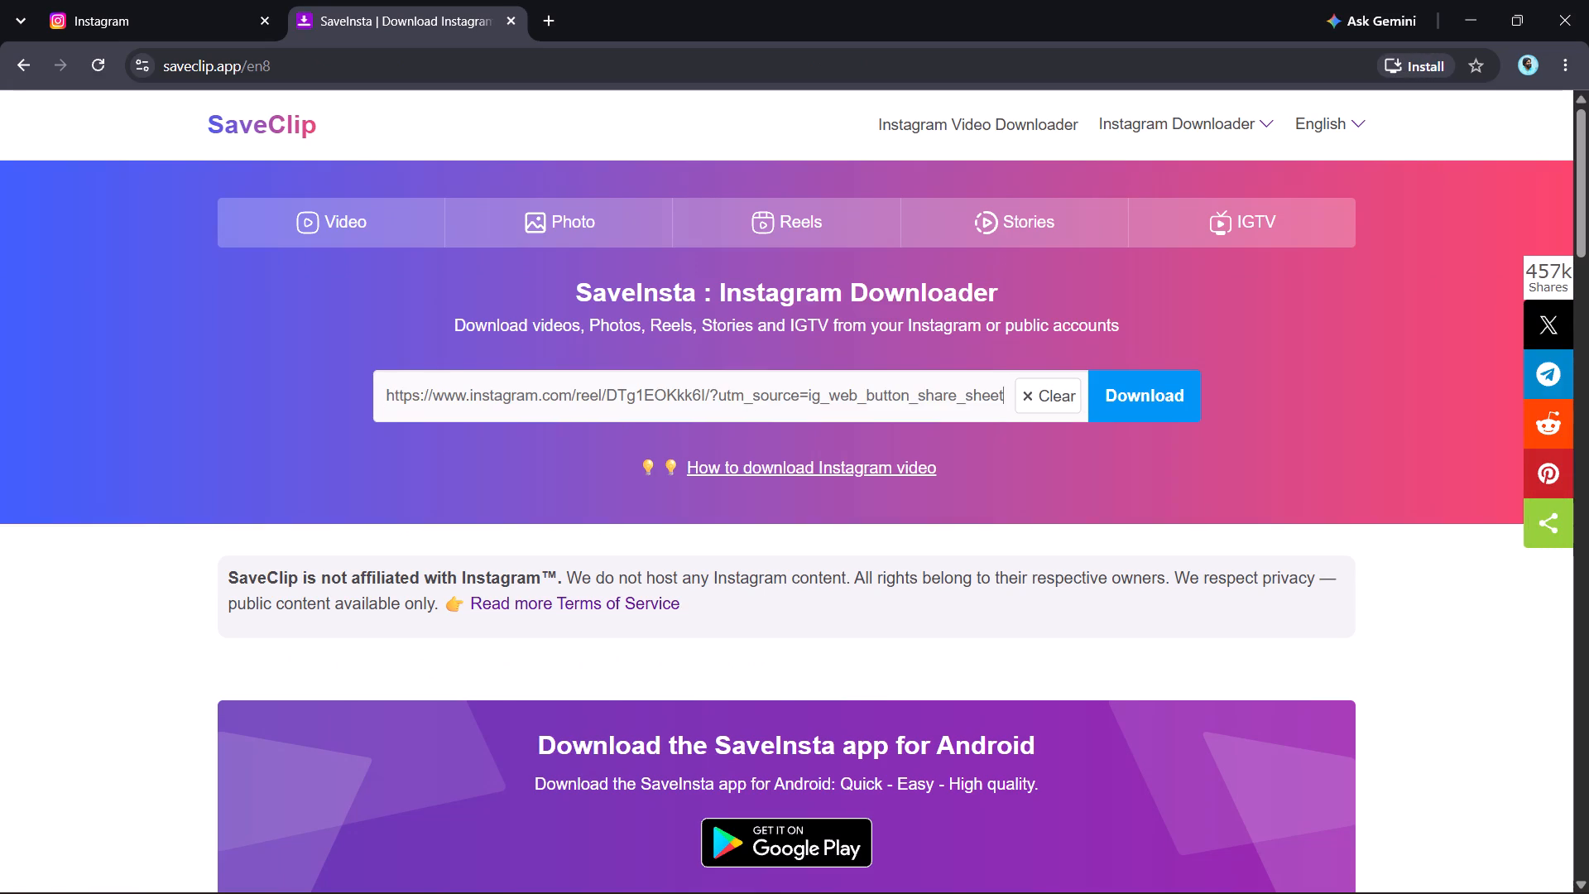
pyautogui.click(1122, 393)
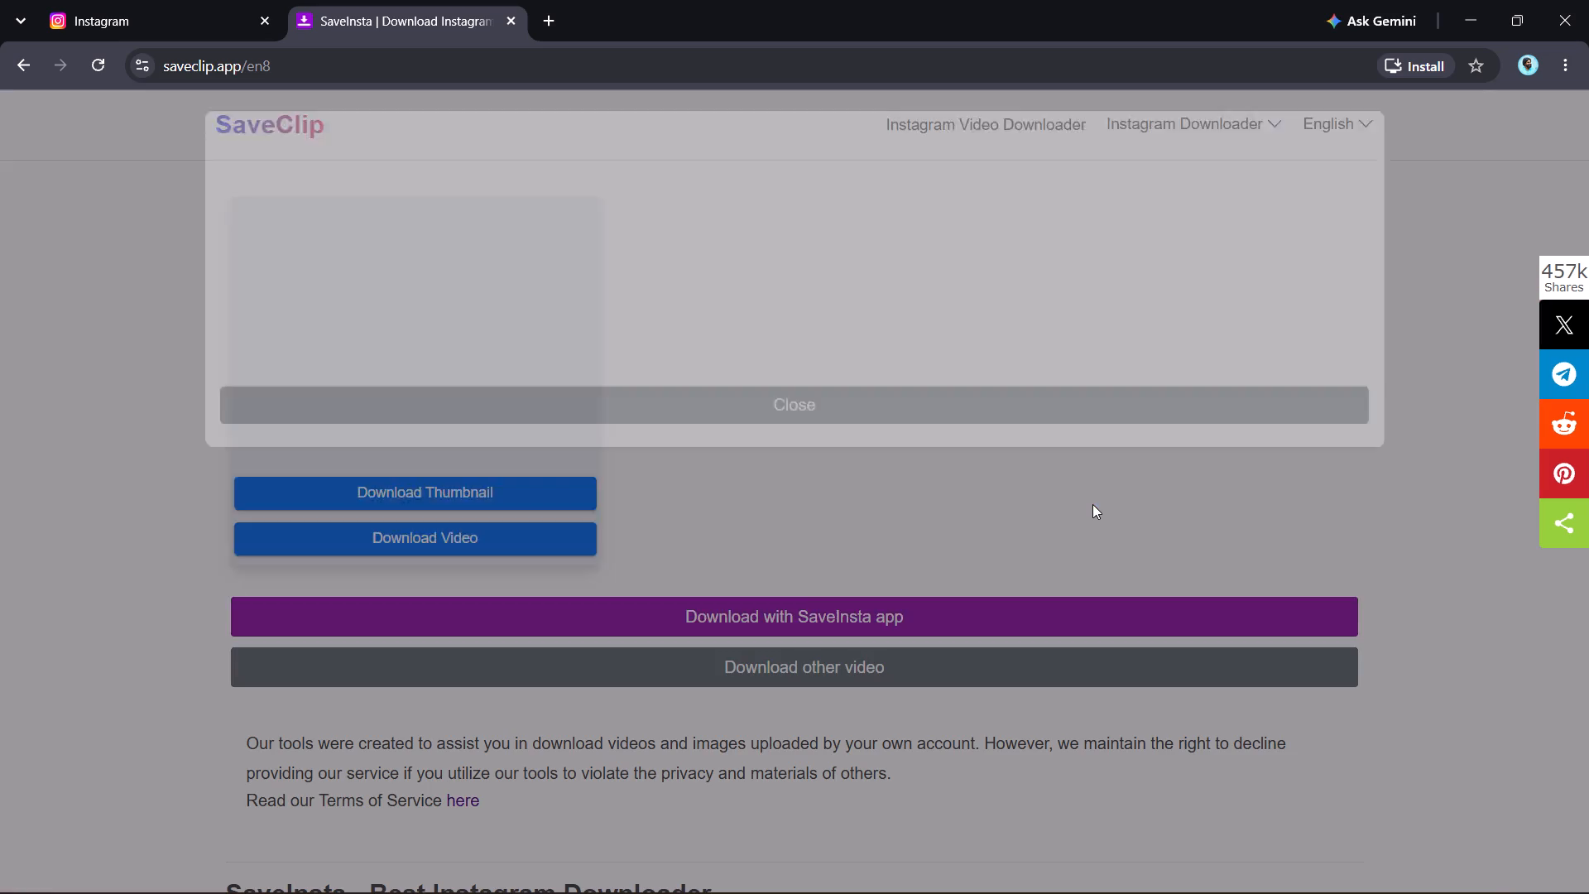
pyautogui.click(887, 606)
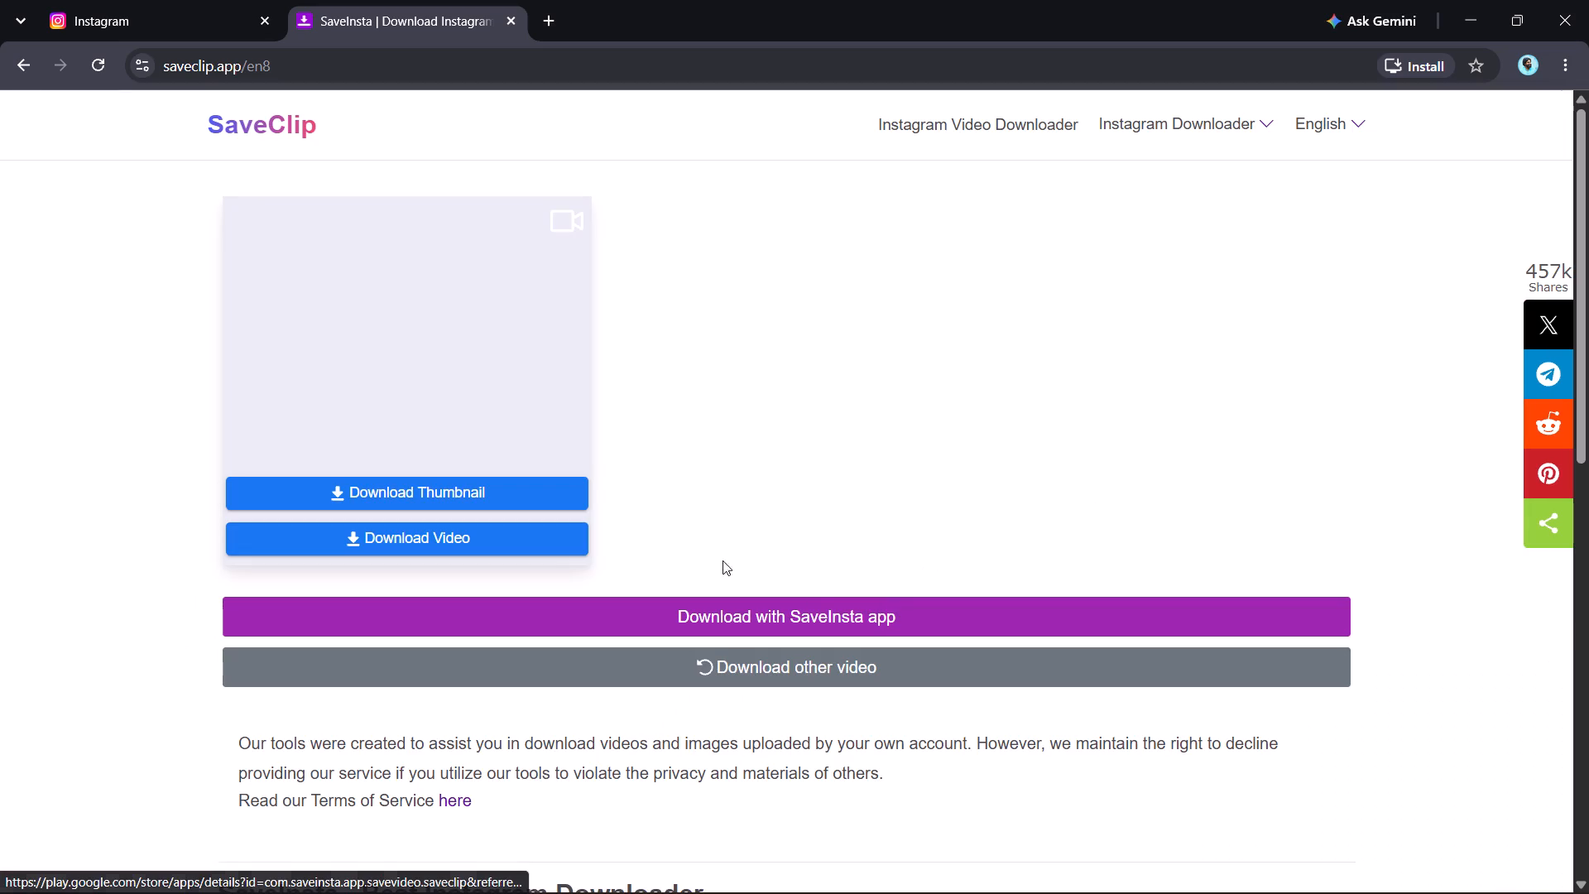
pyautogui.click(463, 533)
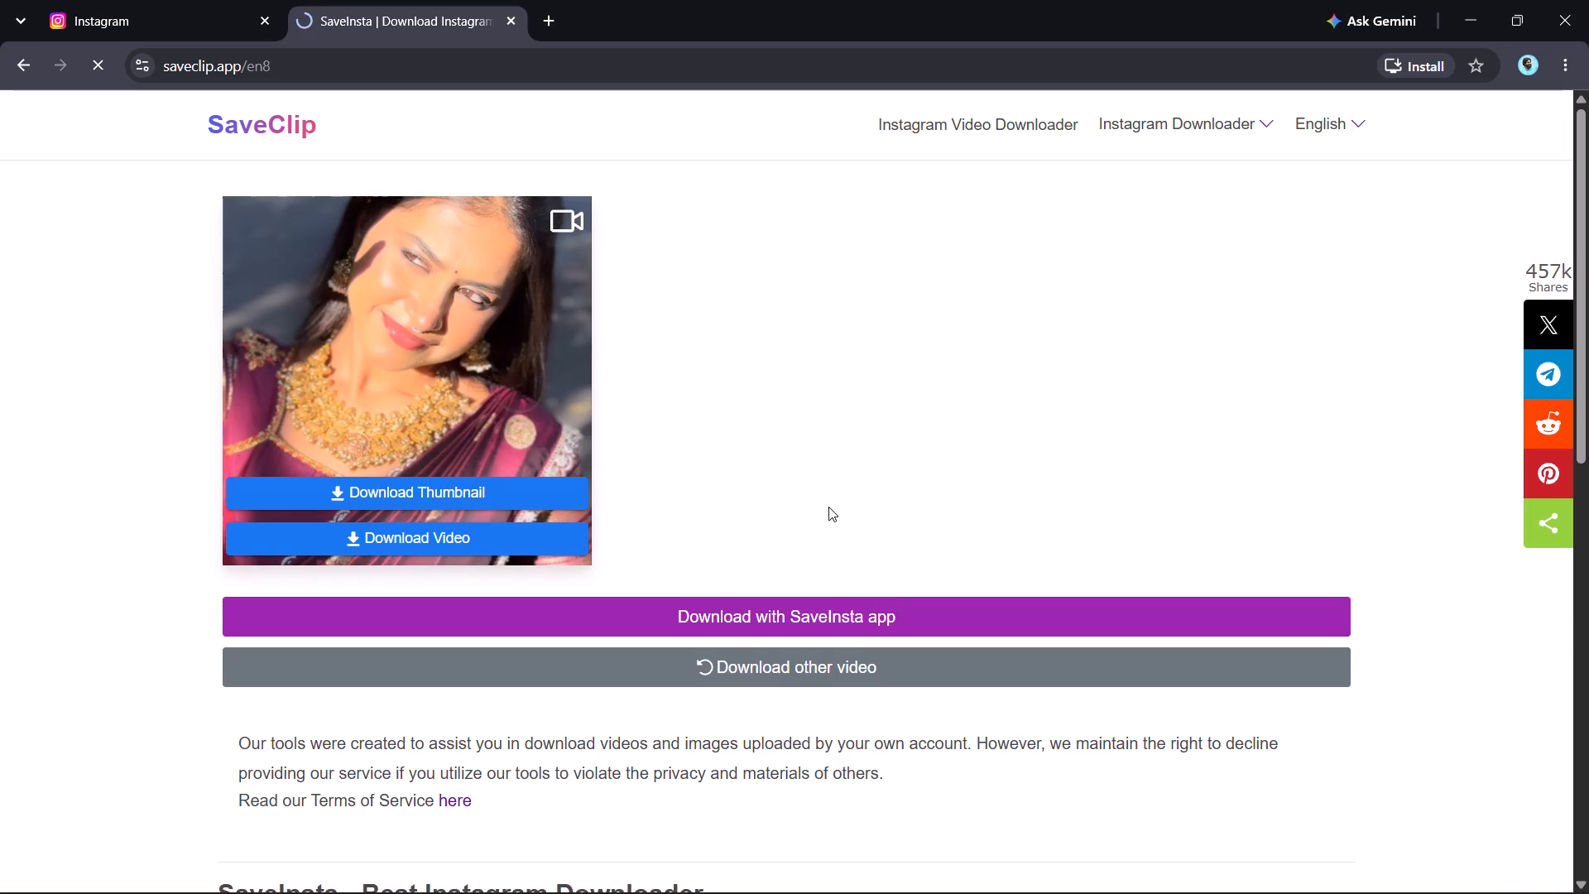
# Open the downloaded SaveClip MP4 file to play it in Media Player.
pyautogui.scroll(-10, 828, 507)
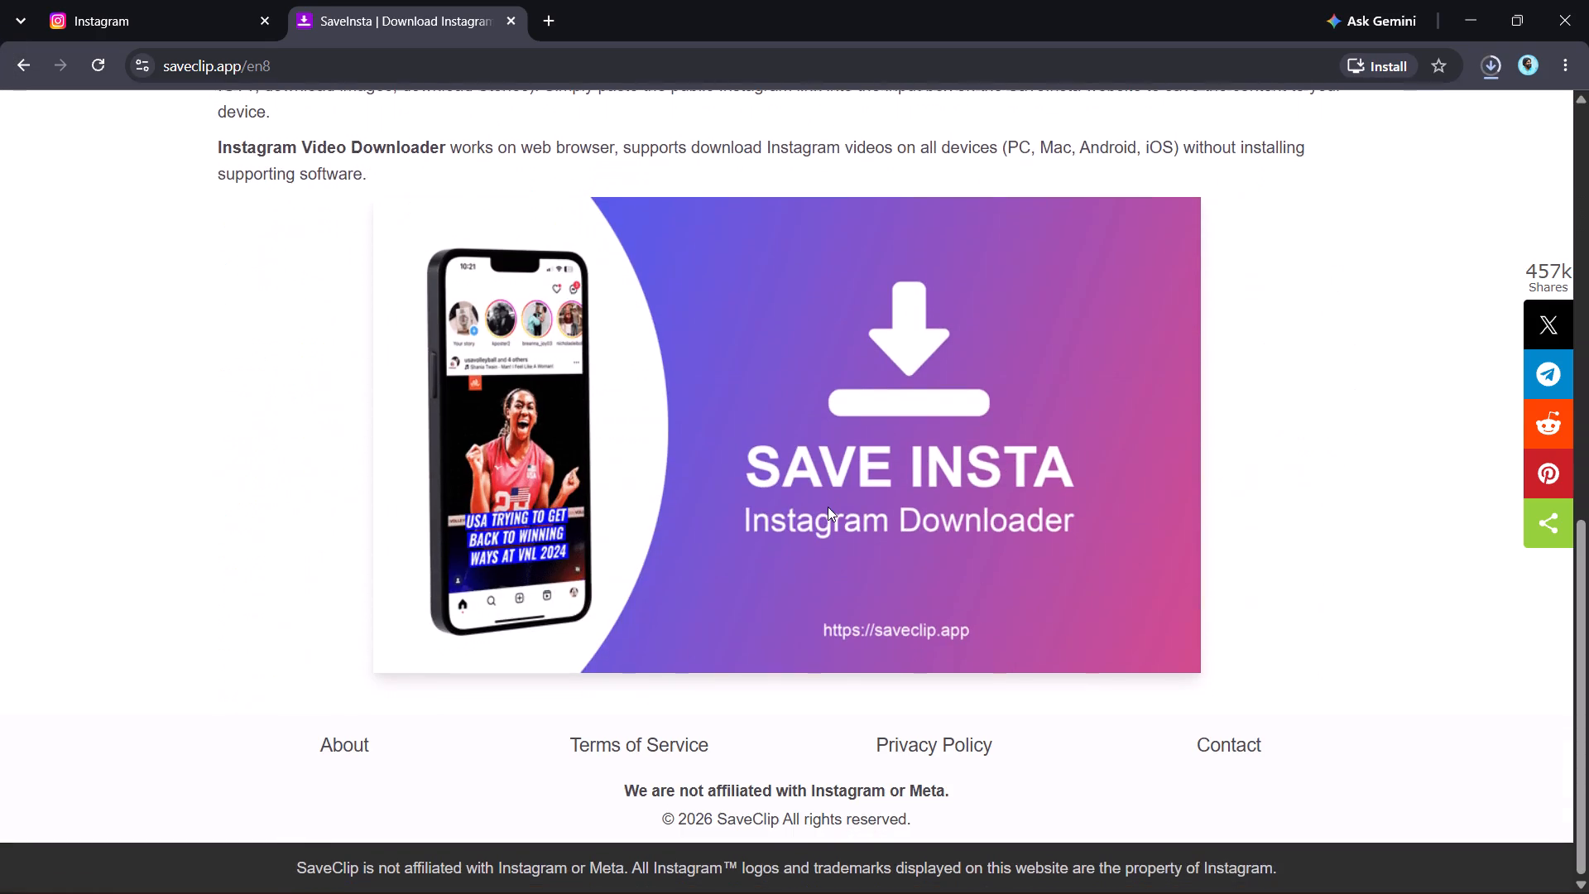
pyautogui.scroll(10, 828, 506)
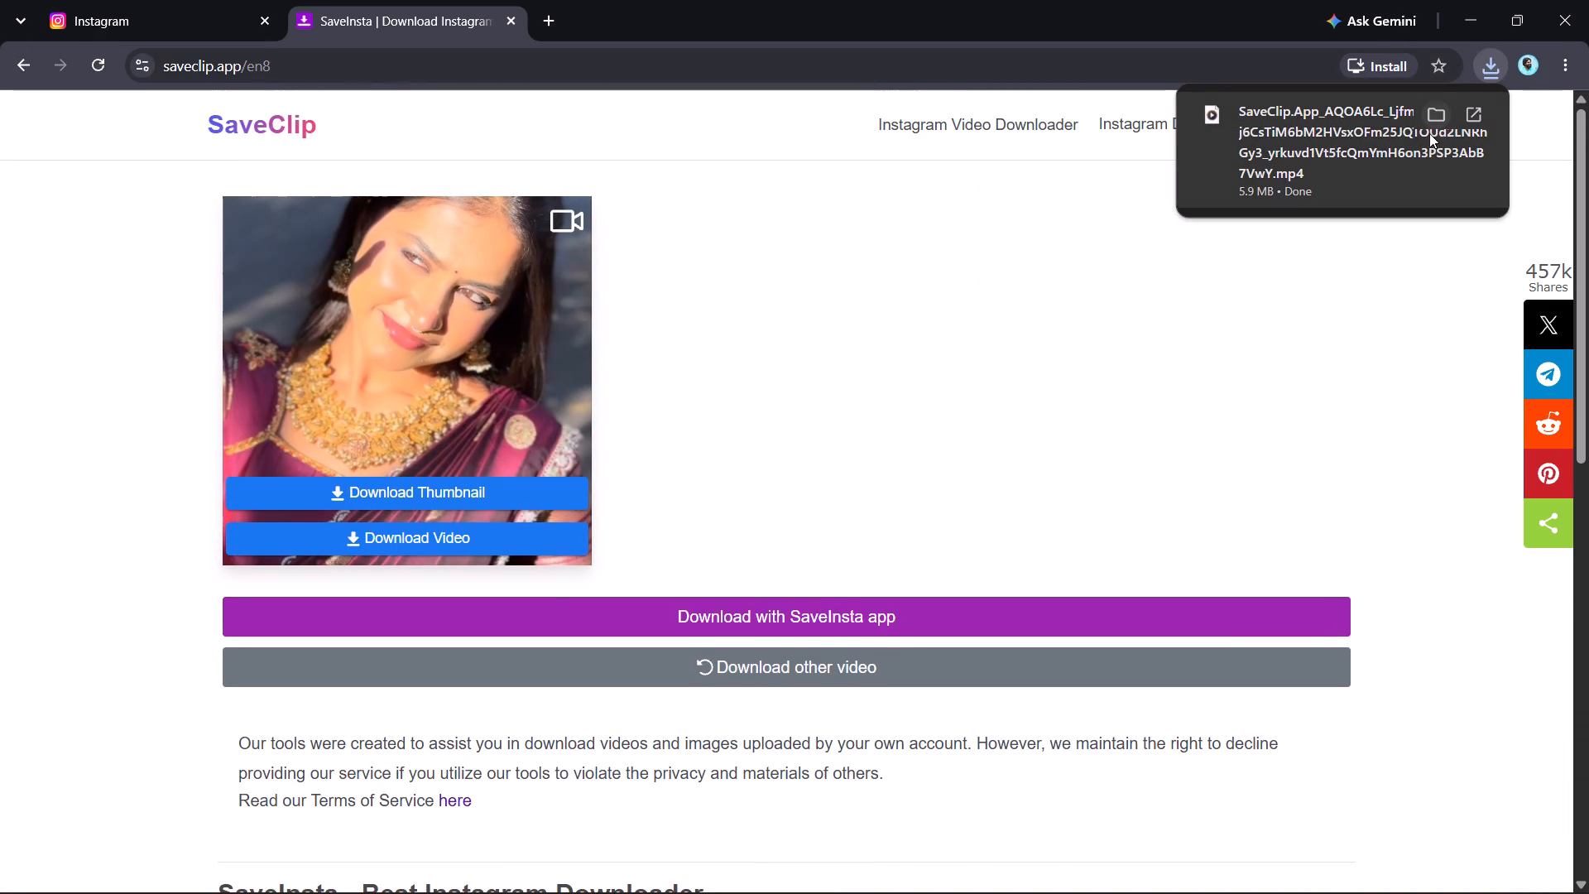
pyautogui.click(1429, 133)
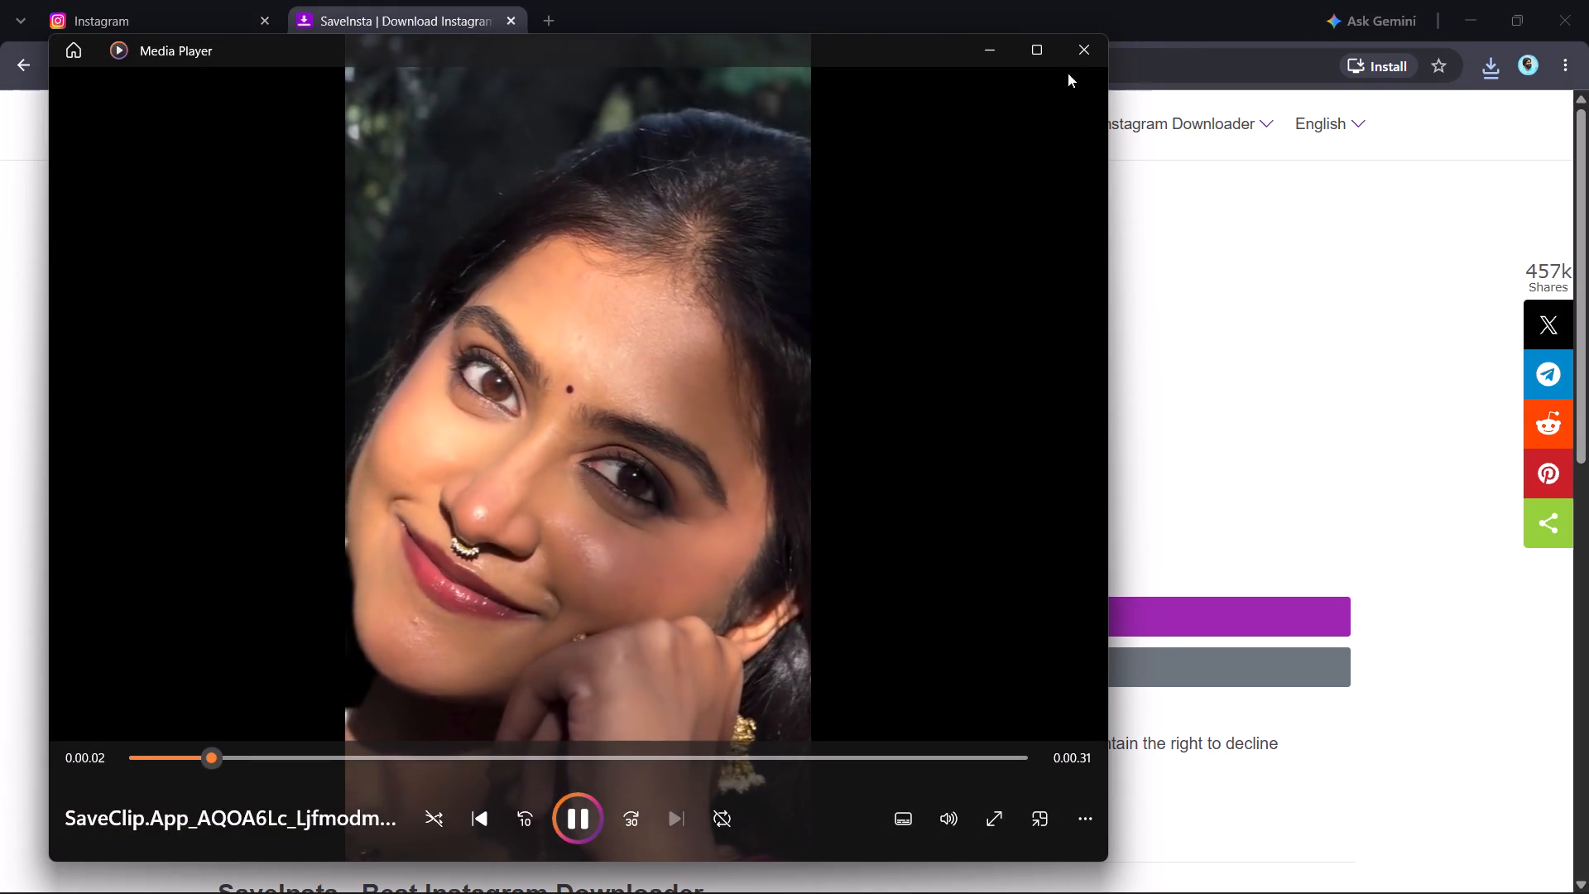
# Close the video player, search the web for "extract audio from video" in a new tab, and open Biteable's free tool.
pyautogui.click(1081, 55)
pyautogui.click(556, 20)
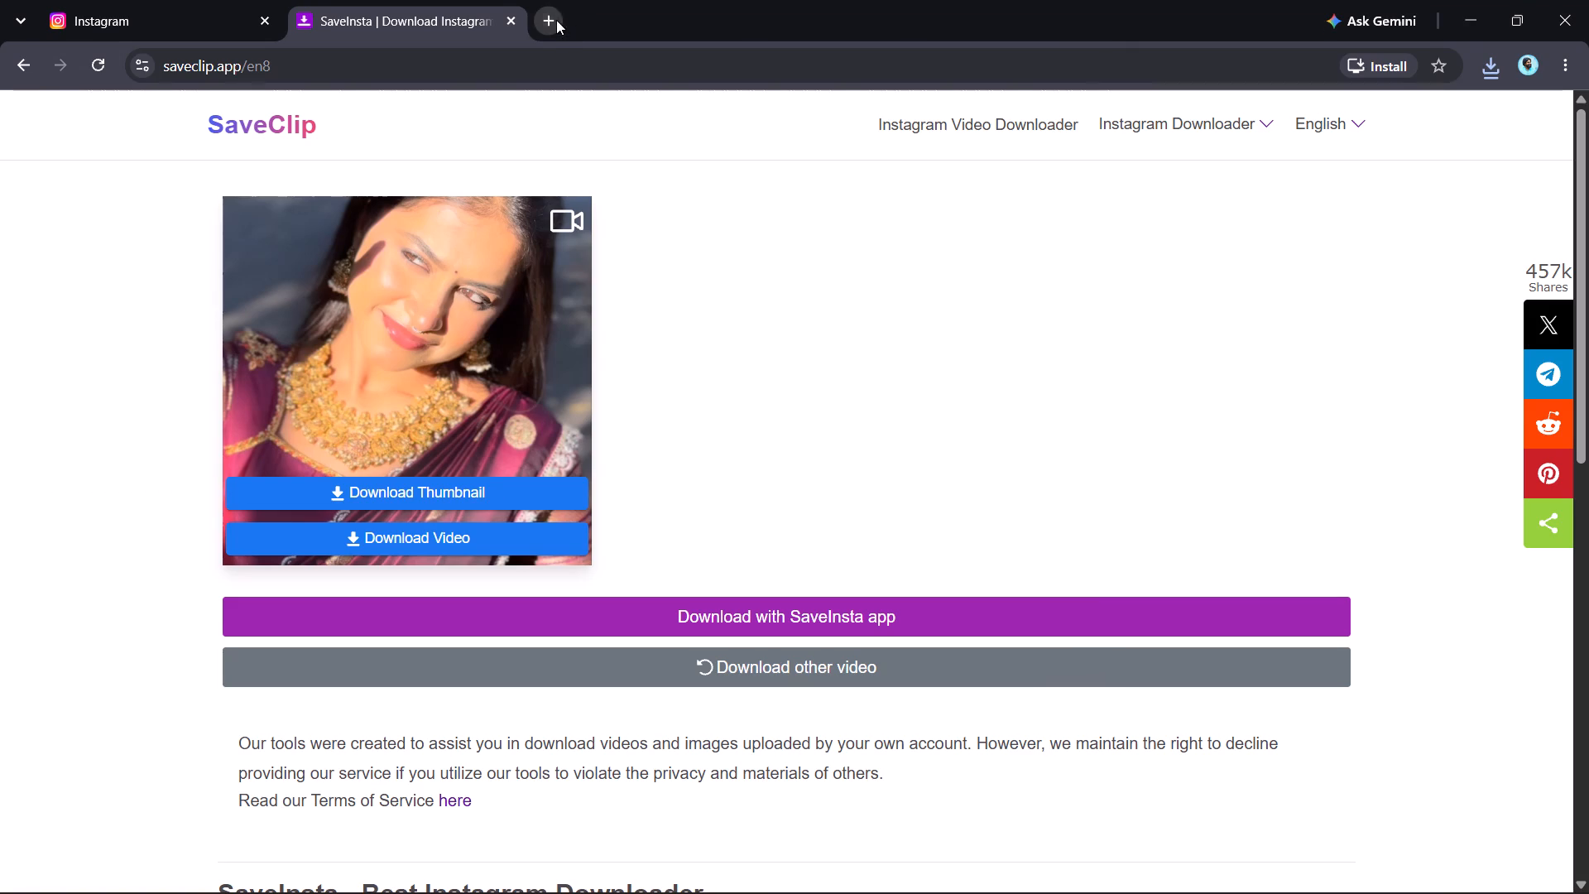
pyautogui.click(599, 423)
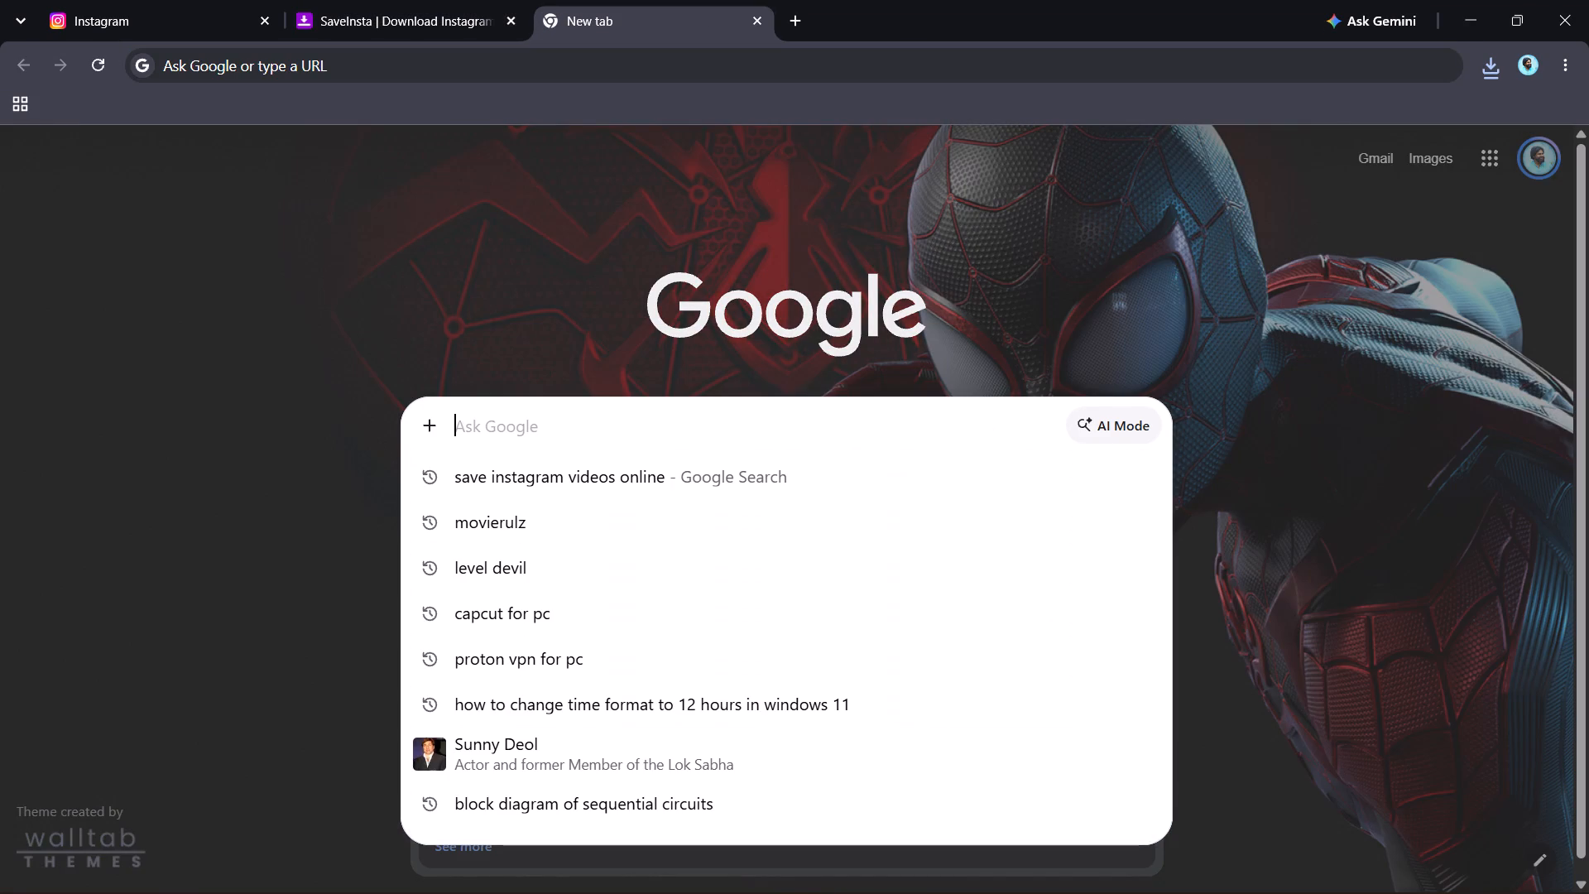
pyautogui.write('extr')
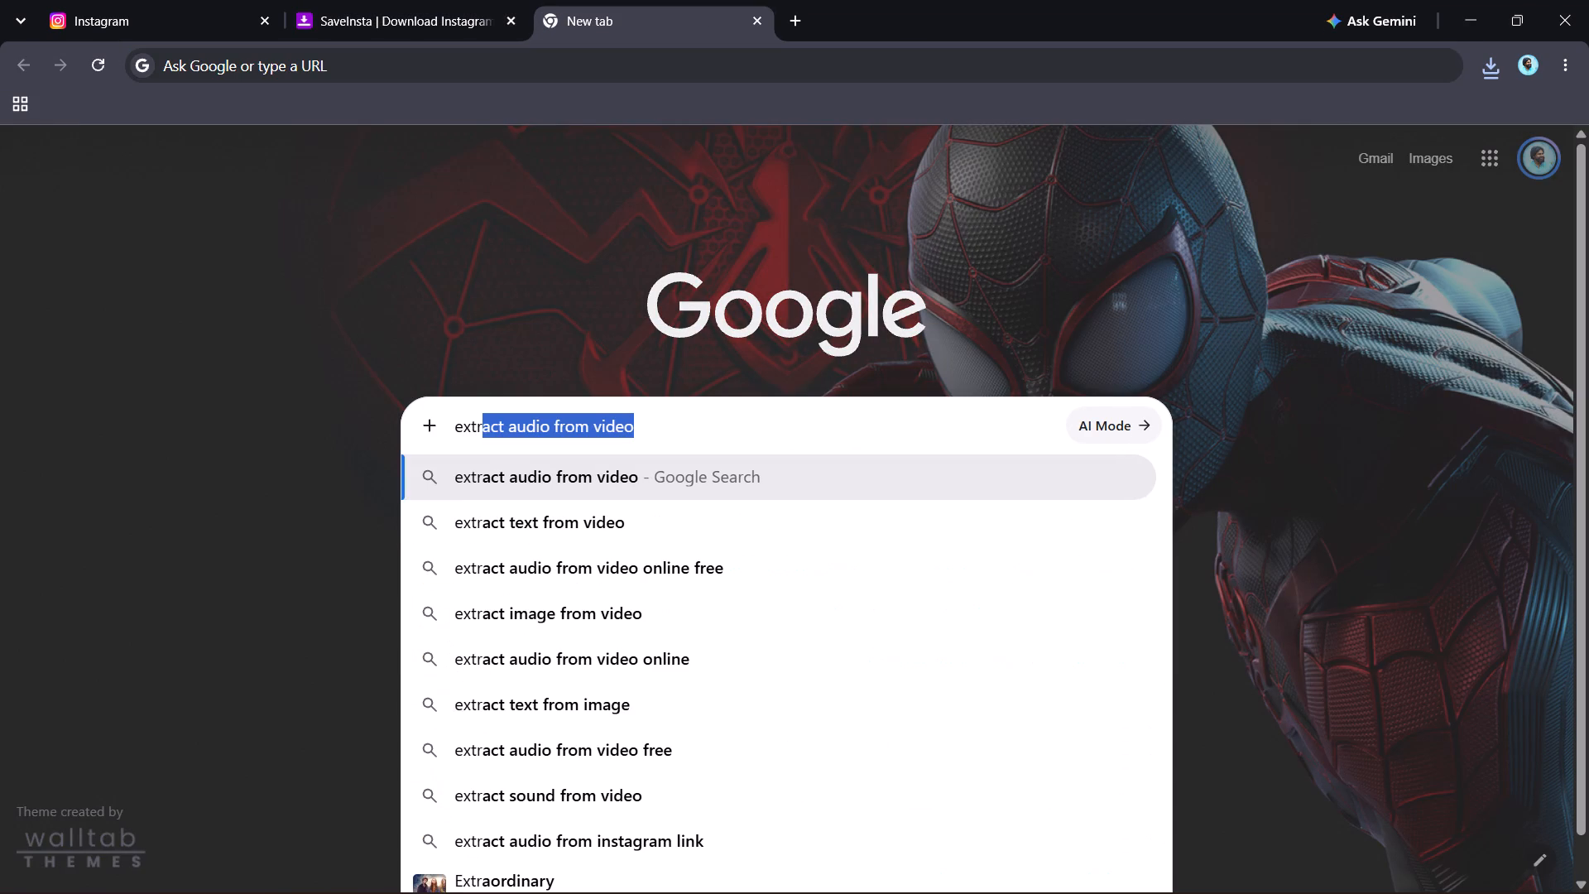
pyautogui.click(611, 474)
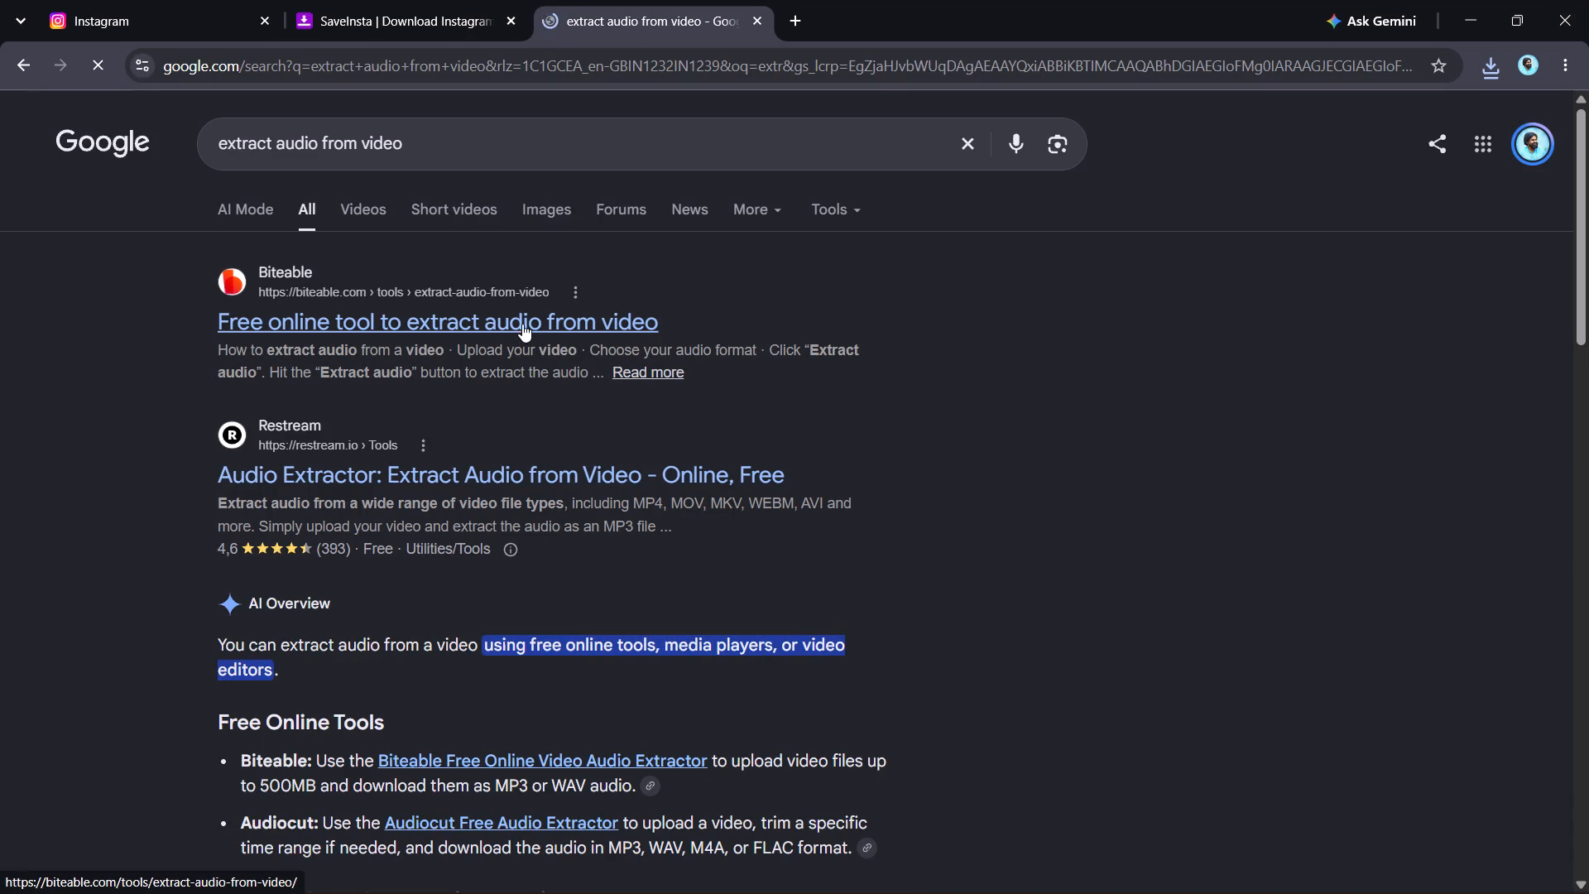
pyautogui.click(522, 324)
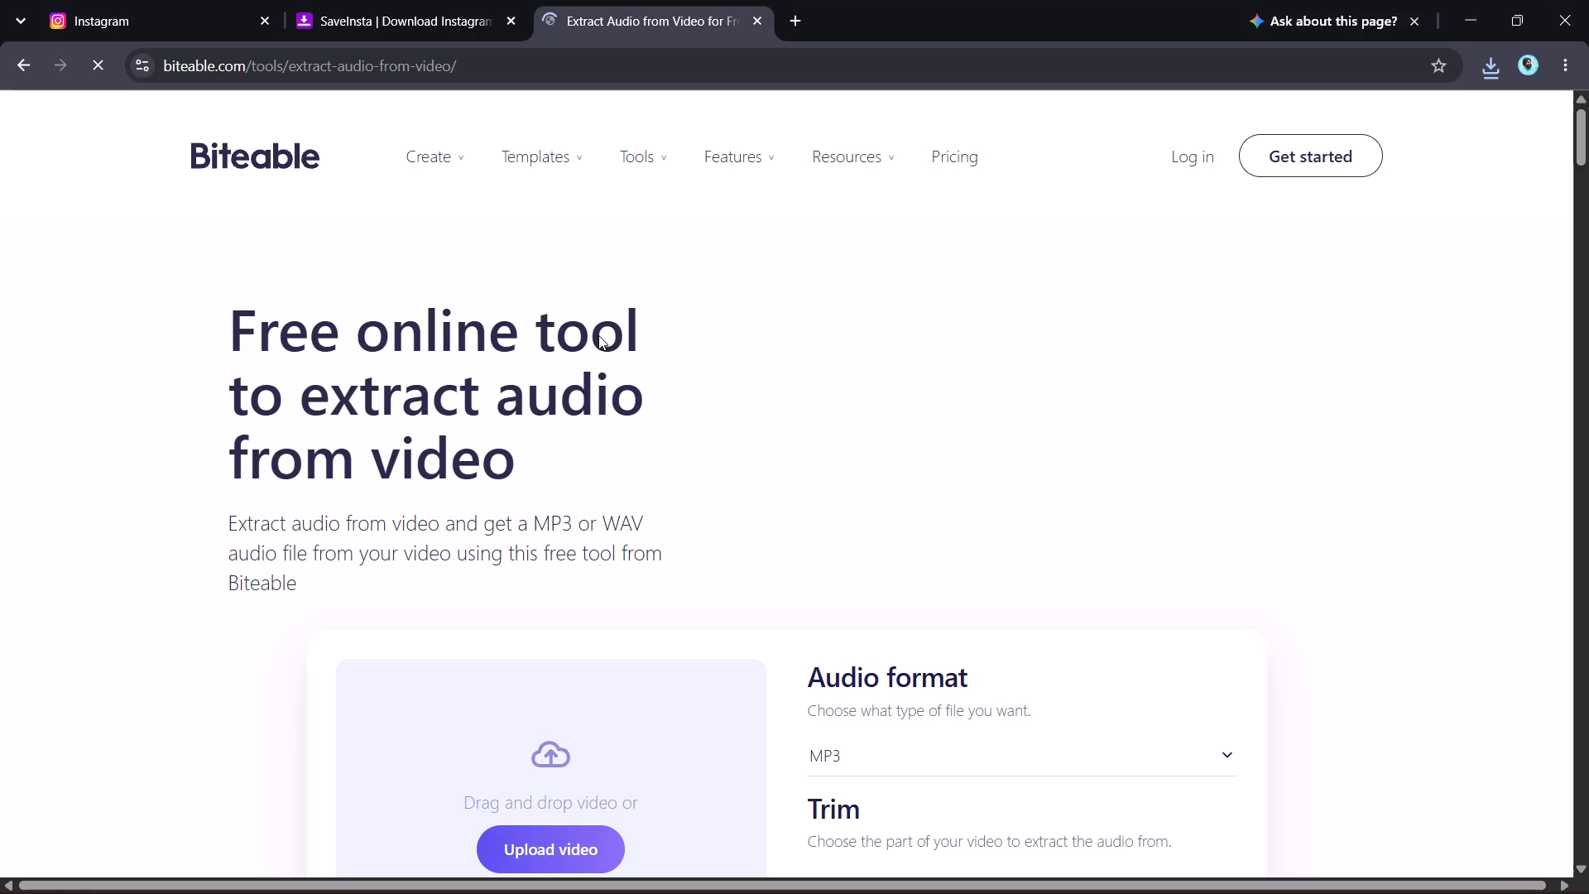
# Upload the SaveClip.App MP4 video from Downloads to the audio extractor and try its preview playback.
pyautogui.scroll(-3, 540, 525)
pyautogui.click(572, 532)
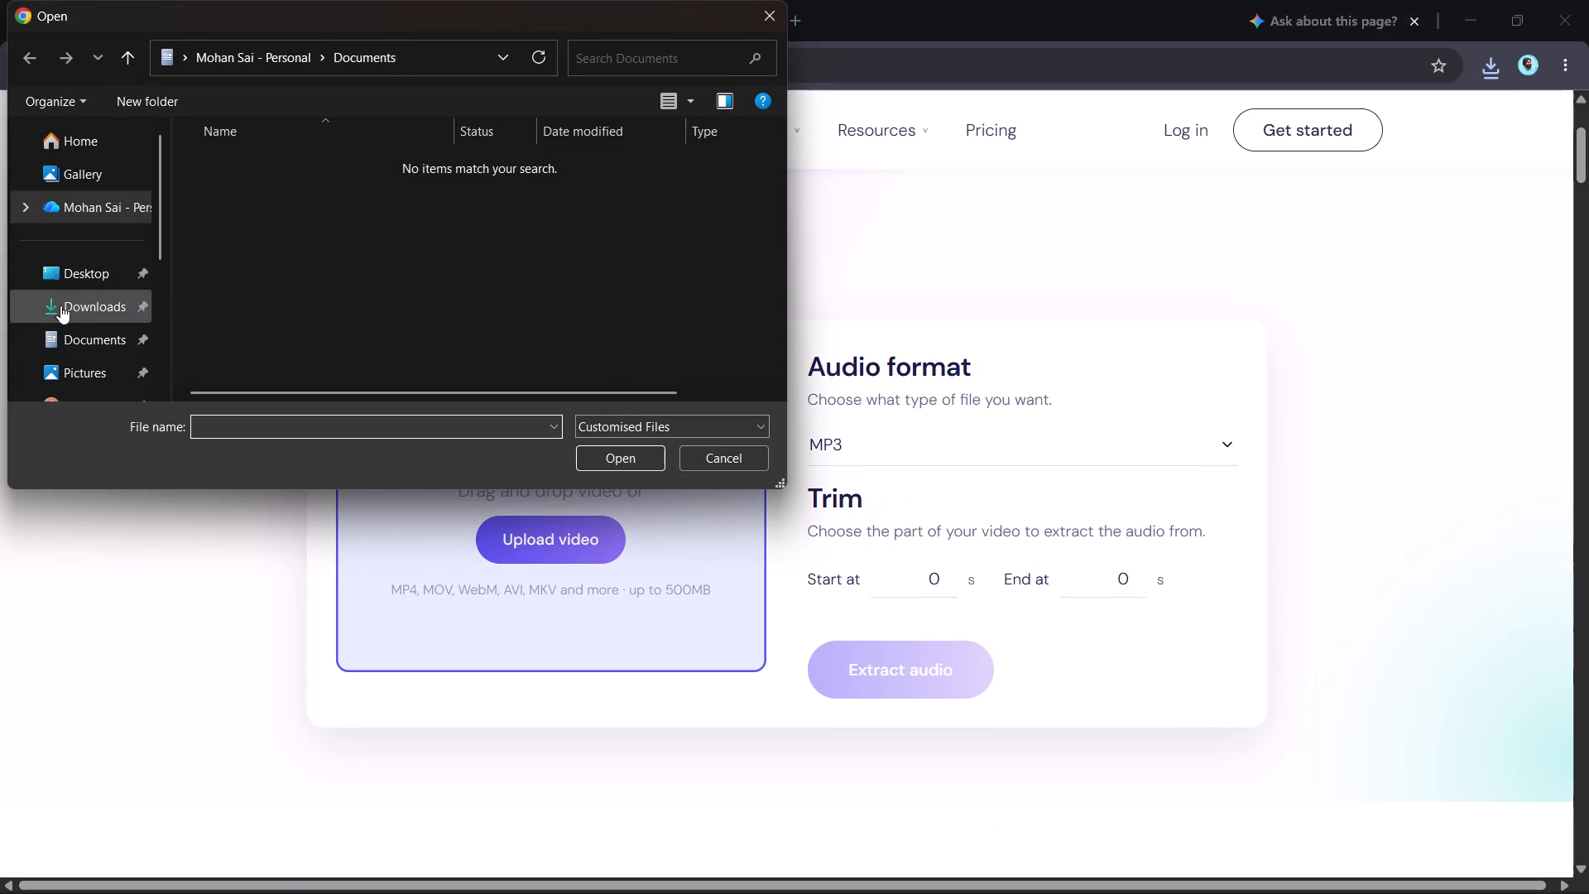
pyautogui.click(103, 318)
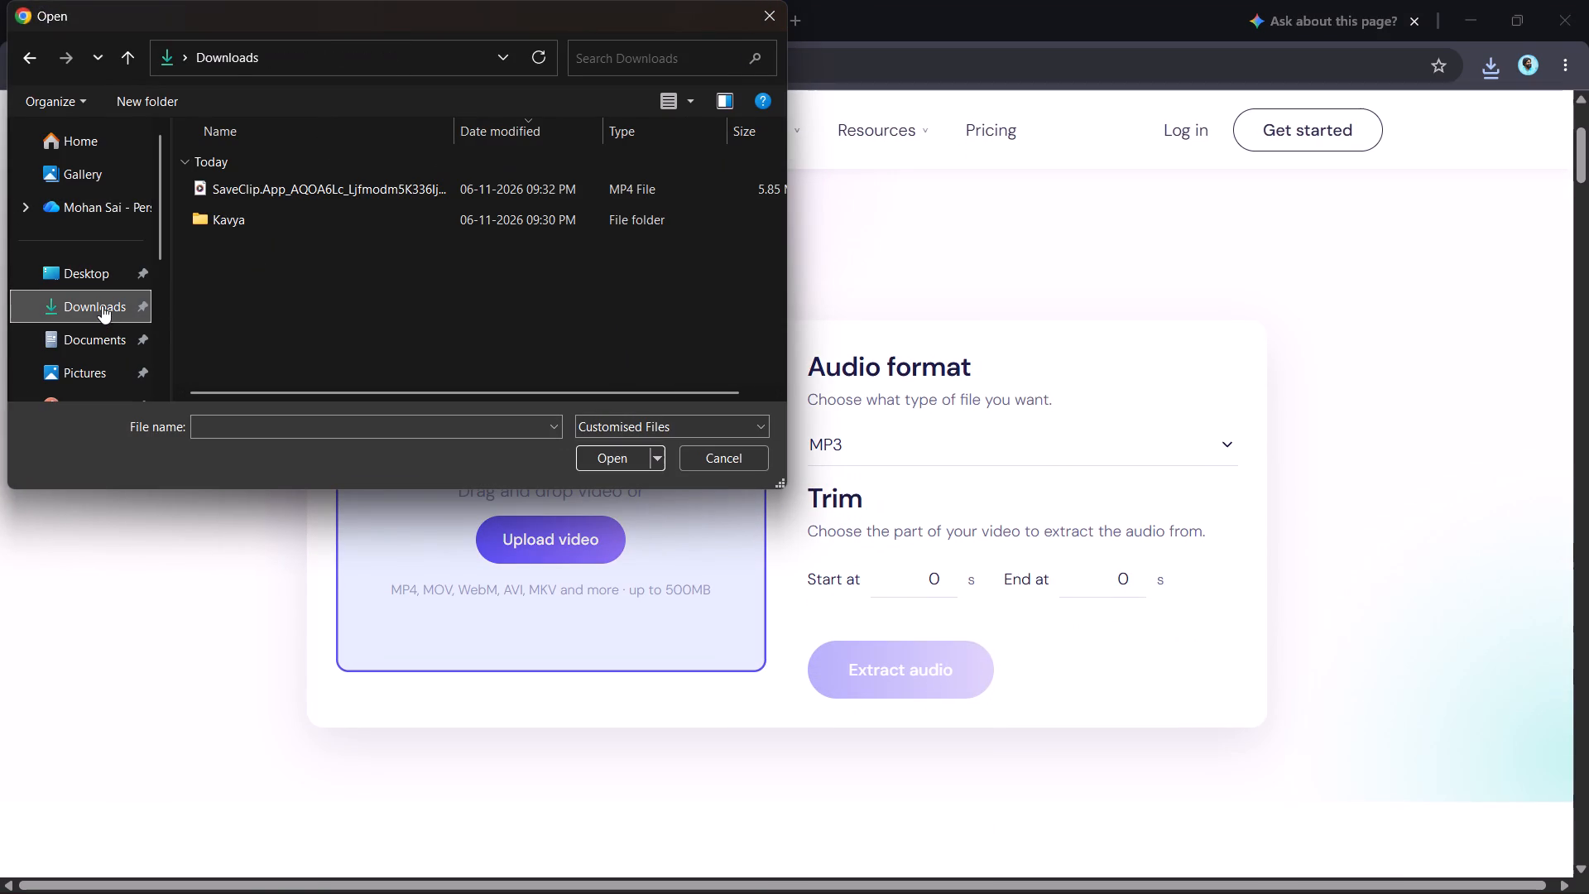
pyautogui.click(316, 190)
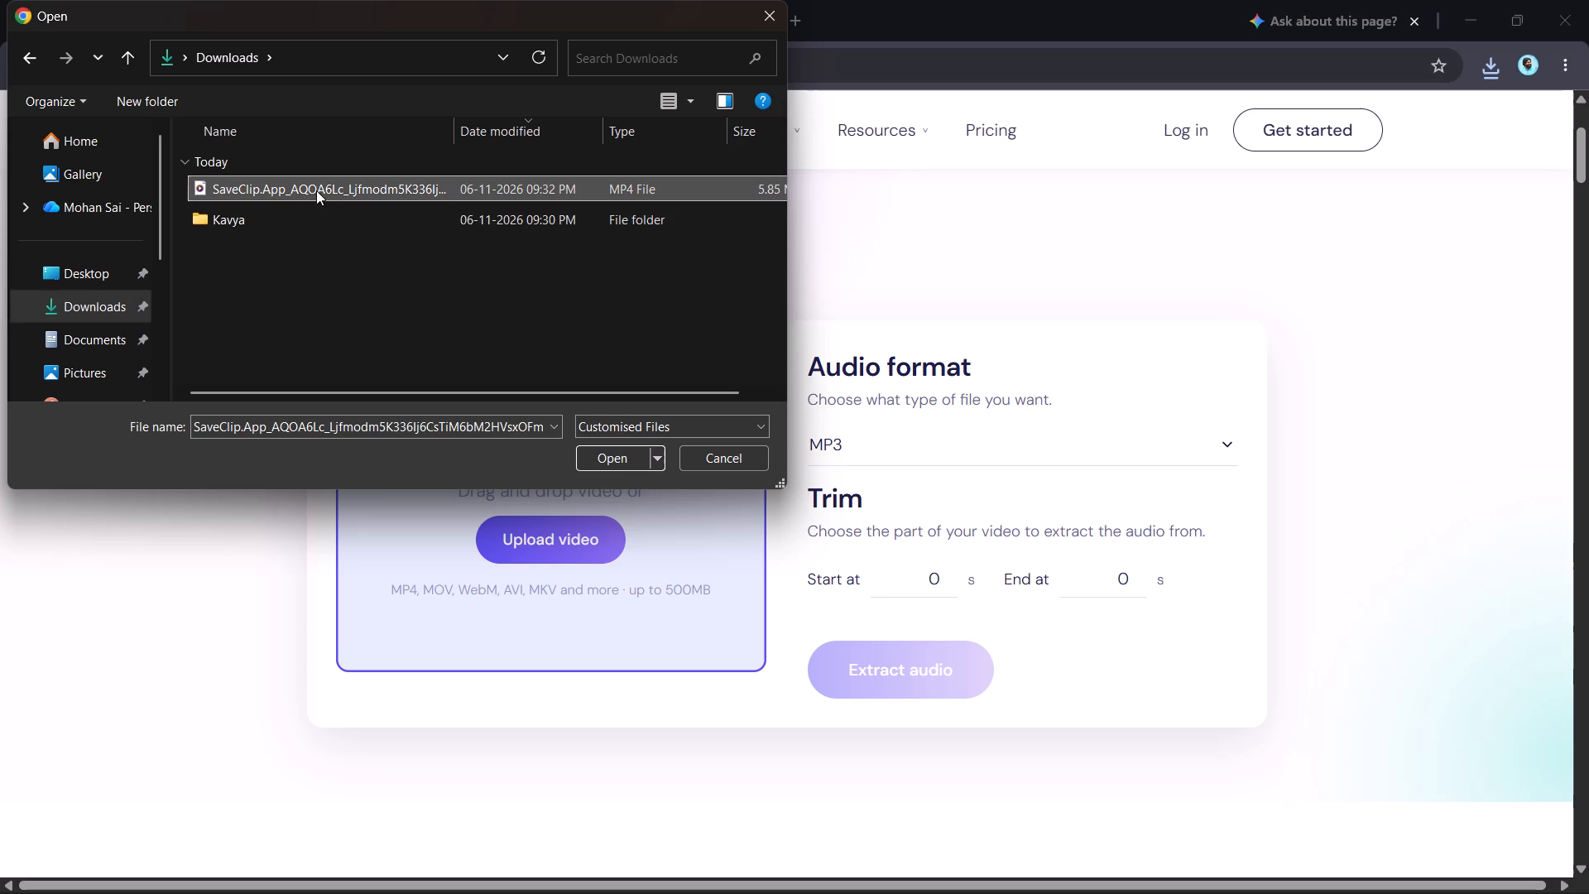
pyautogui.click(614, 459)
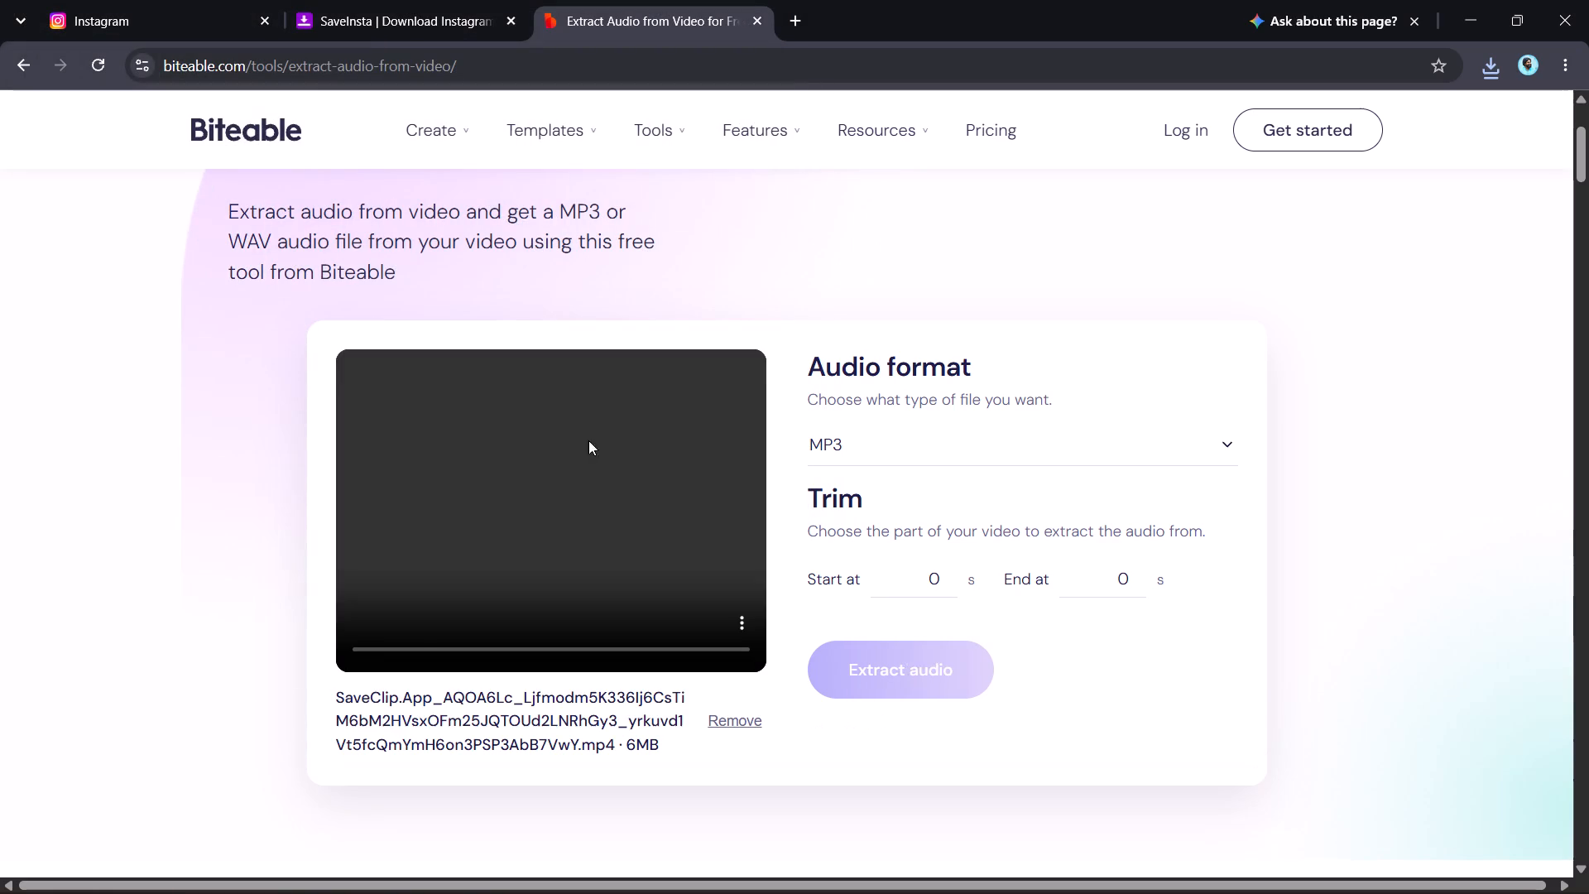
pyautogui.click(347, 627)
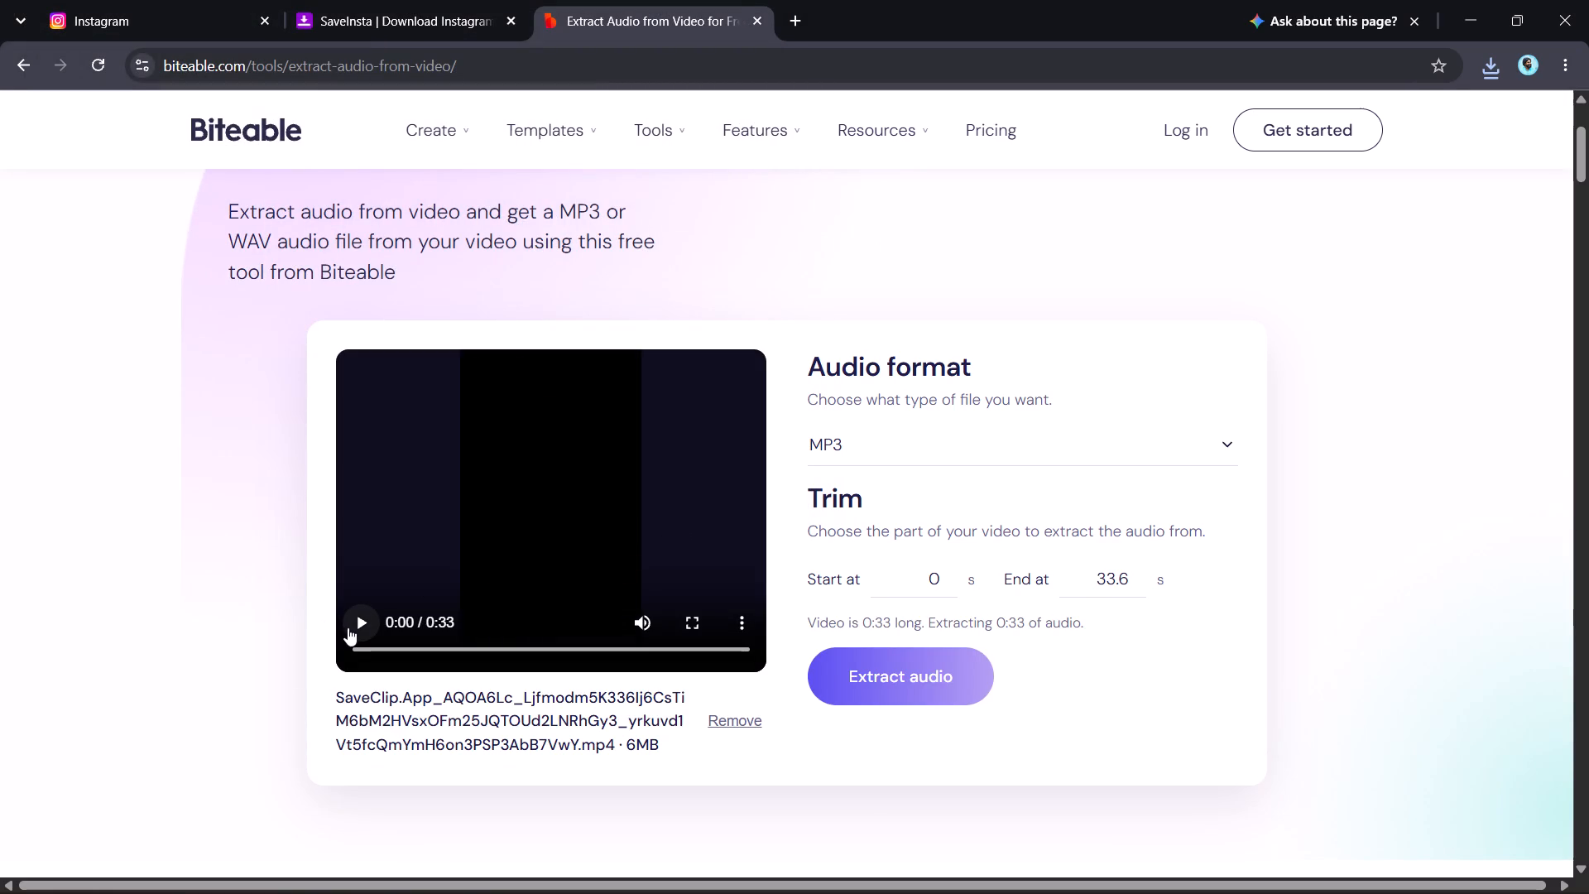
pyautogui.click(357, 622)
# Extract the uploaded video's full audio as MP3 and download the resulting file.
pyautogui.click(913, 685)
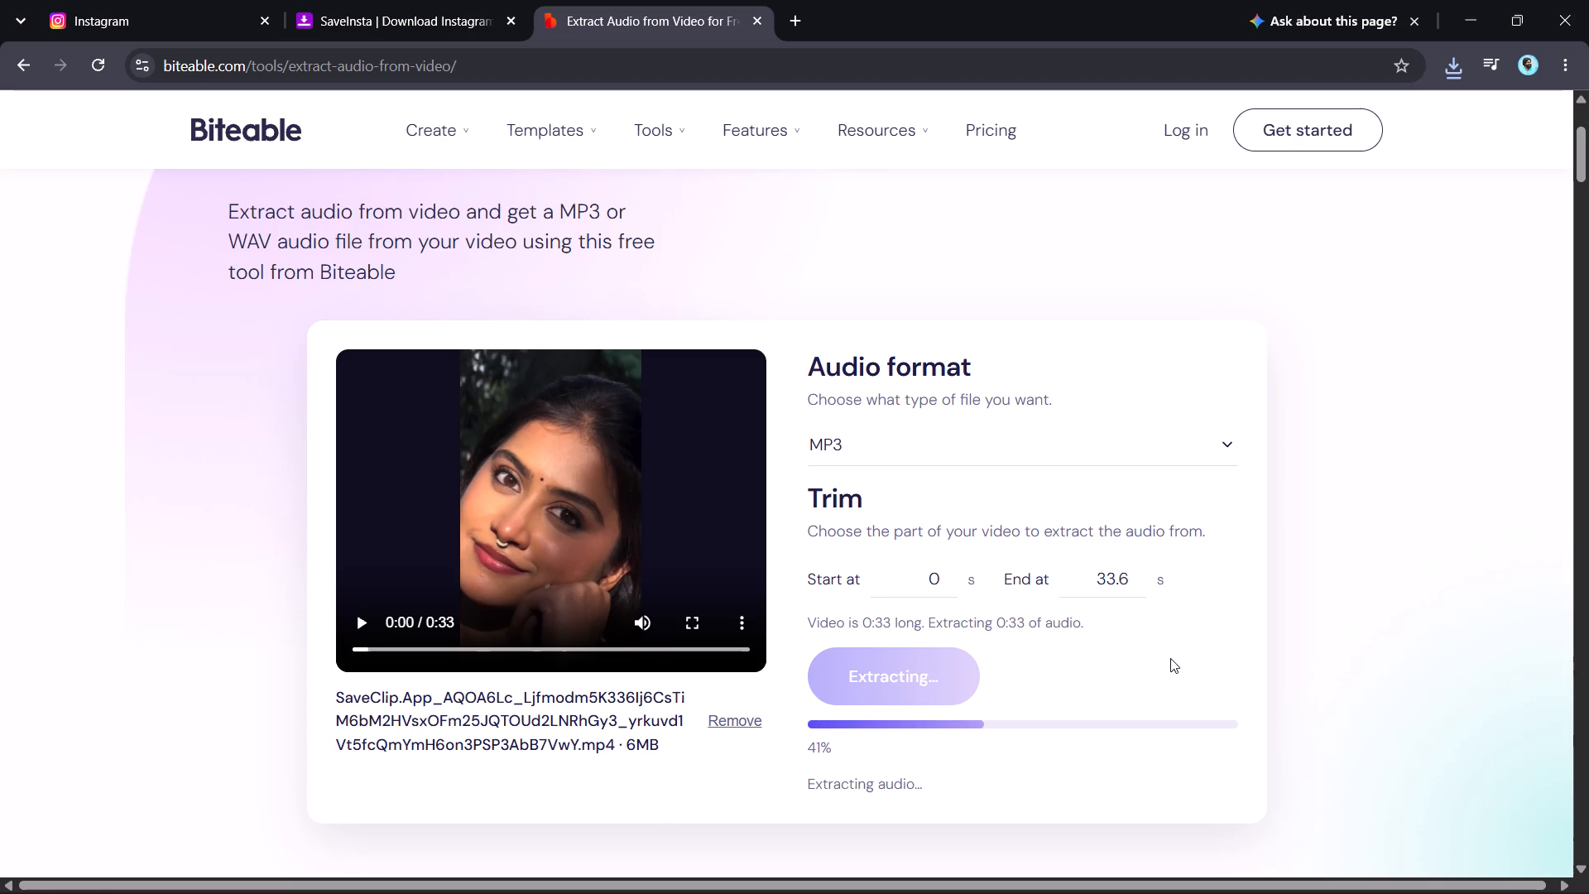
pyautogui.scroll(-2, 1023, 618)
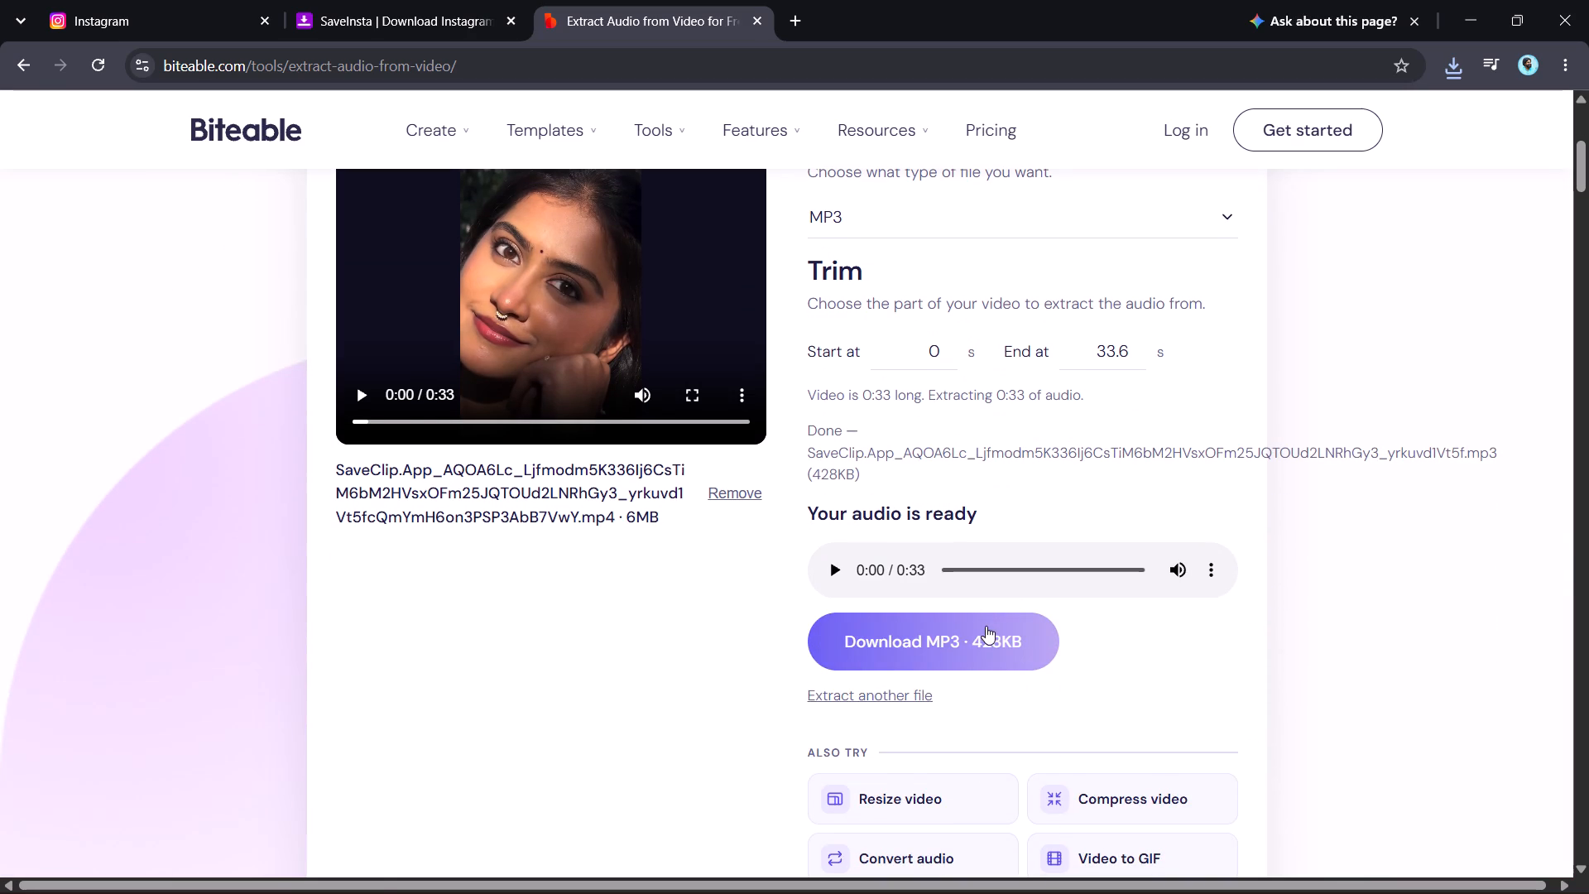
pyautogui.click(983, 632)
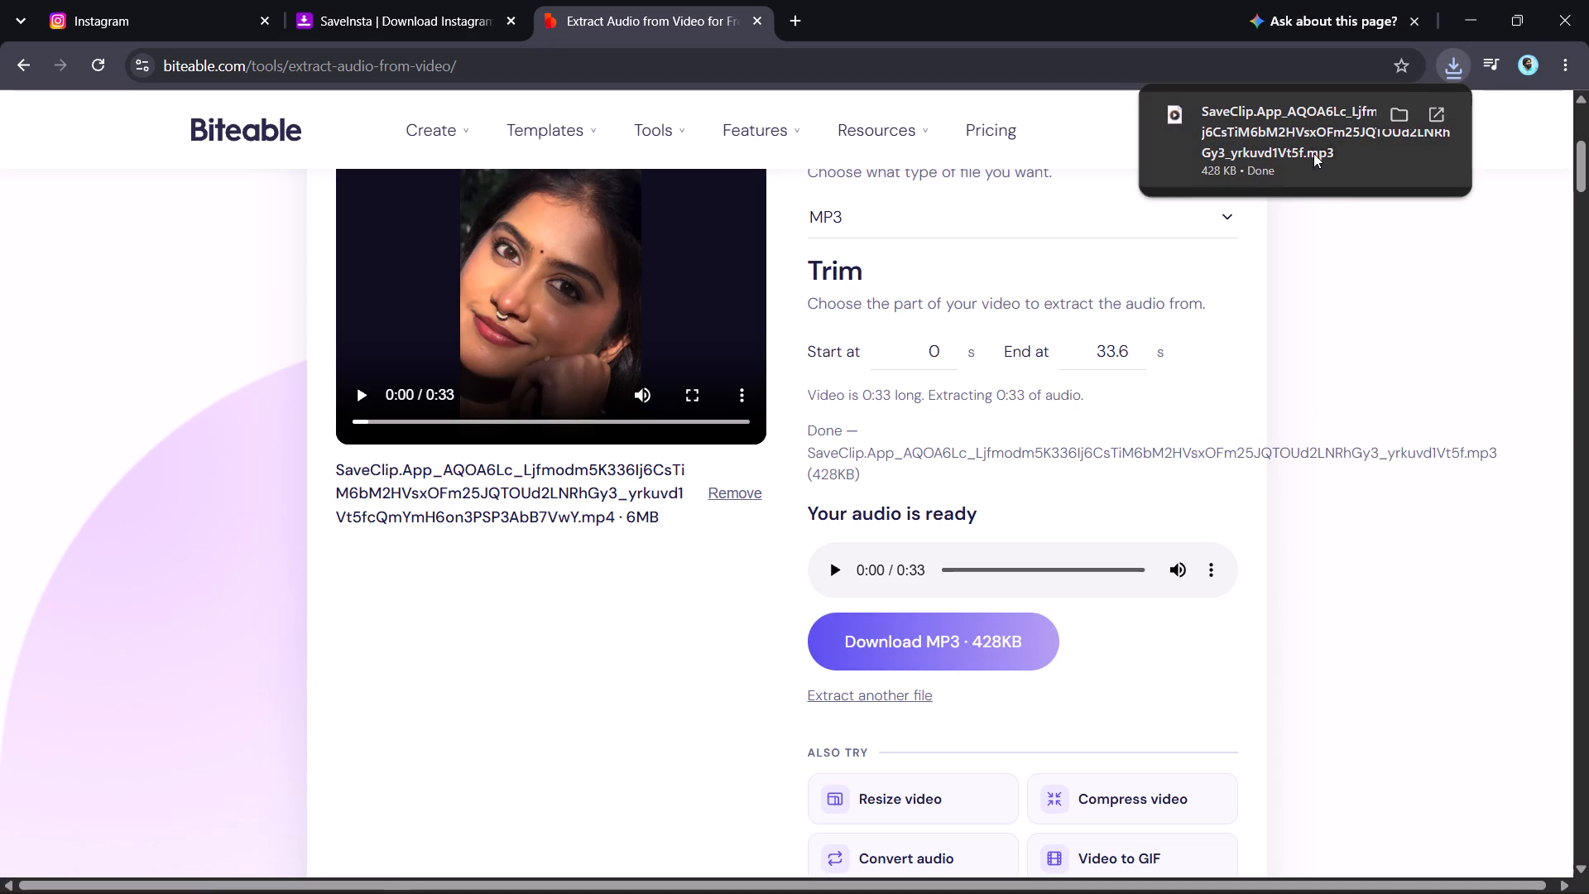
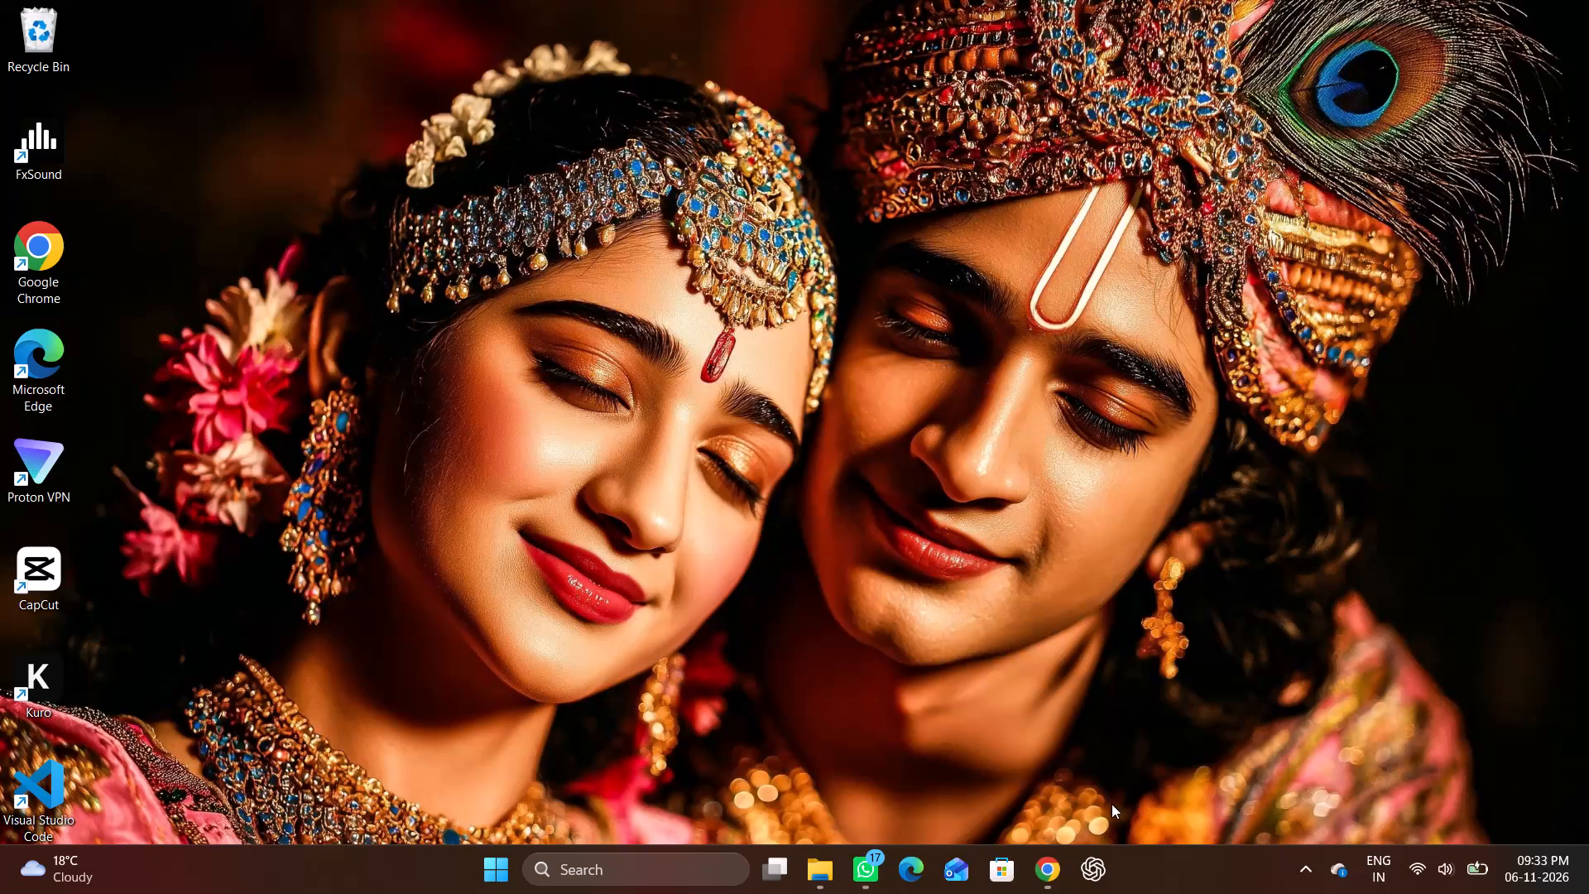
# Launch CapCut from the desktop.
pyautogui.doubleClick(54, 572)
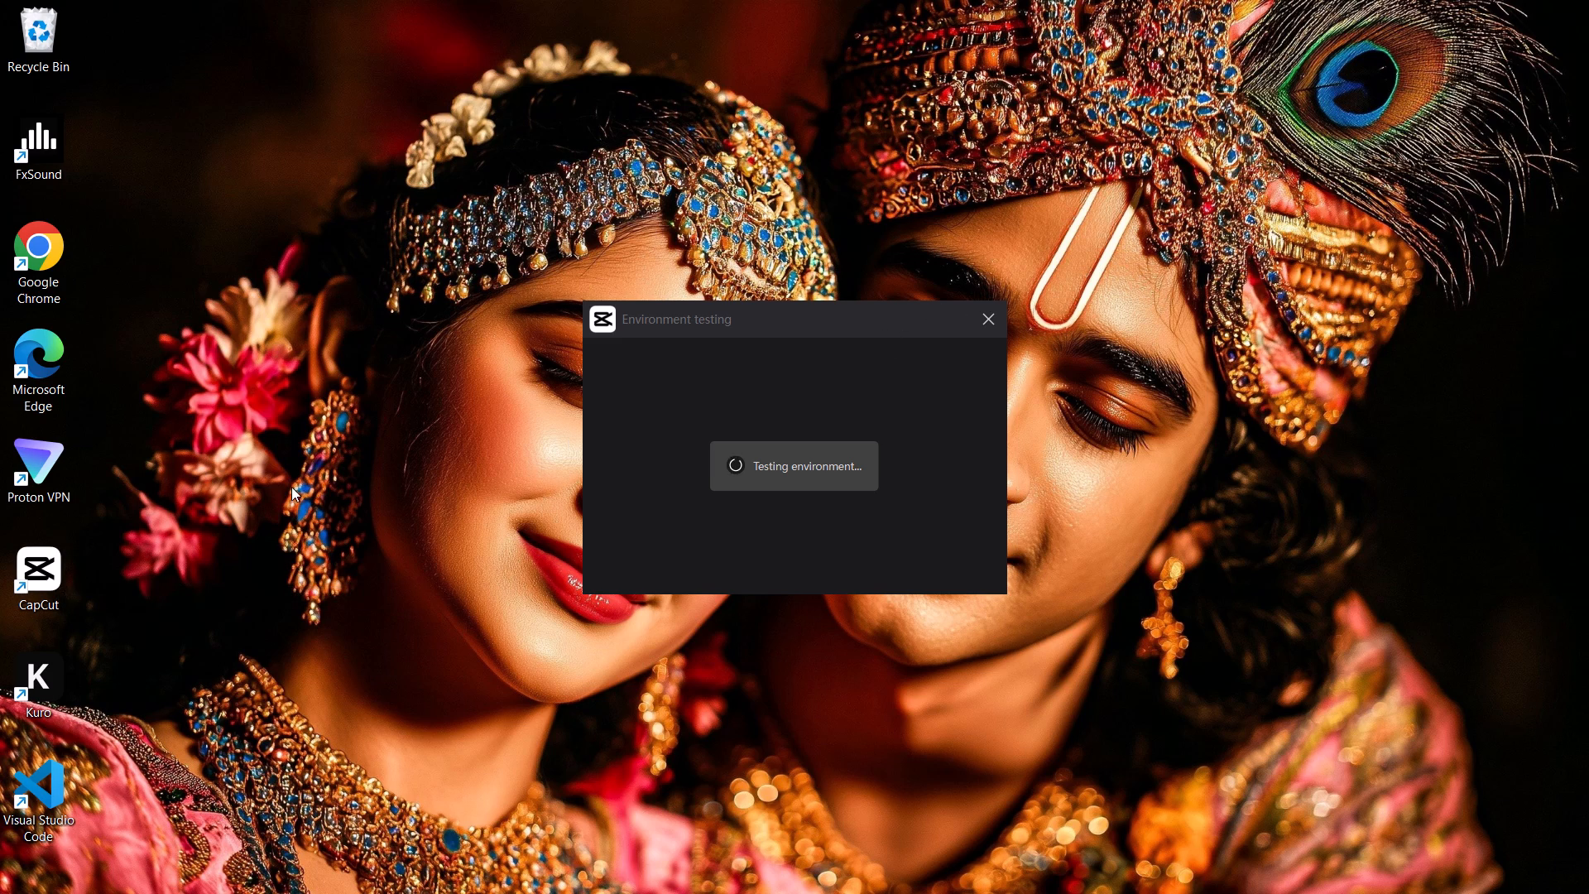
# Open Proton VPN, look through its advanced settings, and close the window.
pyautogui.doubleClick(44, 455)
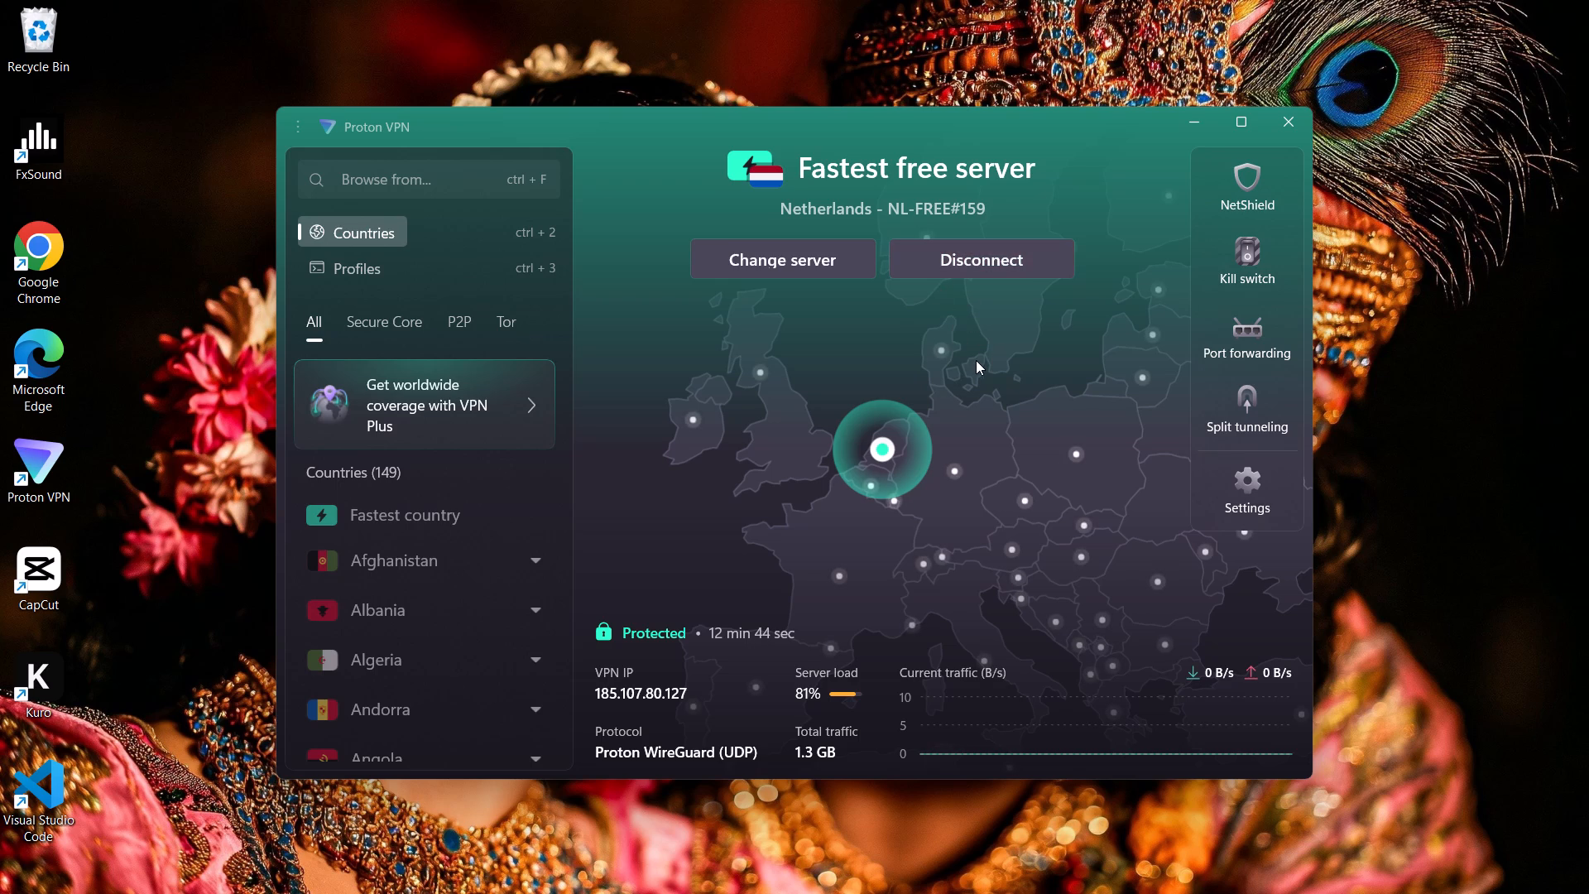
pyautogui.click(1232, 473)
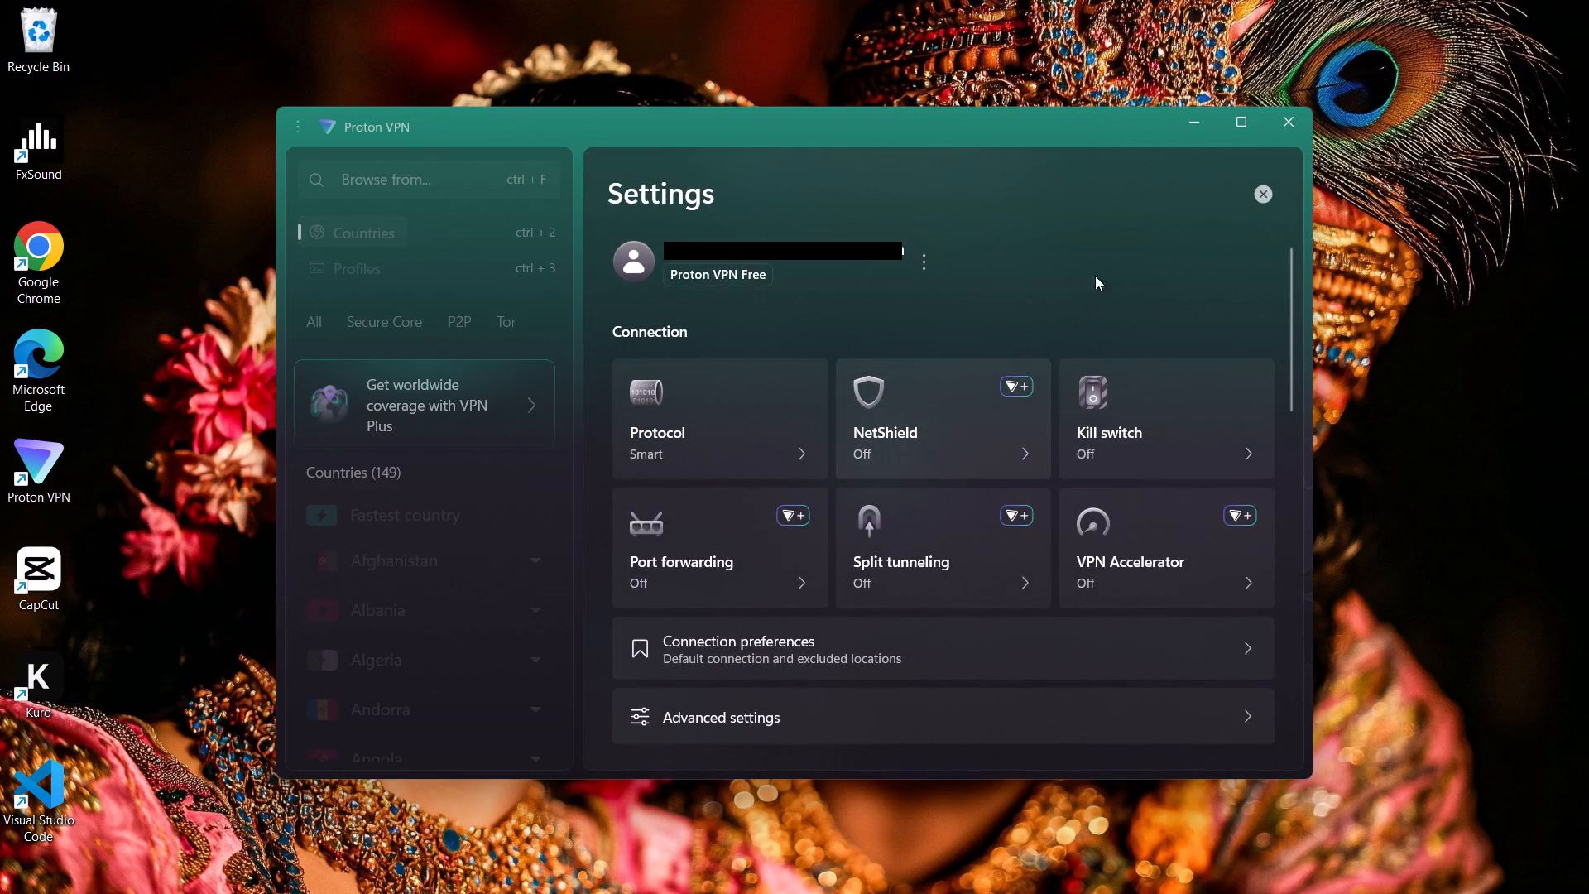
pyautogui.click(1006, 733)
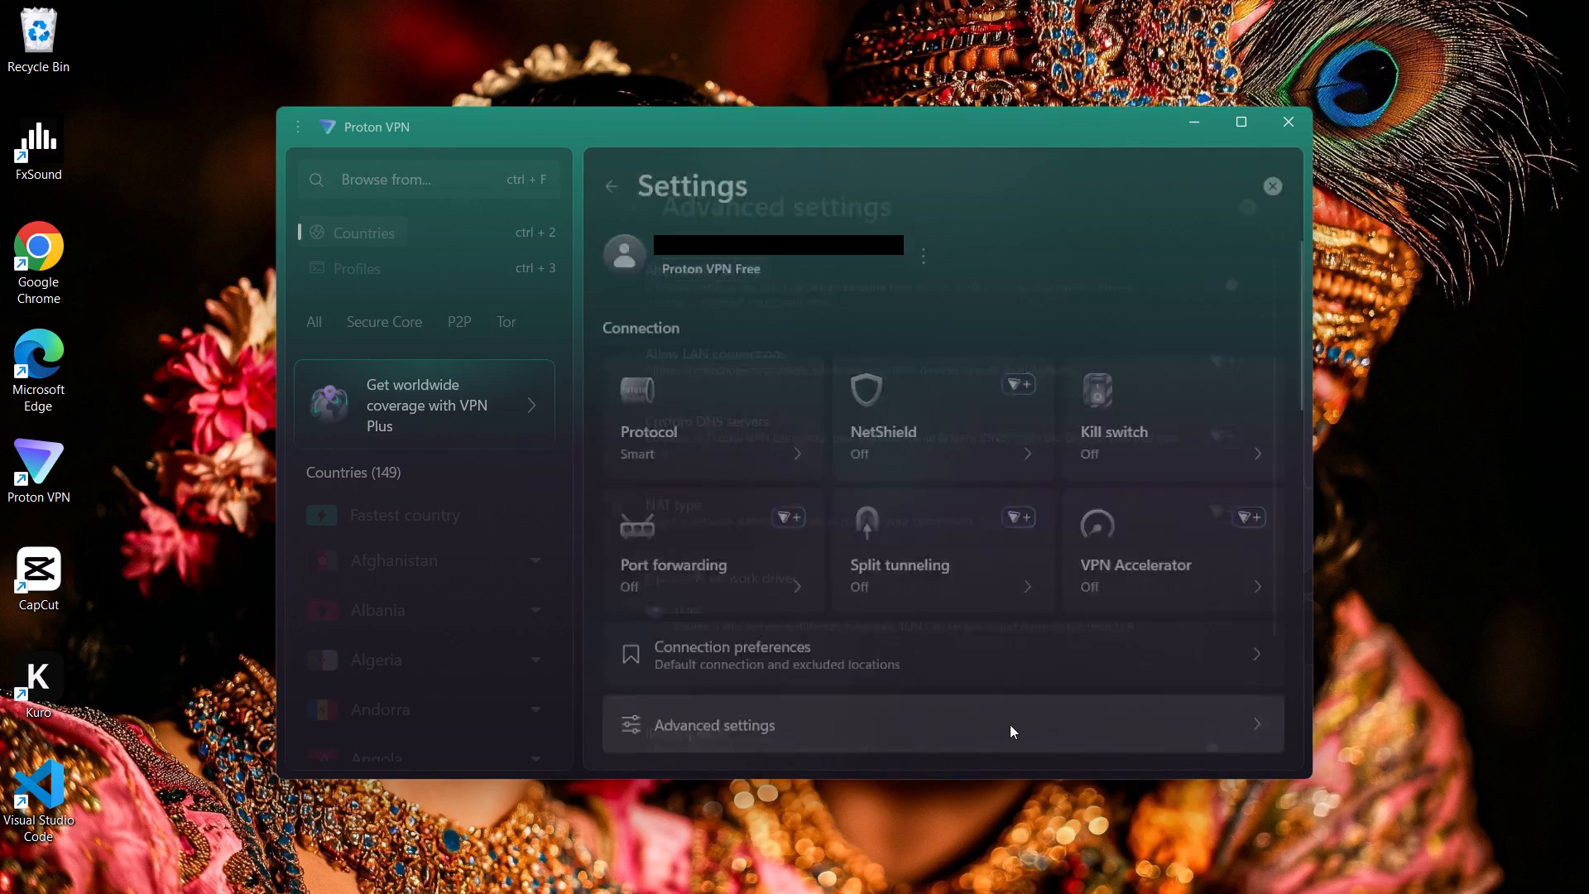
pyautogui.scroll(-2, 1026, 513)
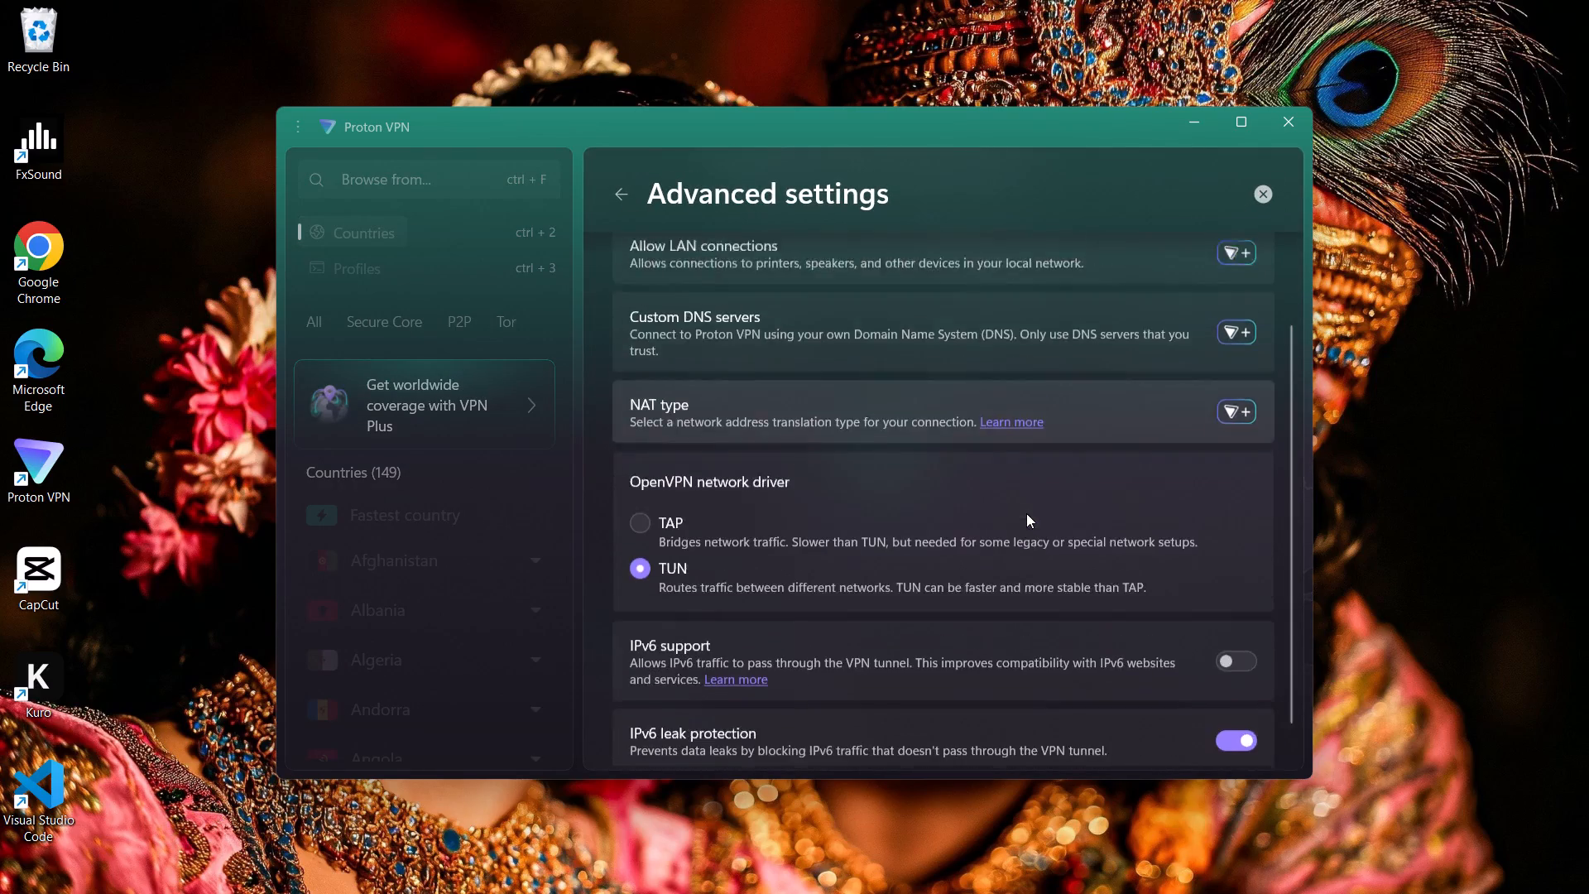
pyautogui.scroll(-1, 1026, 513)
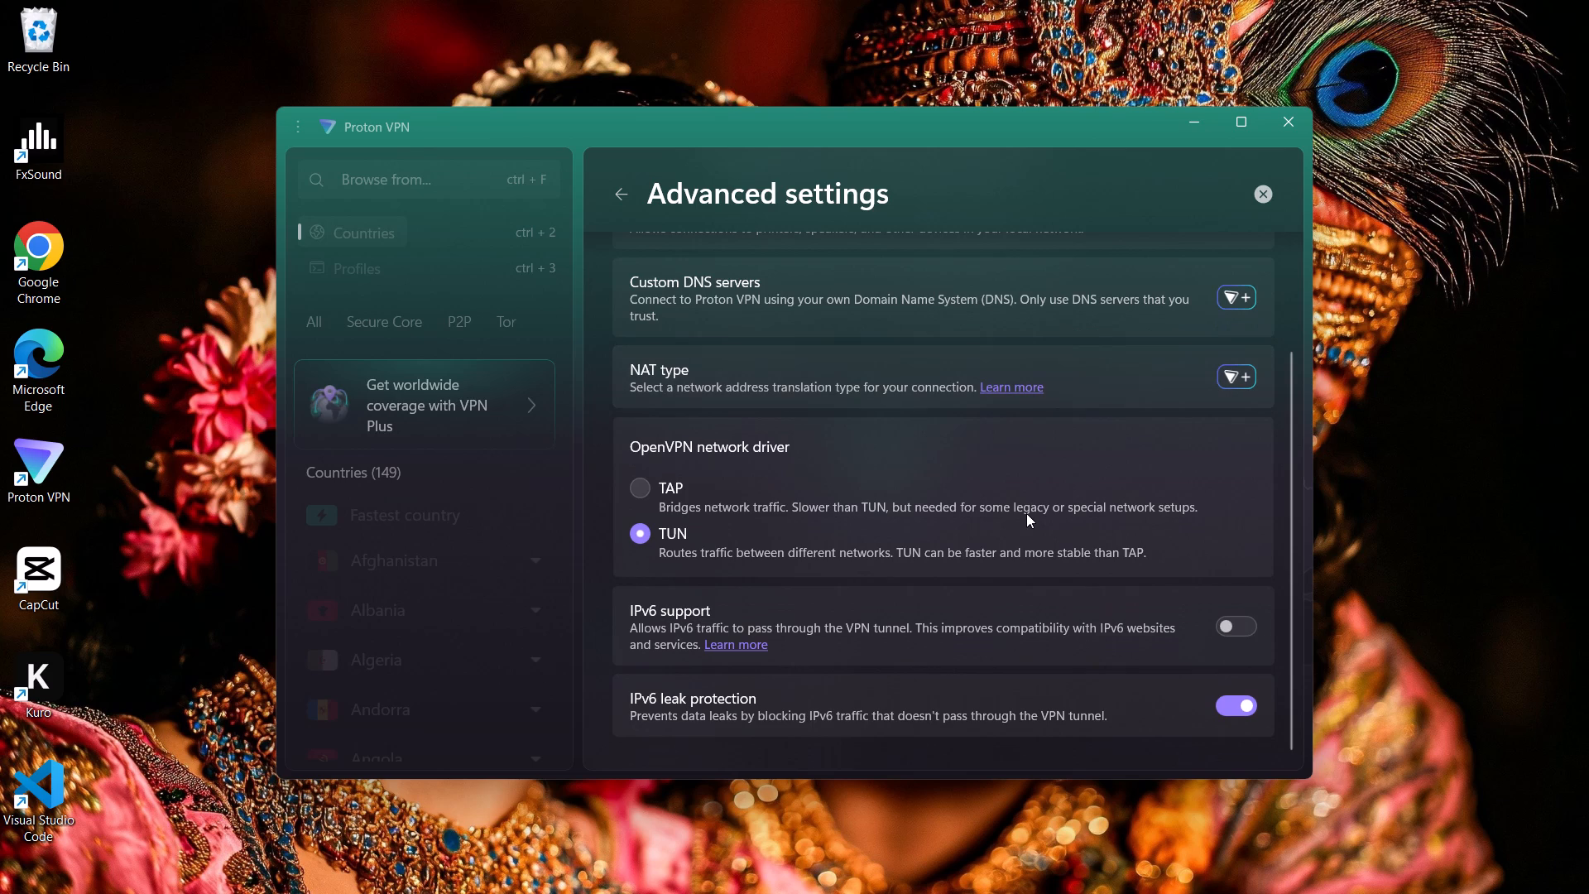
pyautogui.scroll(4, 1026, 513)
pyautogui.click(1298, 114)
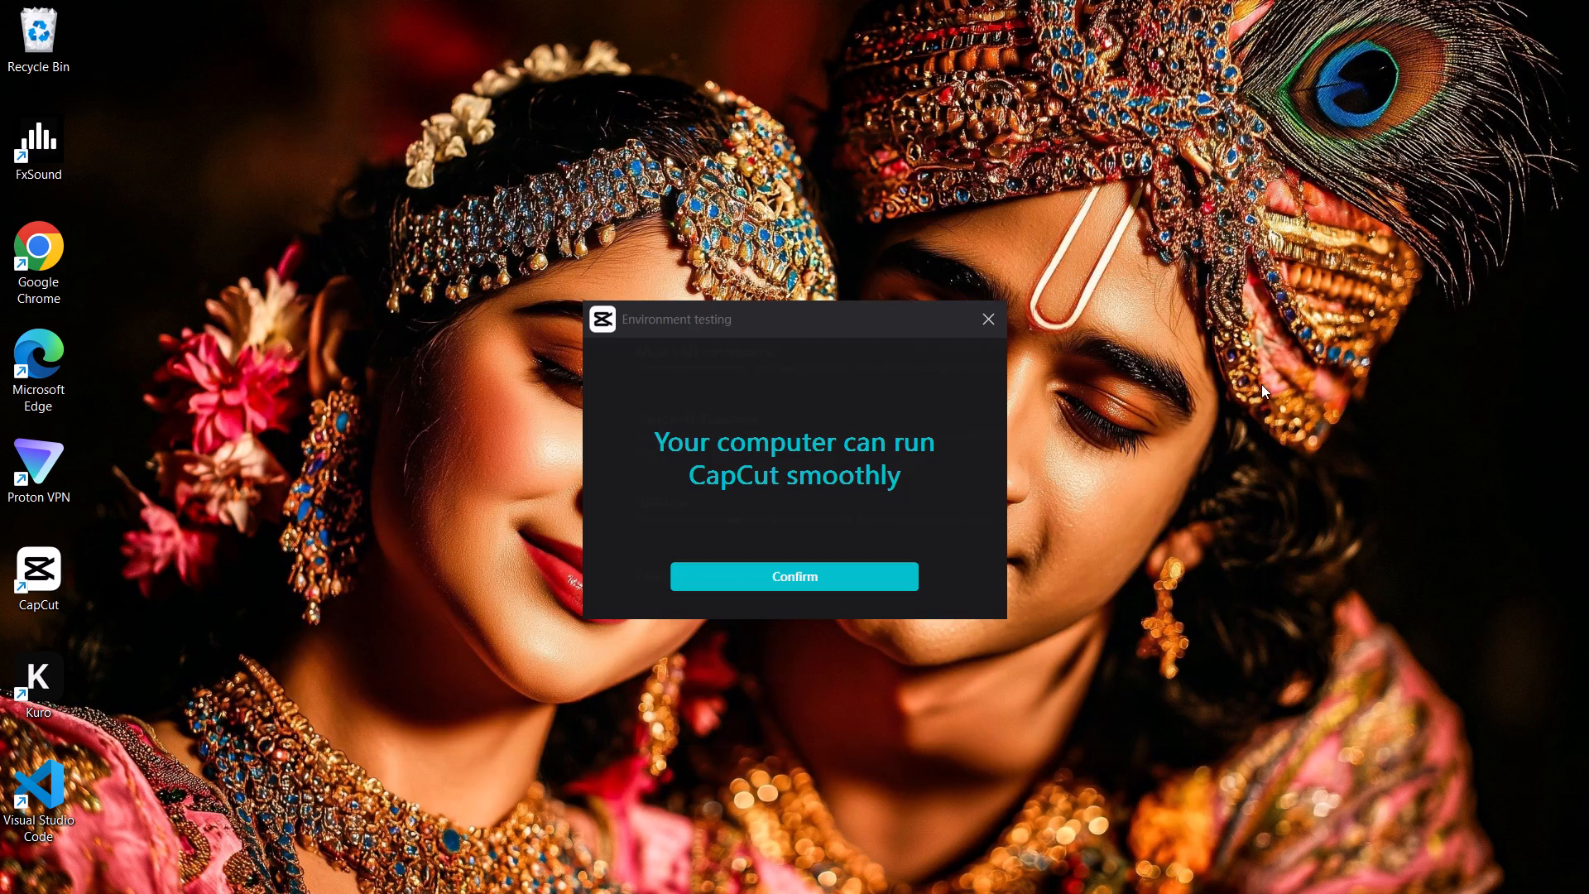
# Accept CapCut's environment test, dismiss the CapCut Pro offer on its home screen, and minimise CapCut.
pyautogui.click(804, 573)
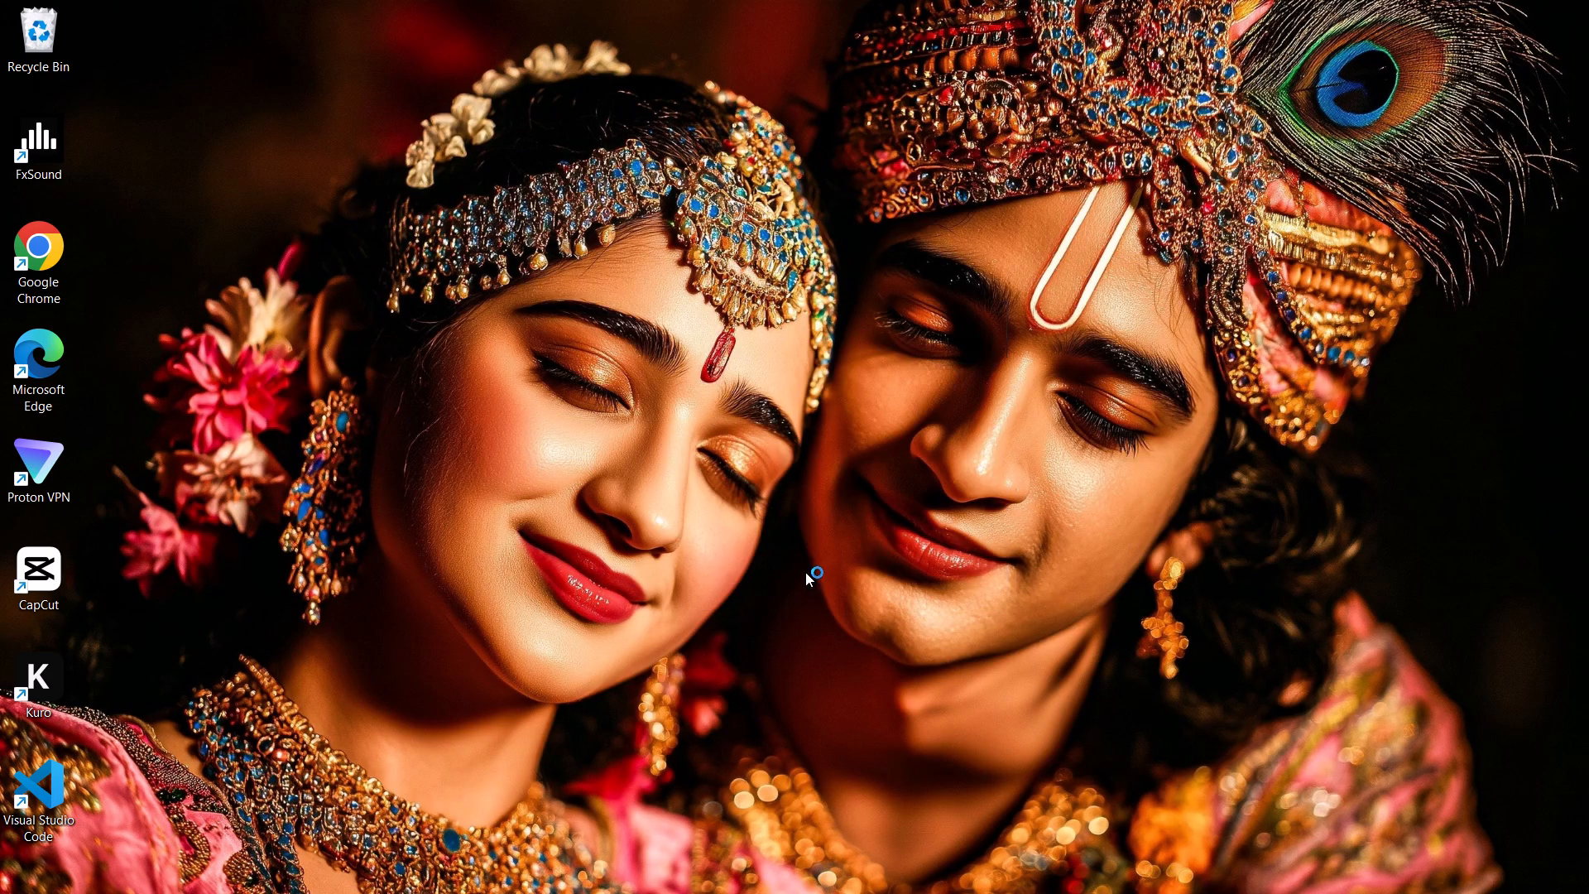
pyautogui.moveTo(1003, 893); pyautogui.dragTo(1035, 892)
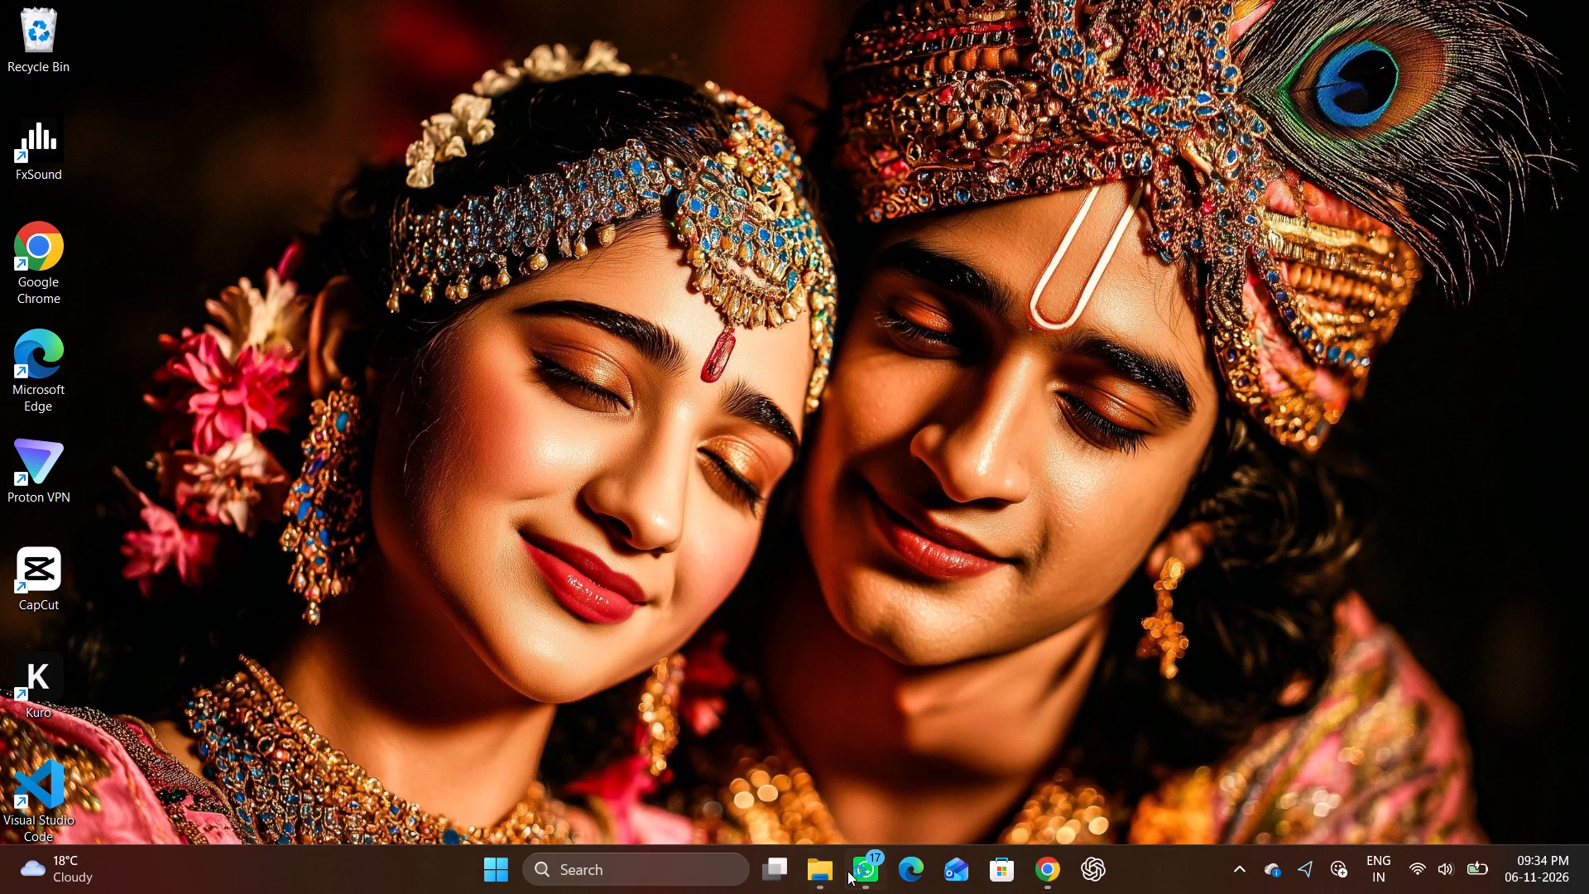
pyautogui.click(497, 859)
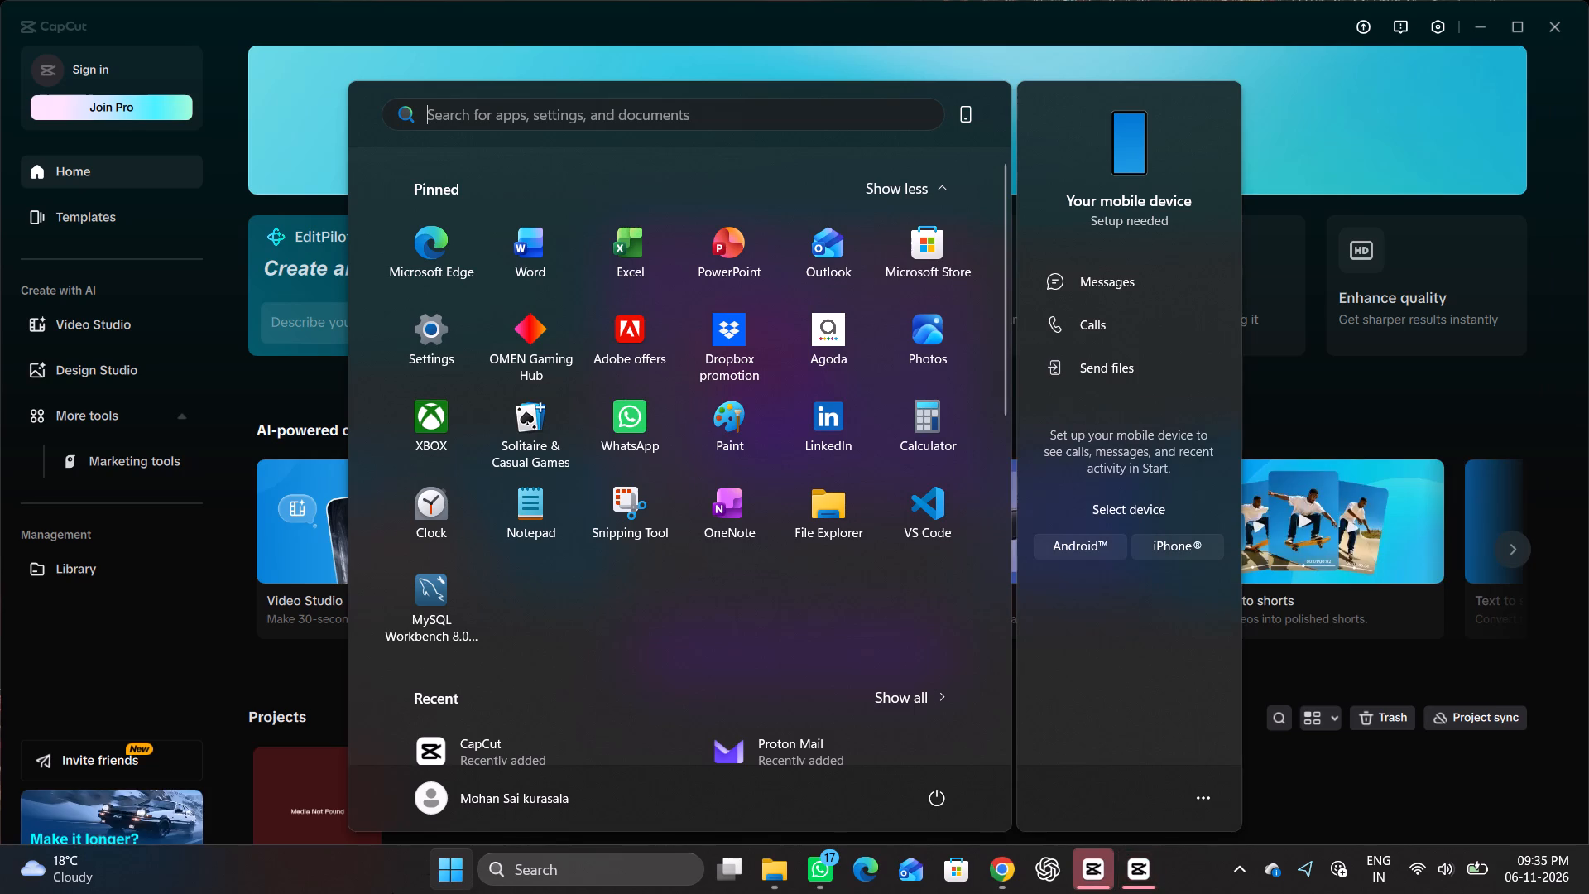
pyautogui.click(441, 877)
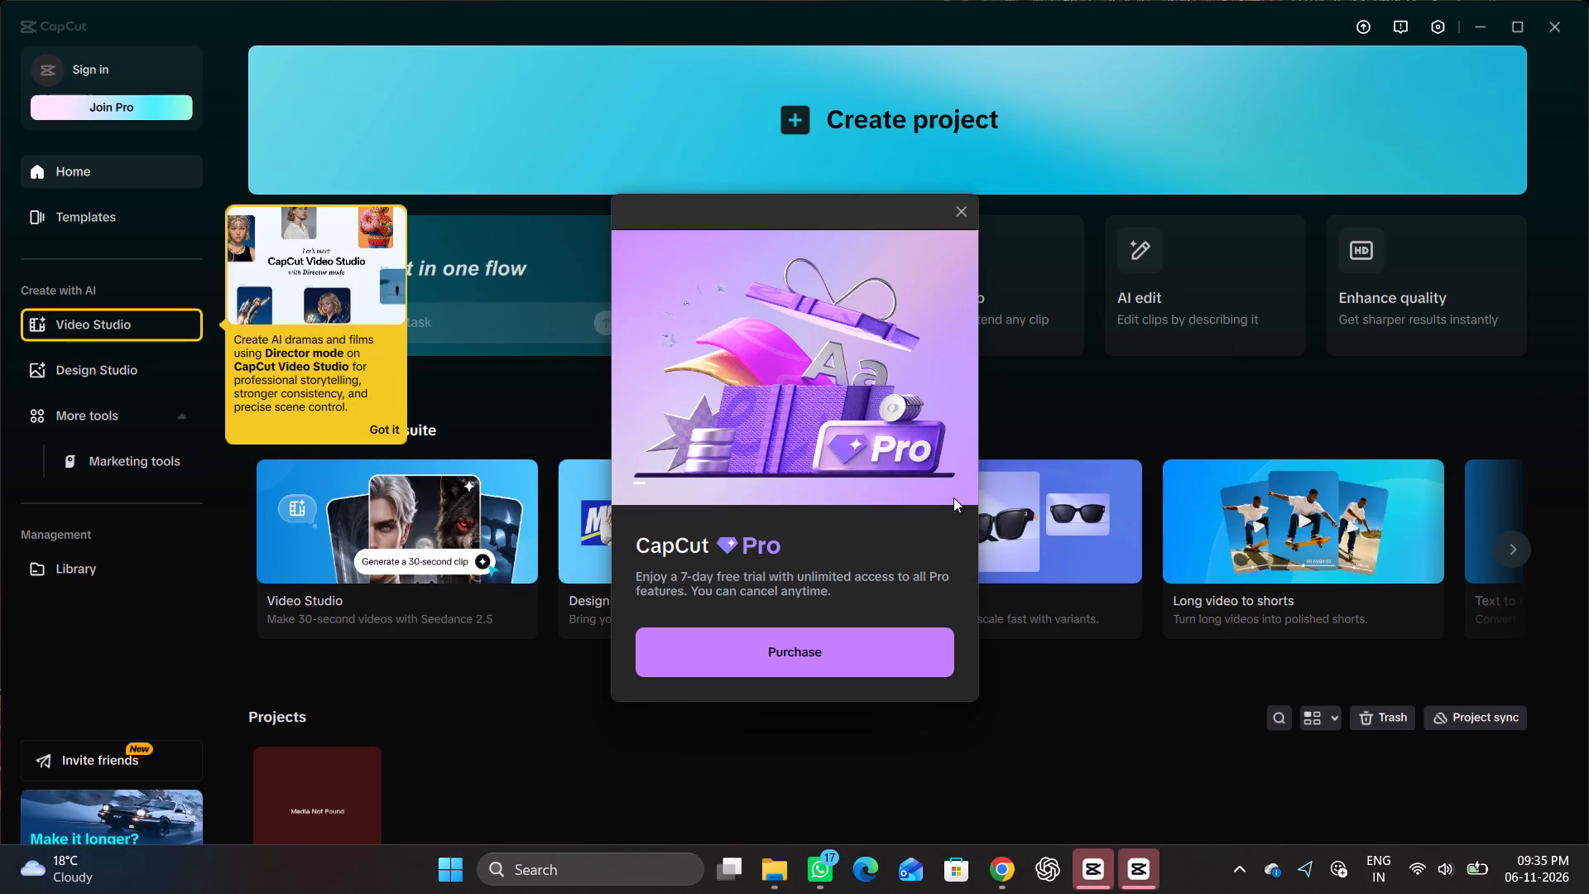
pyautogui.click(961, 205)
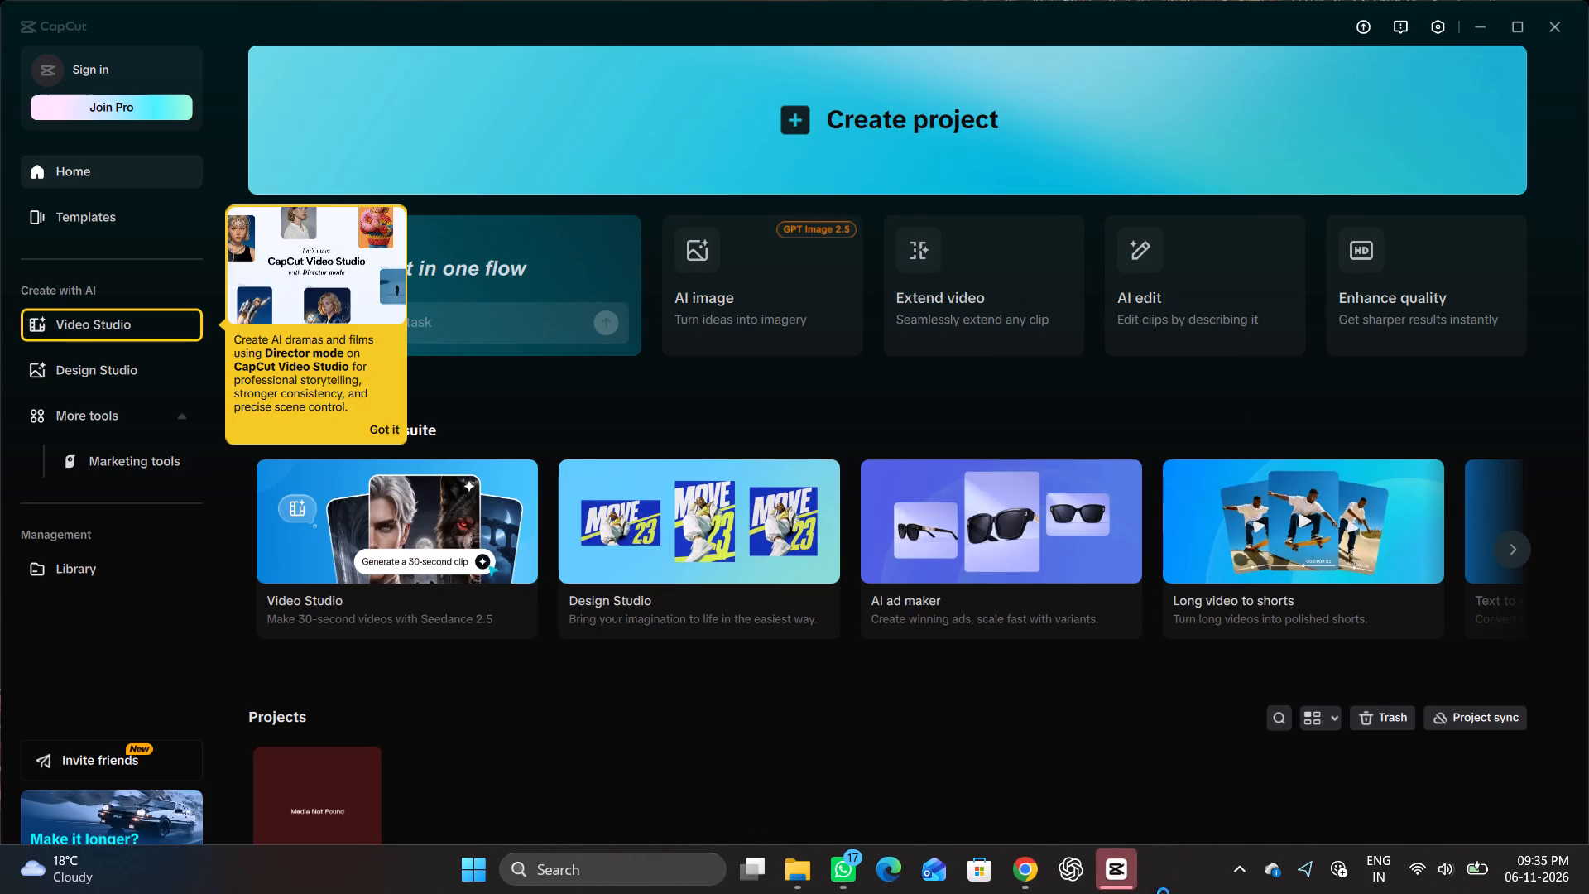
pyautogui.click(1481, 20)
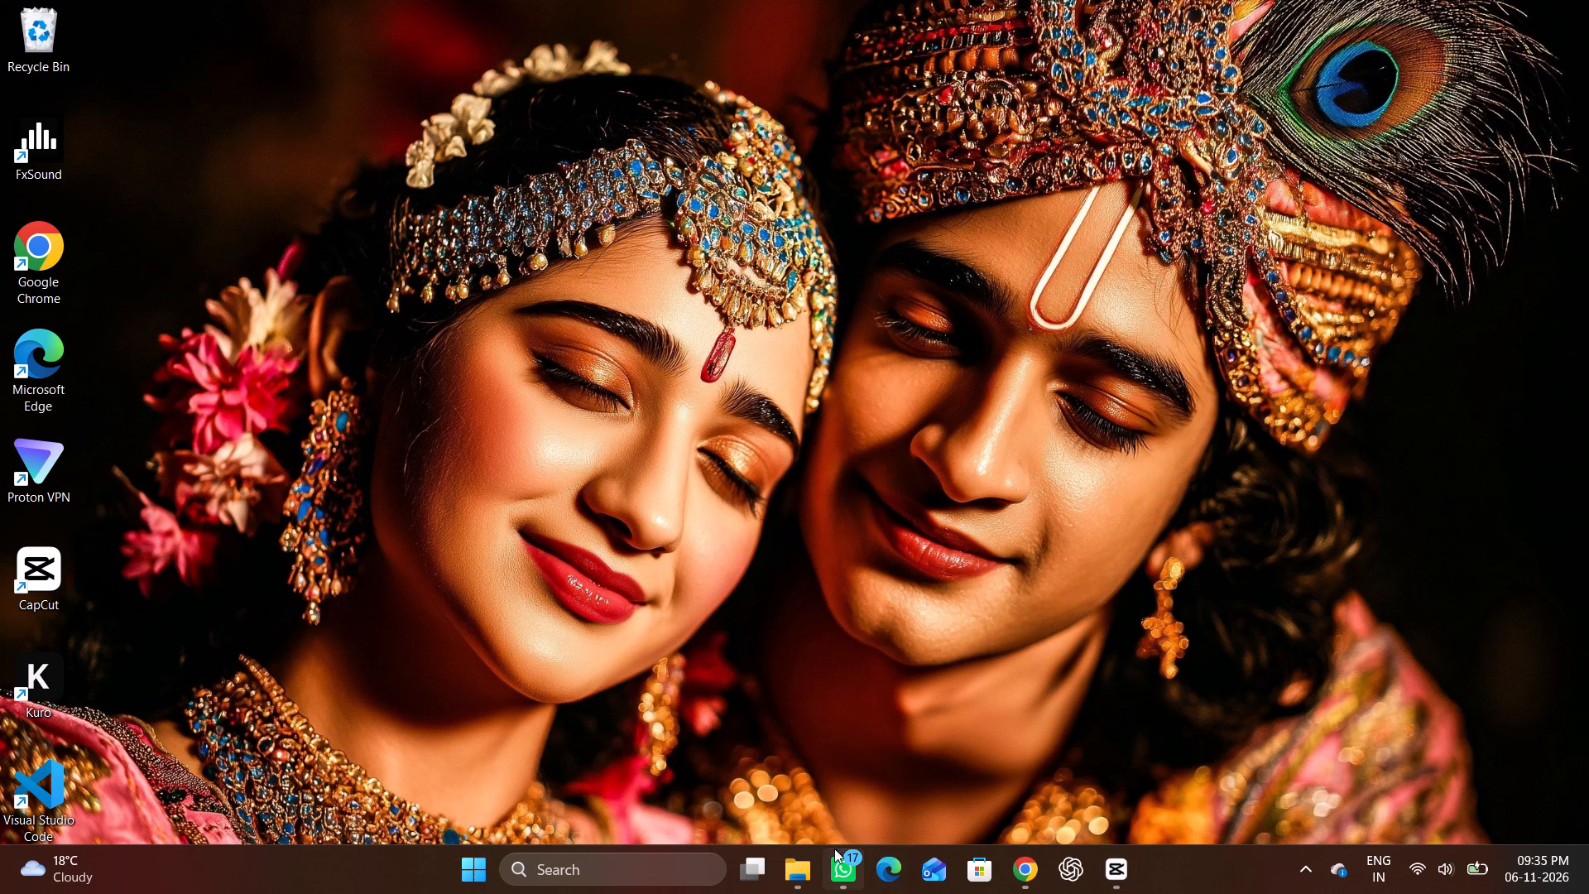
# Search Windows Settings for "tas", examine the taskbar items and behaviour options on the Taskbar page, and close Settings.
pyautogui.click(463, 869)
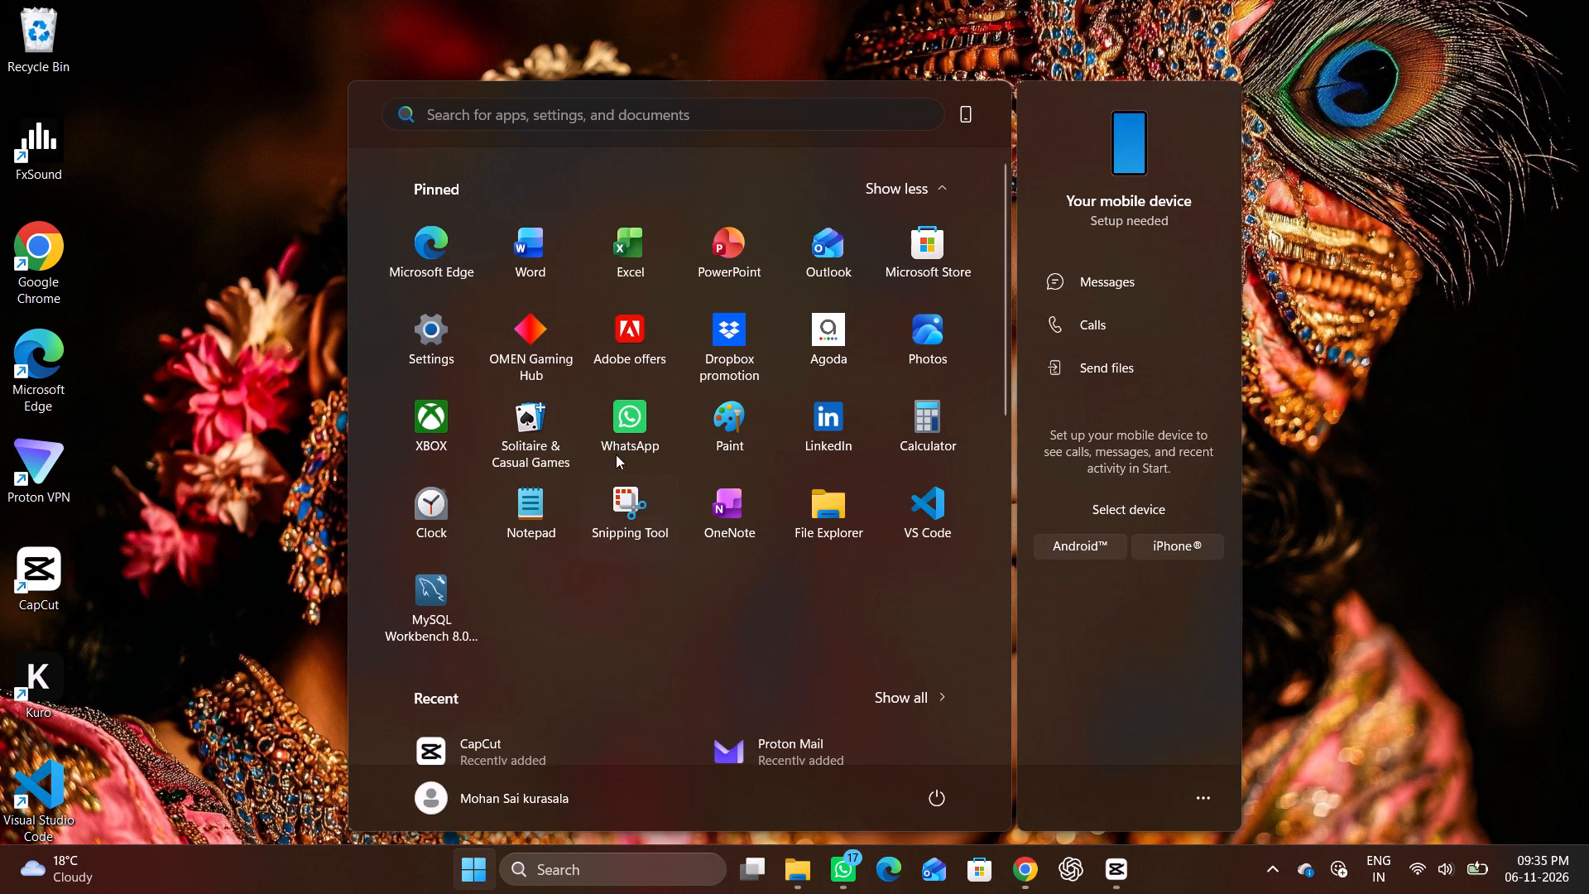
pyautogui.click(430, 324)
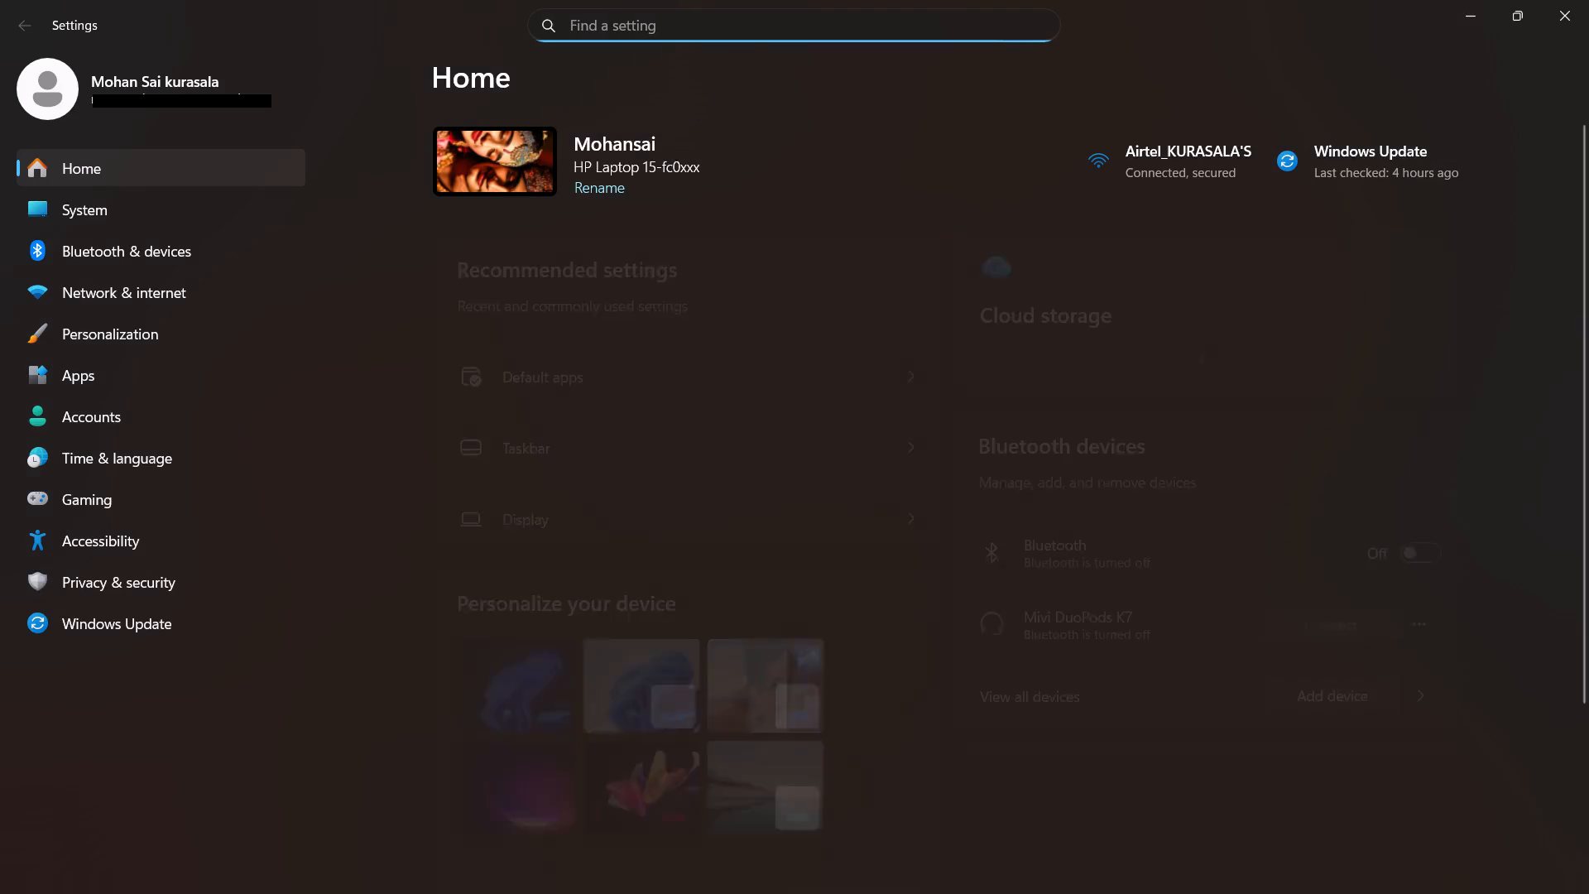
pyautogui.press('t')
pyautogui.press('a')
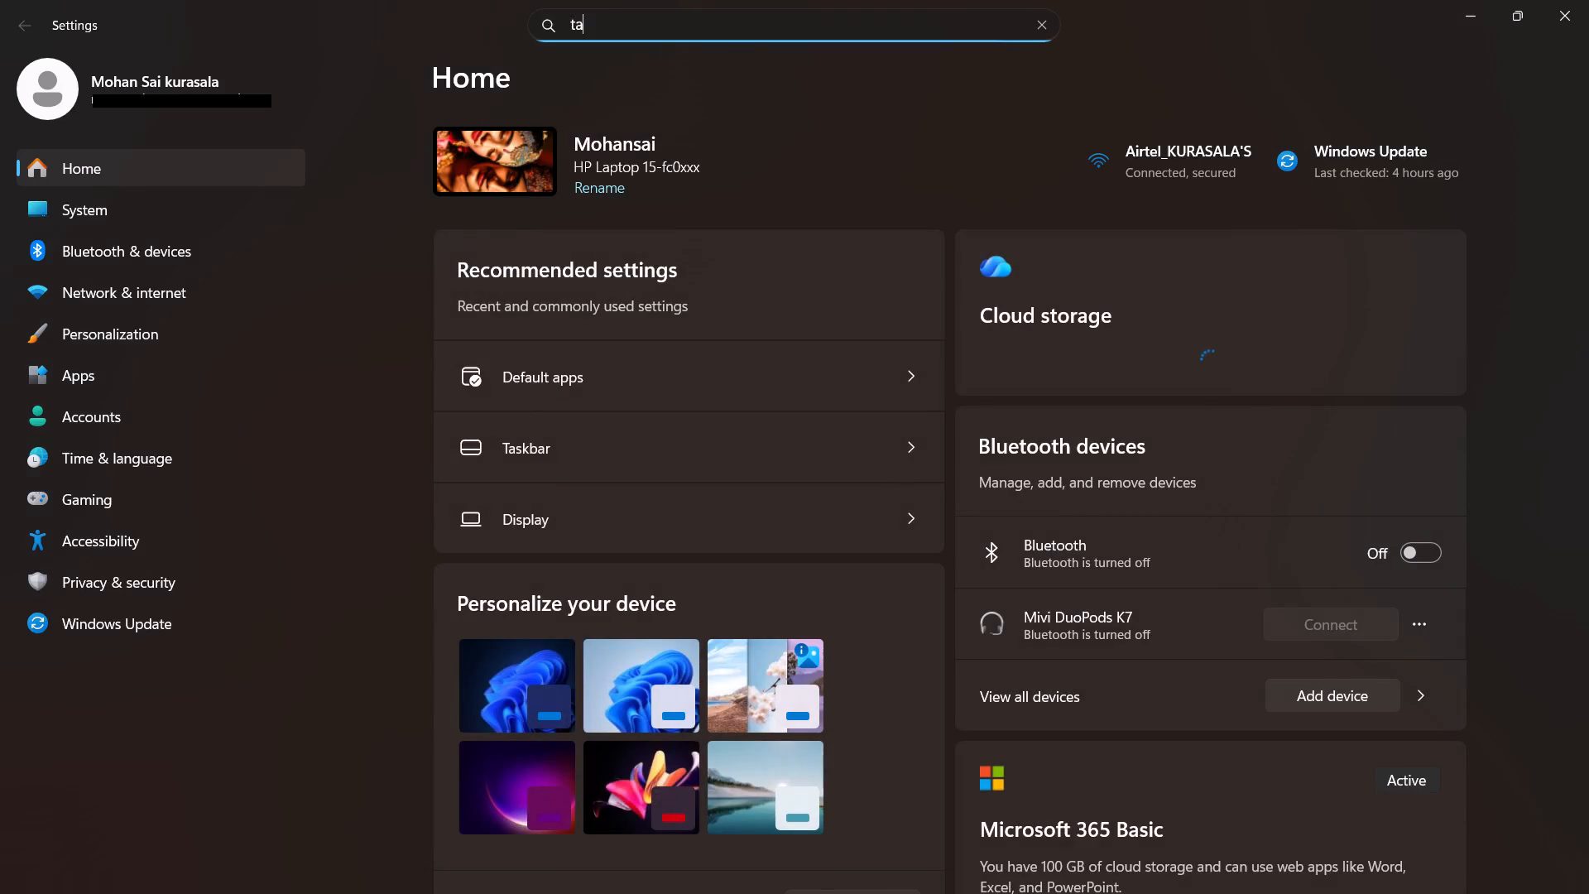
pyautogui.press('s')
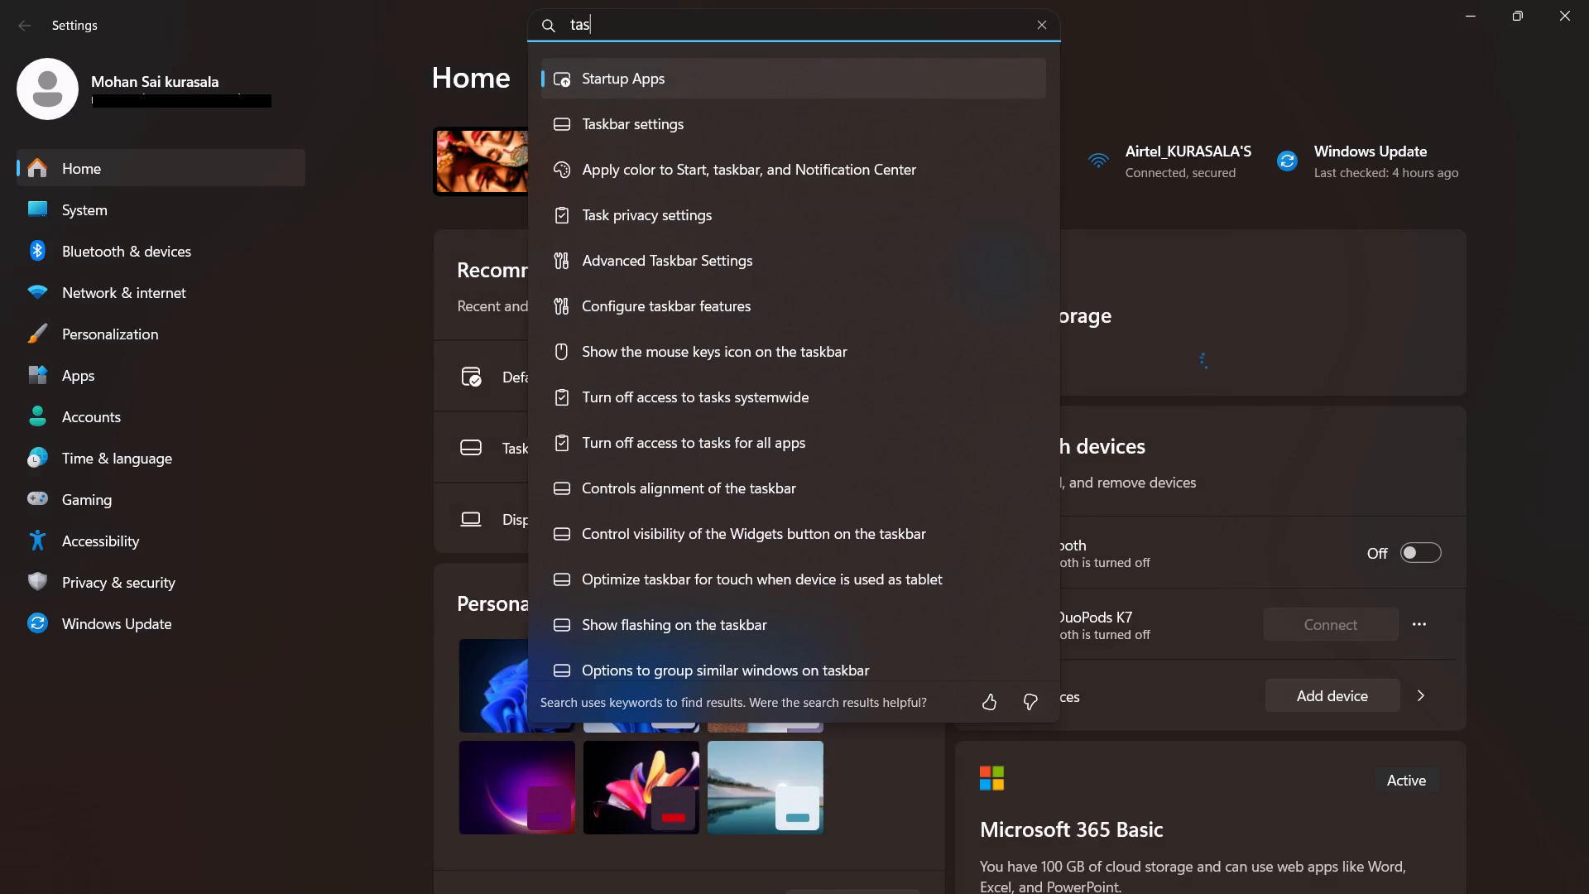
pyautogui.click(738, 124)
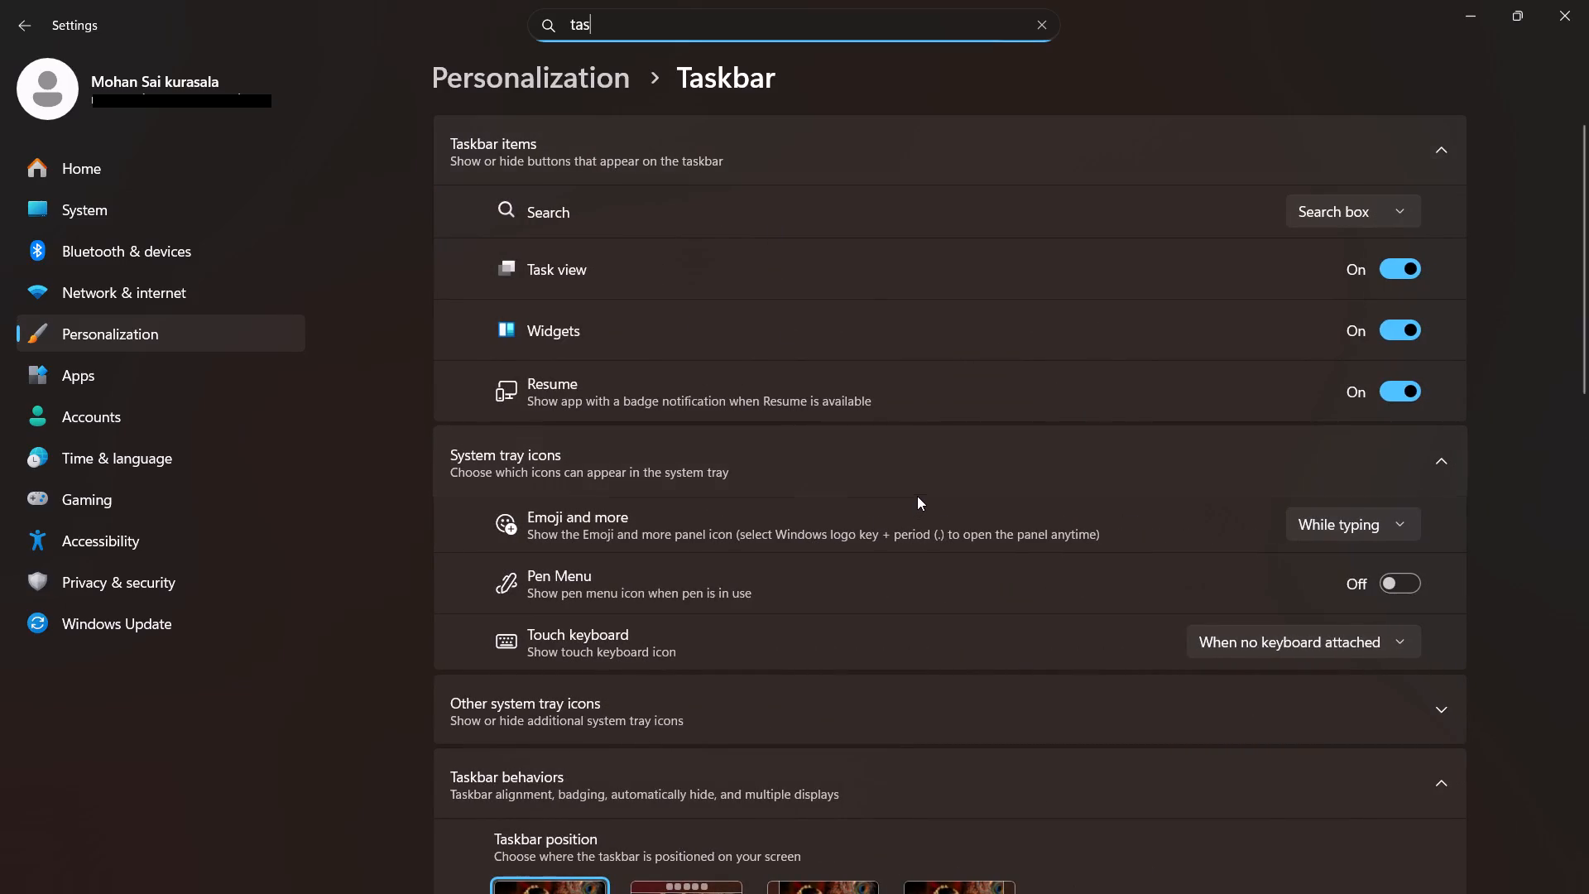
pyautogui.scroll(-8, 917, 493)
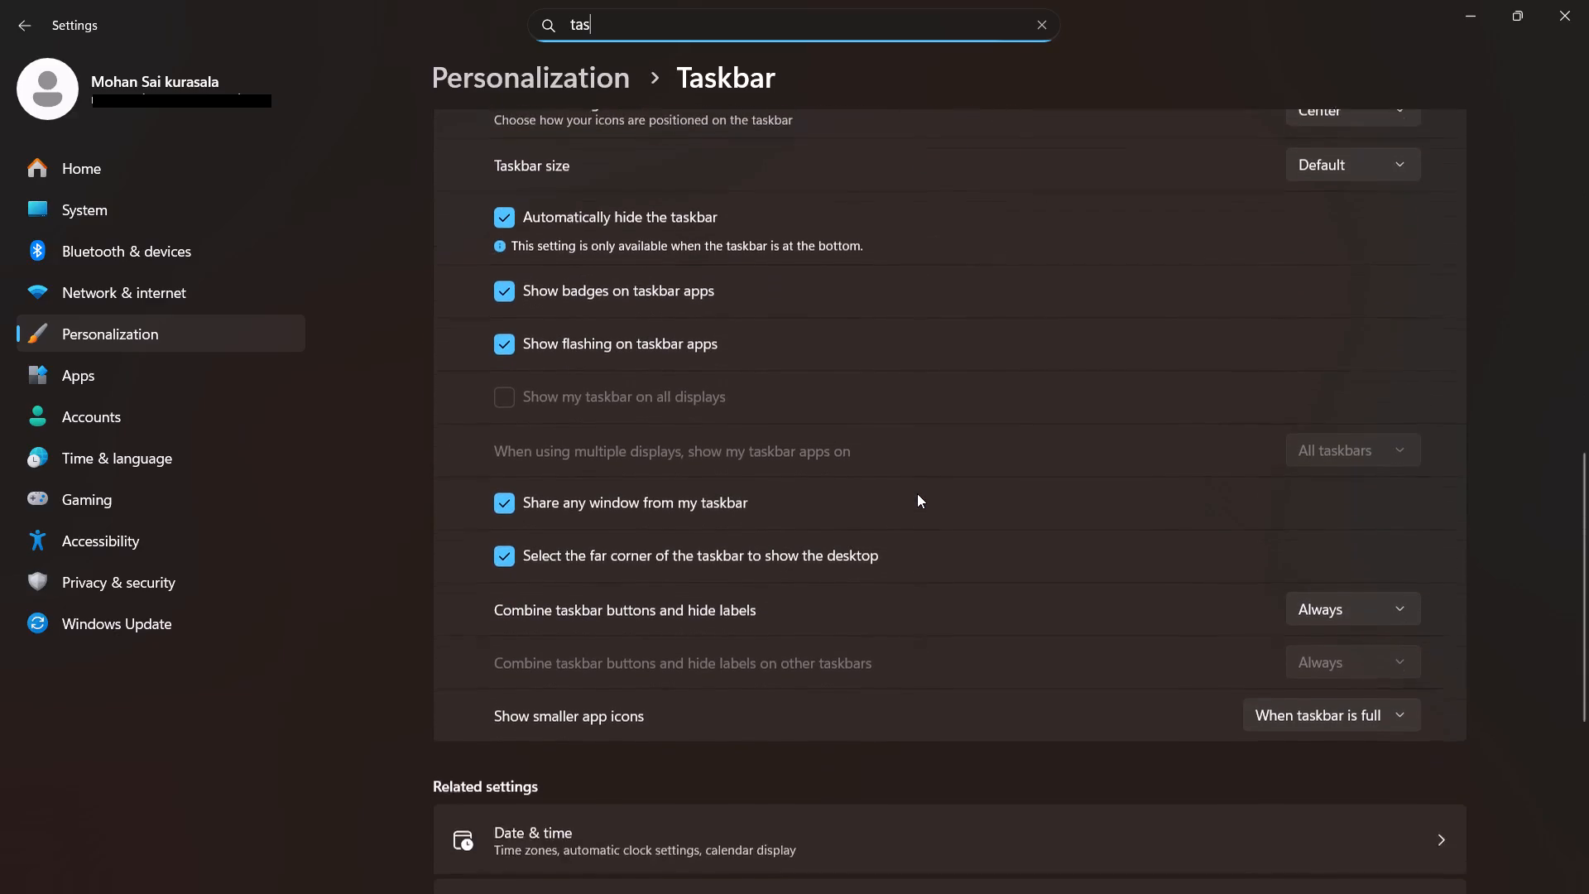
pyautogui.scroll(-1, 917, 493)
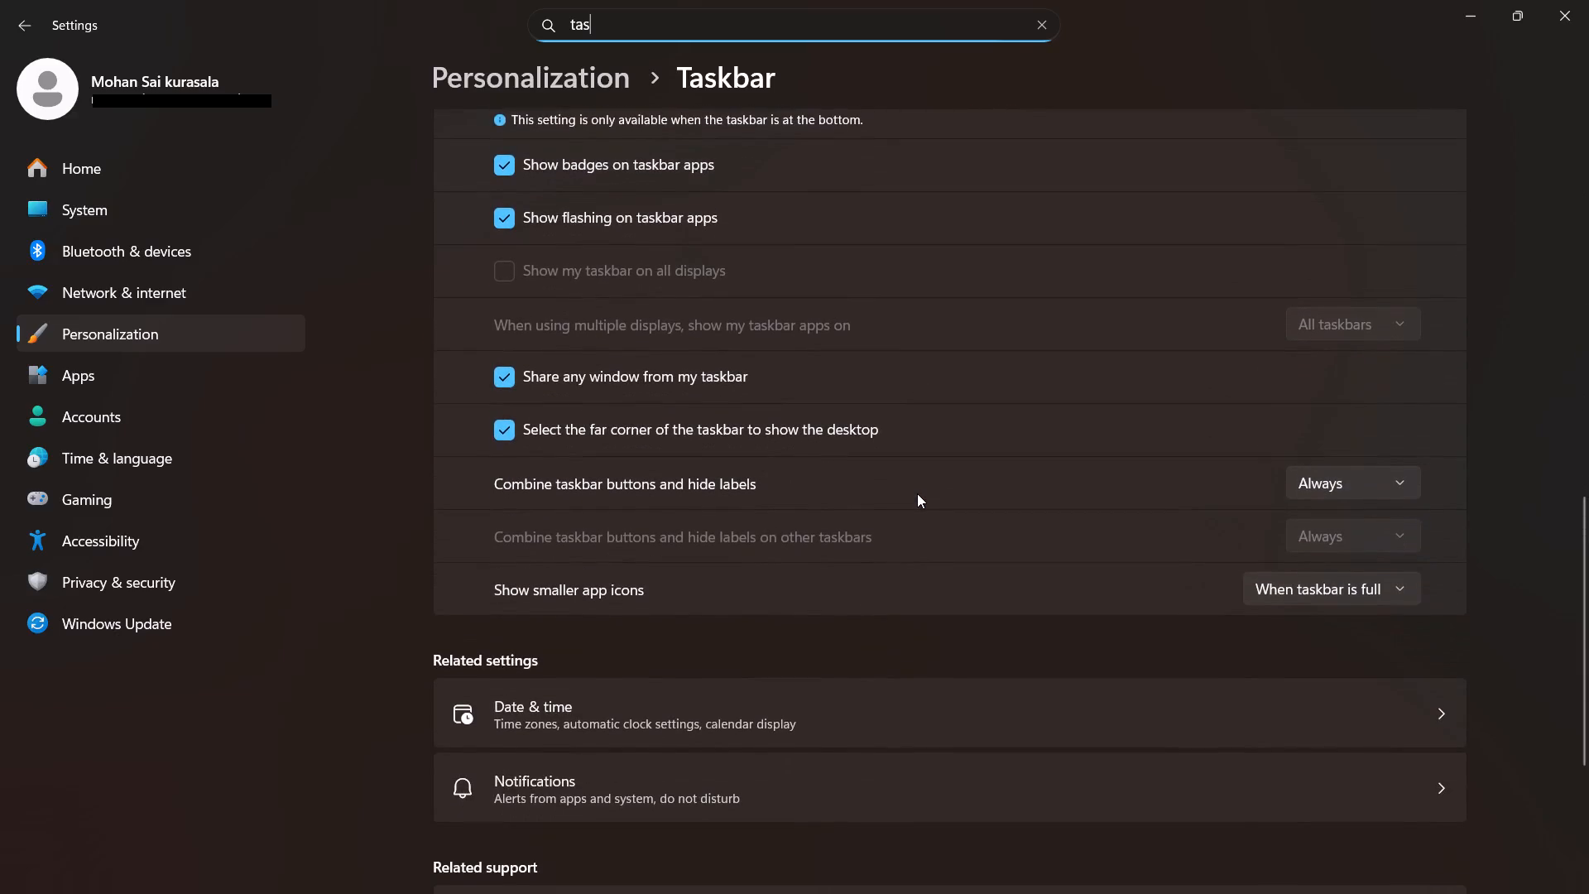
pyautogui.scroll(-7, 917, 493)
pyautogui.scroll(9, 917, 493)
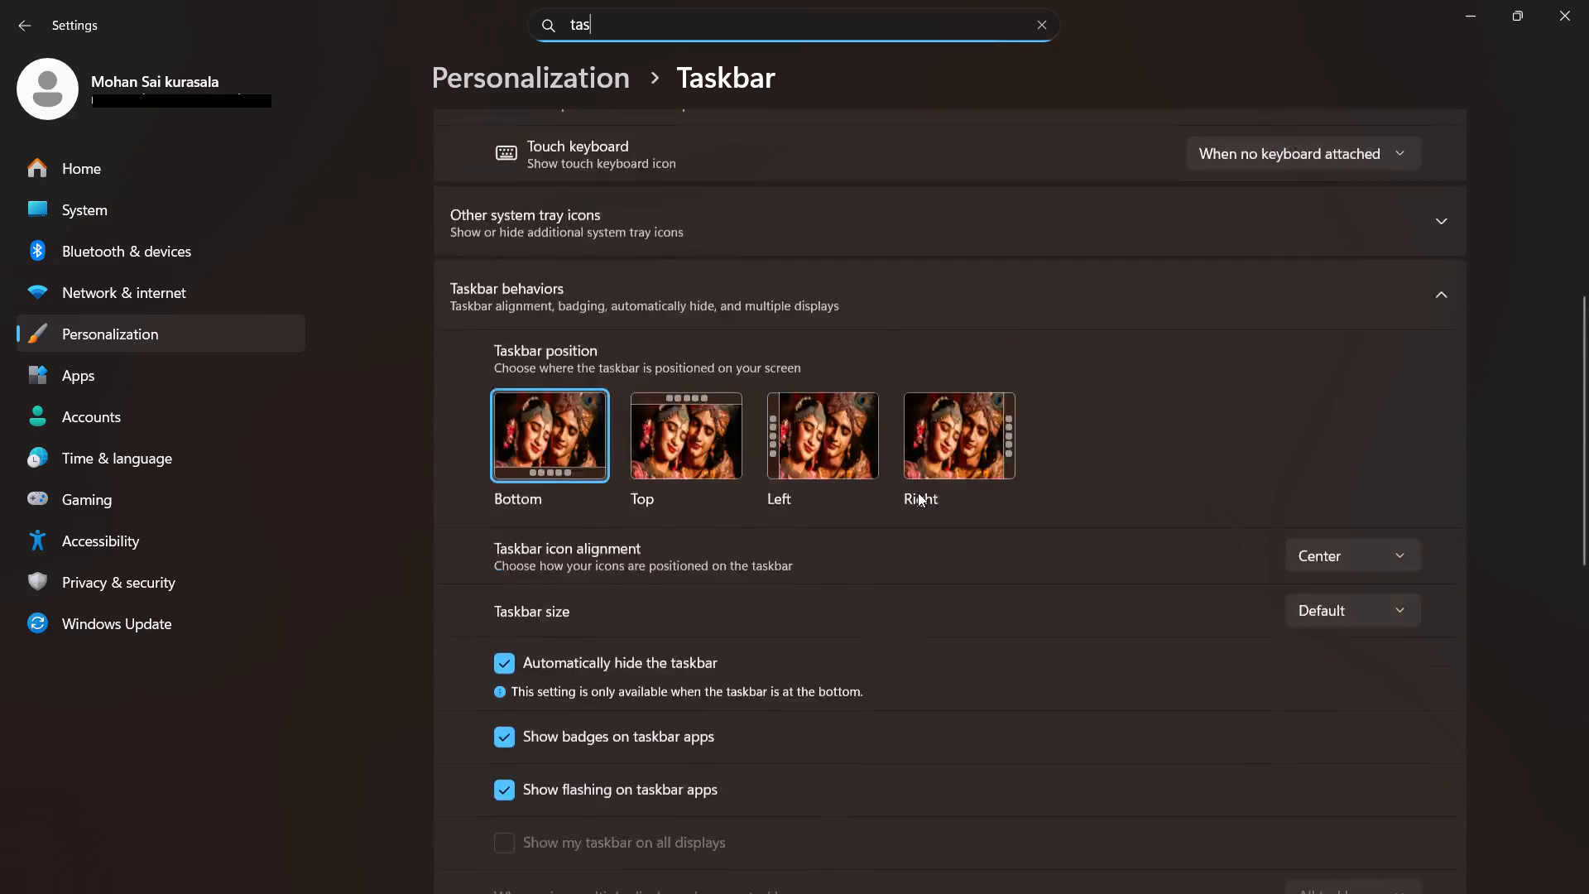
pyautogui.scroll(12, 918, 493)
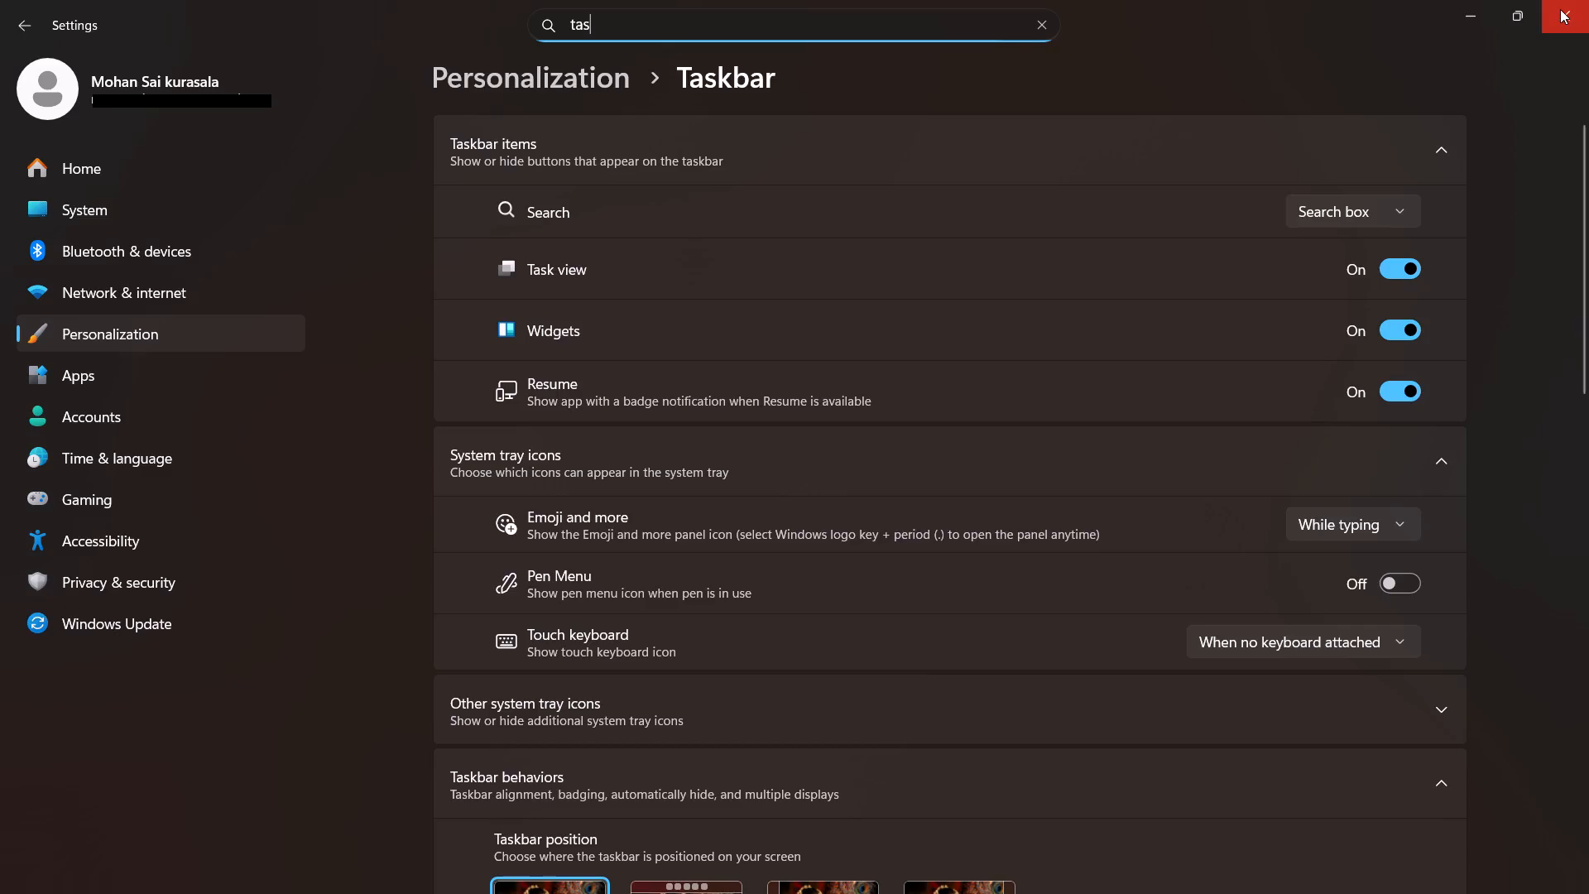
pyautogui.click(1560, 9)
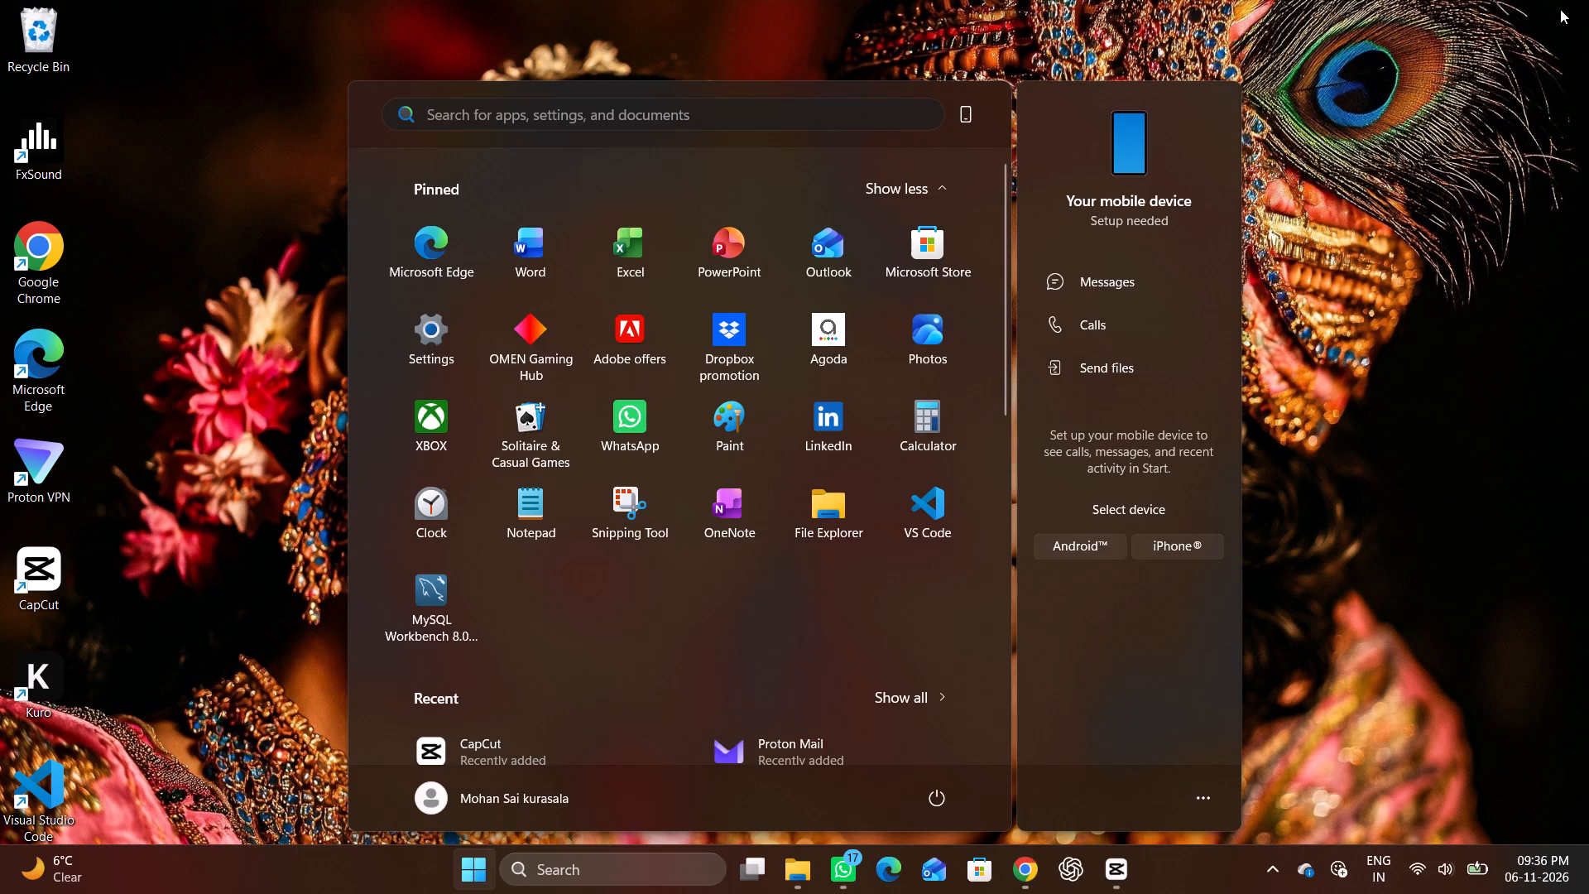
# Search Windows for "ta" and open the best match.
pyautogui.press('t')
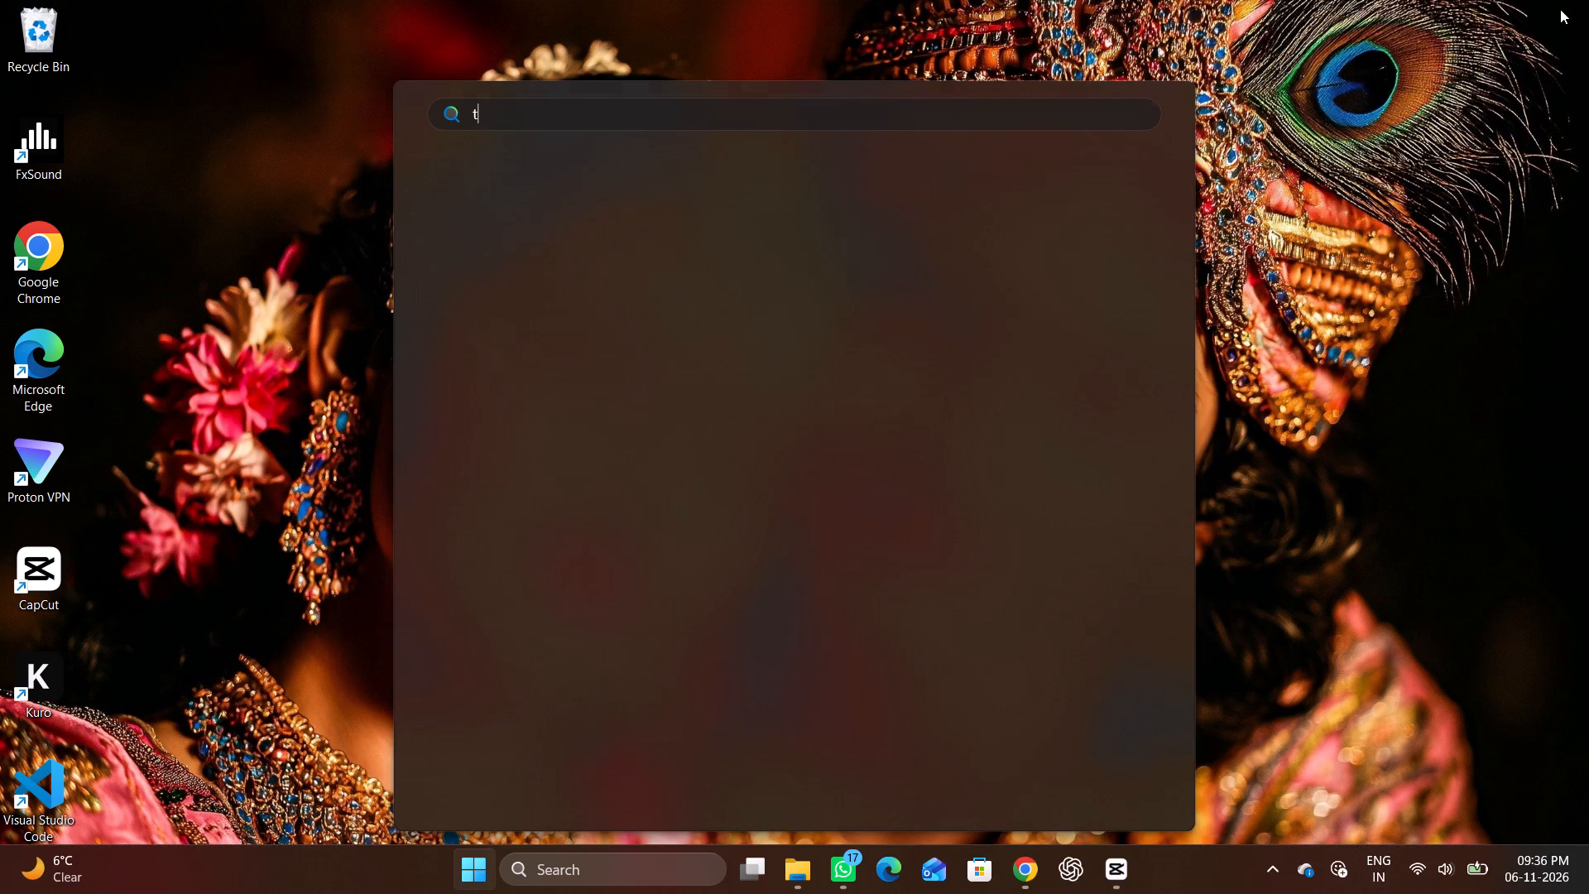
pyautogui.press('a')
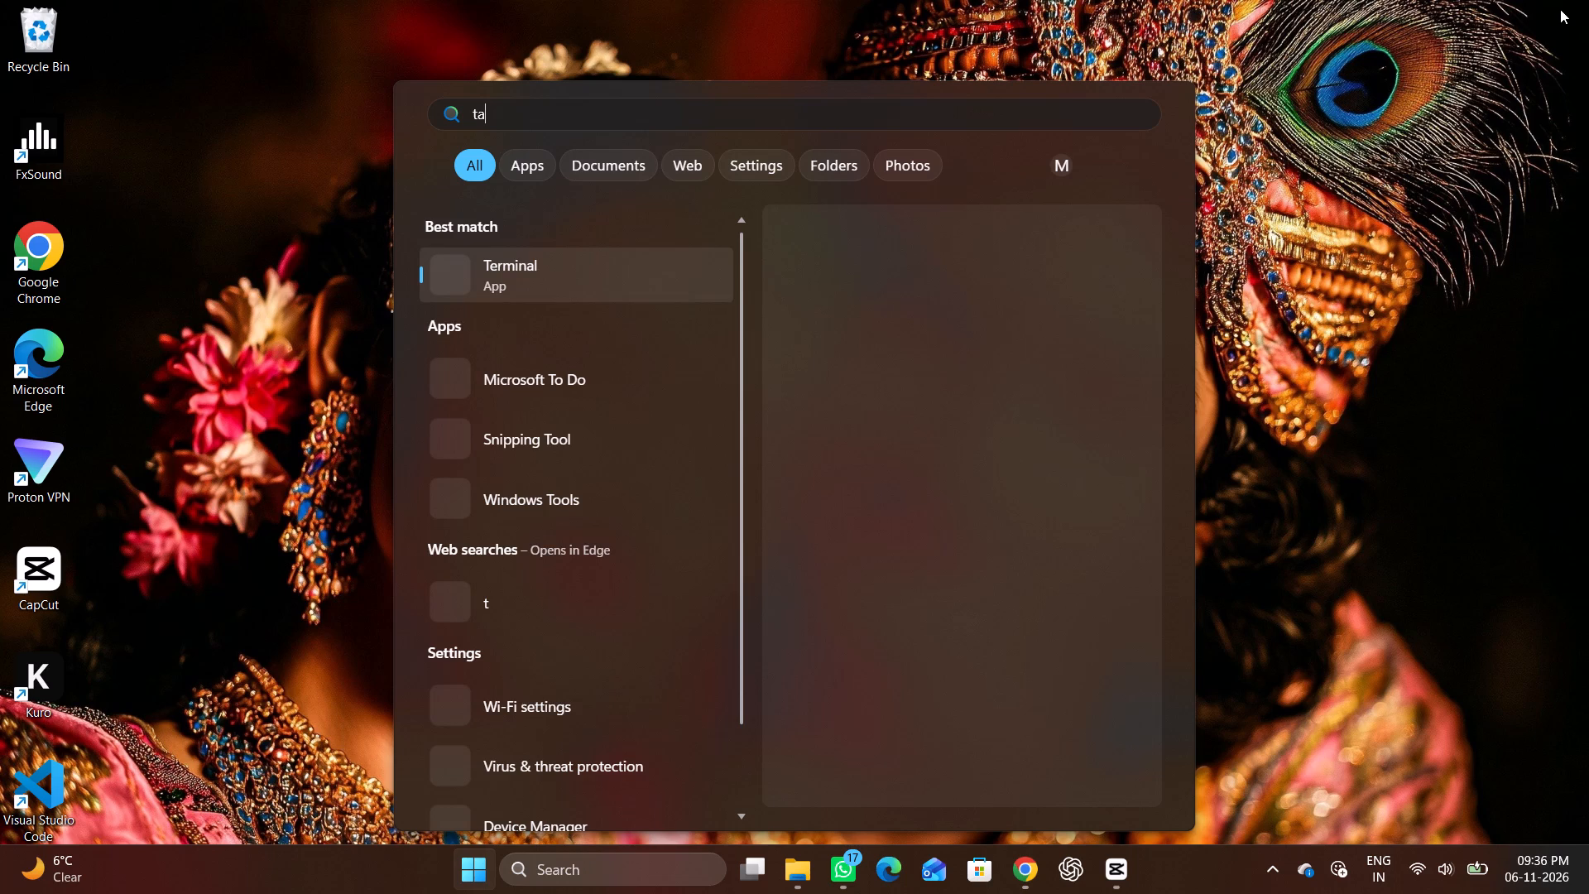
pyautogui.press('Return')
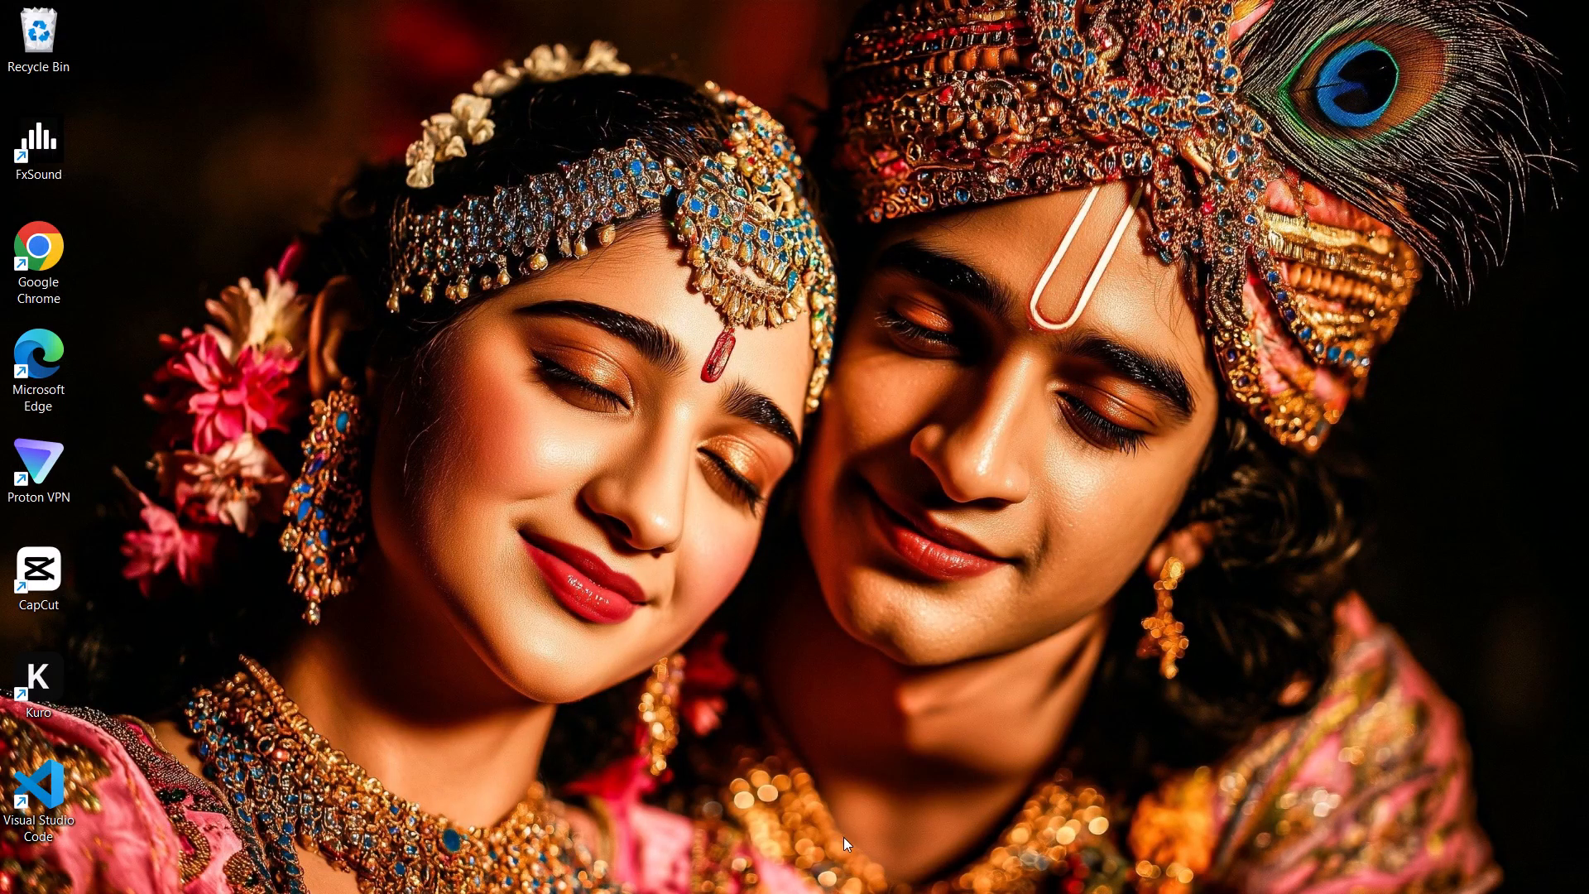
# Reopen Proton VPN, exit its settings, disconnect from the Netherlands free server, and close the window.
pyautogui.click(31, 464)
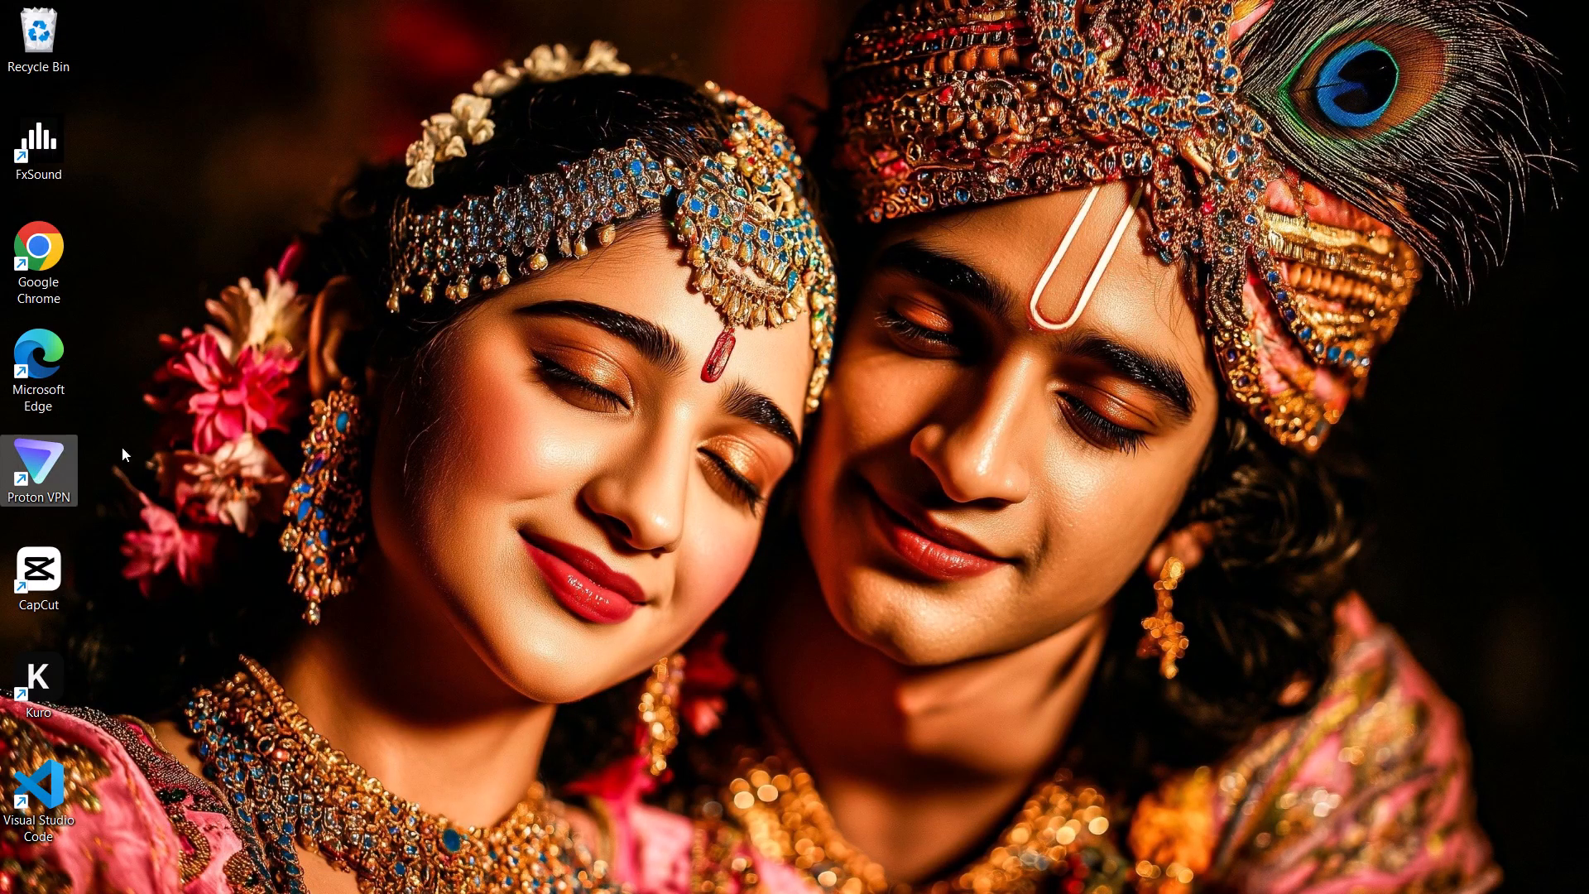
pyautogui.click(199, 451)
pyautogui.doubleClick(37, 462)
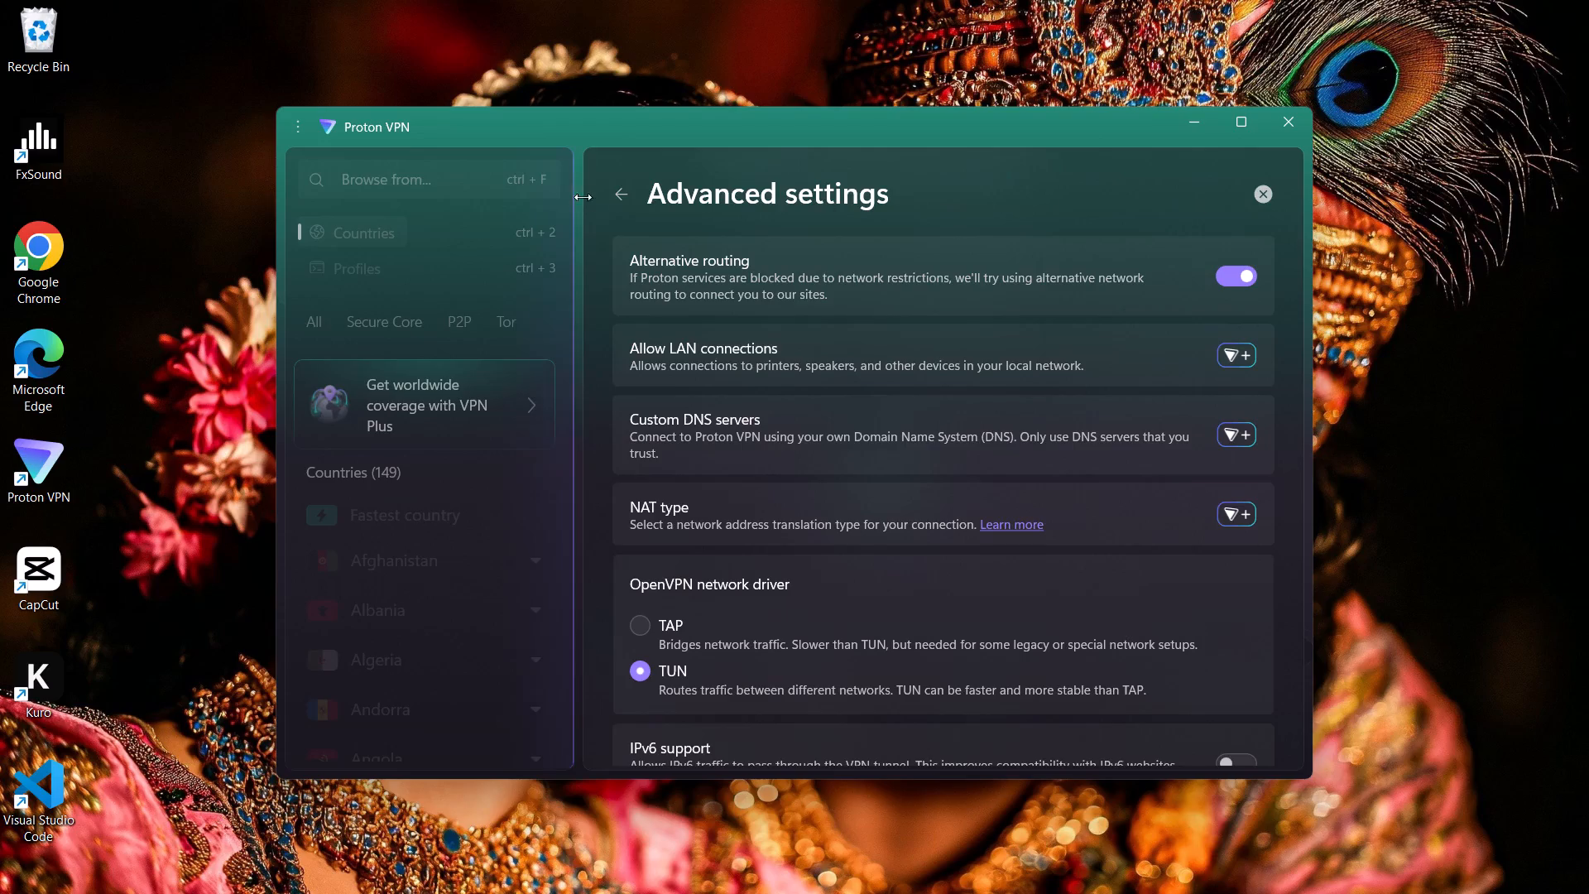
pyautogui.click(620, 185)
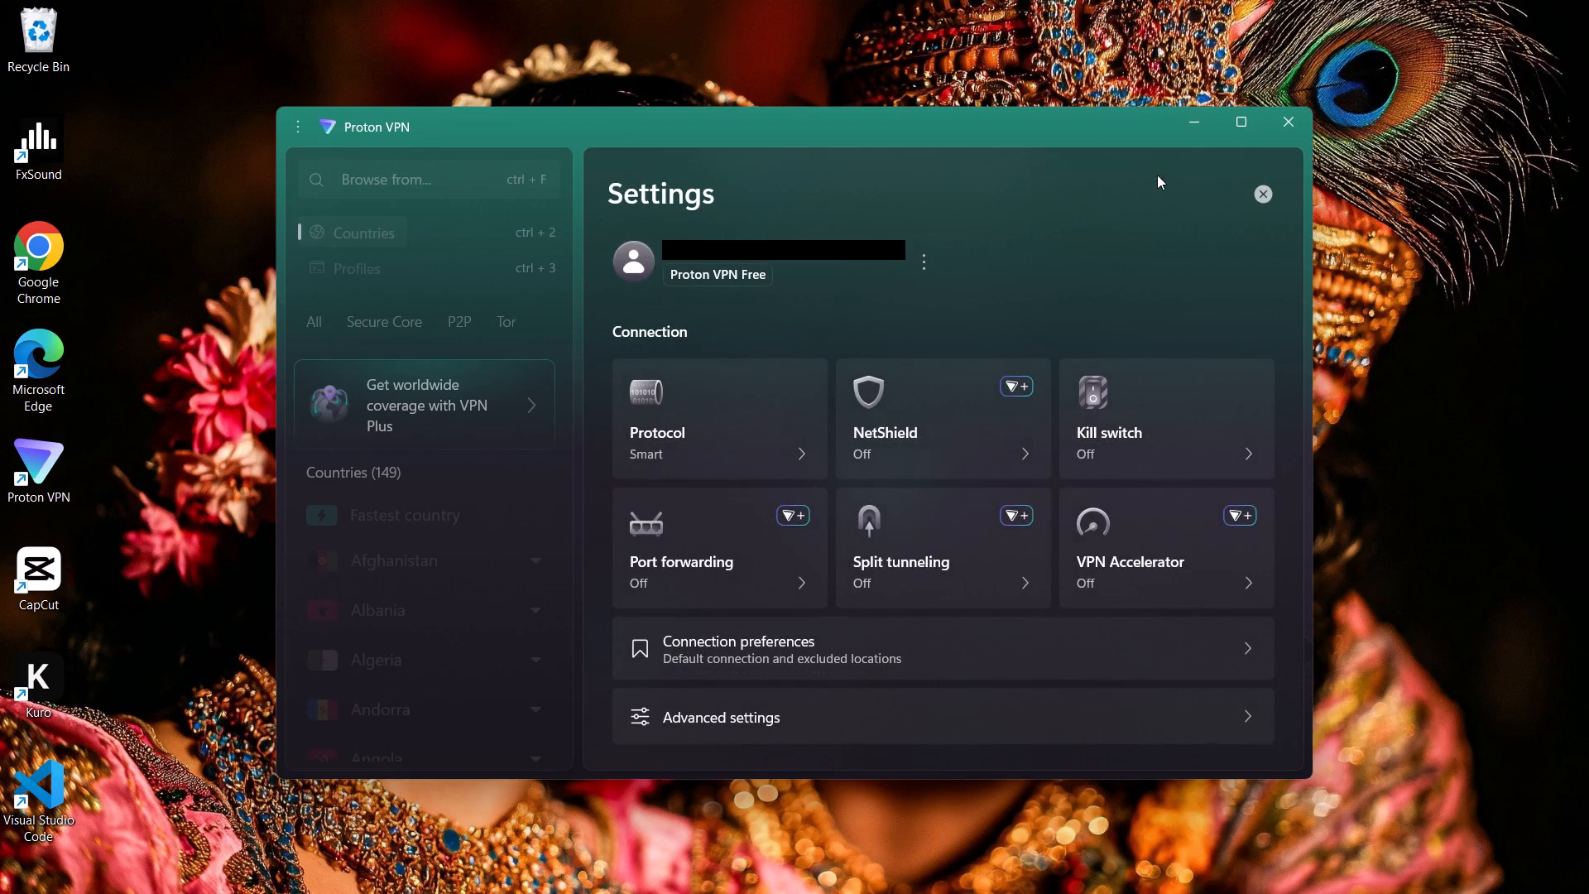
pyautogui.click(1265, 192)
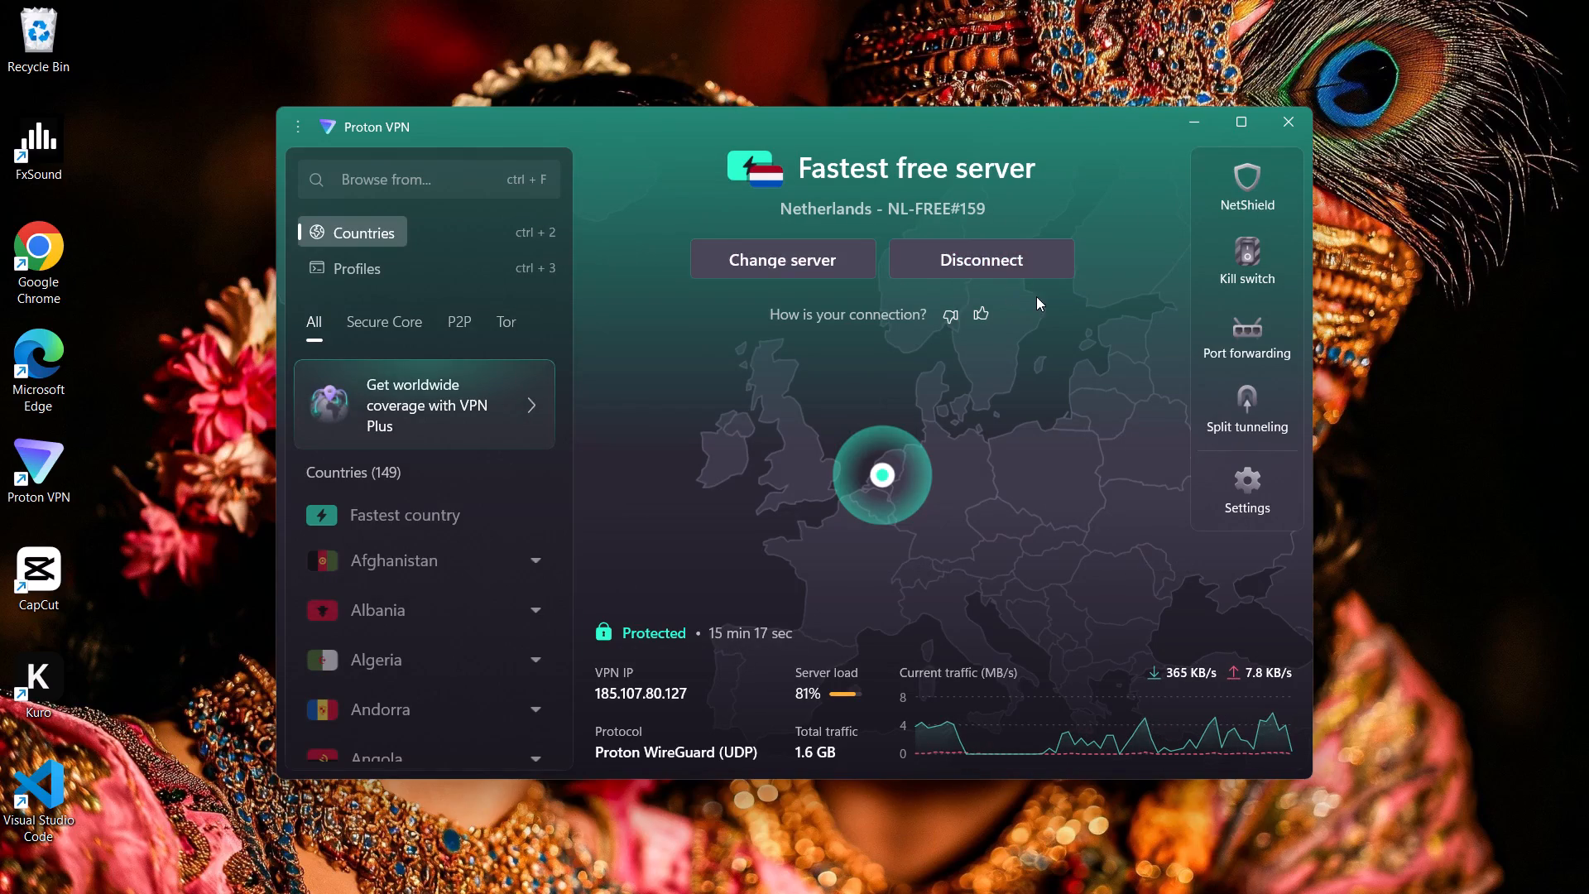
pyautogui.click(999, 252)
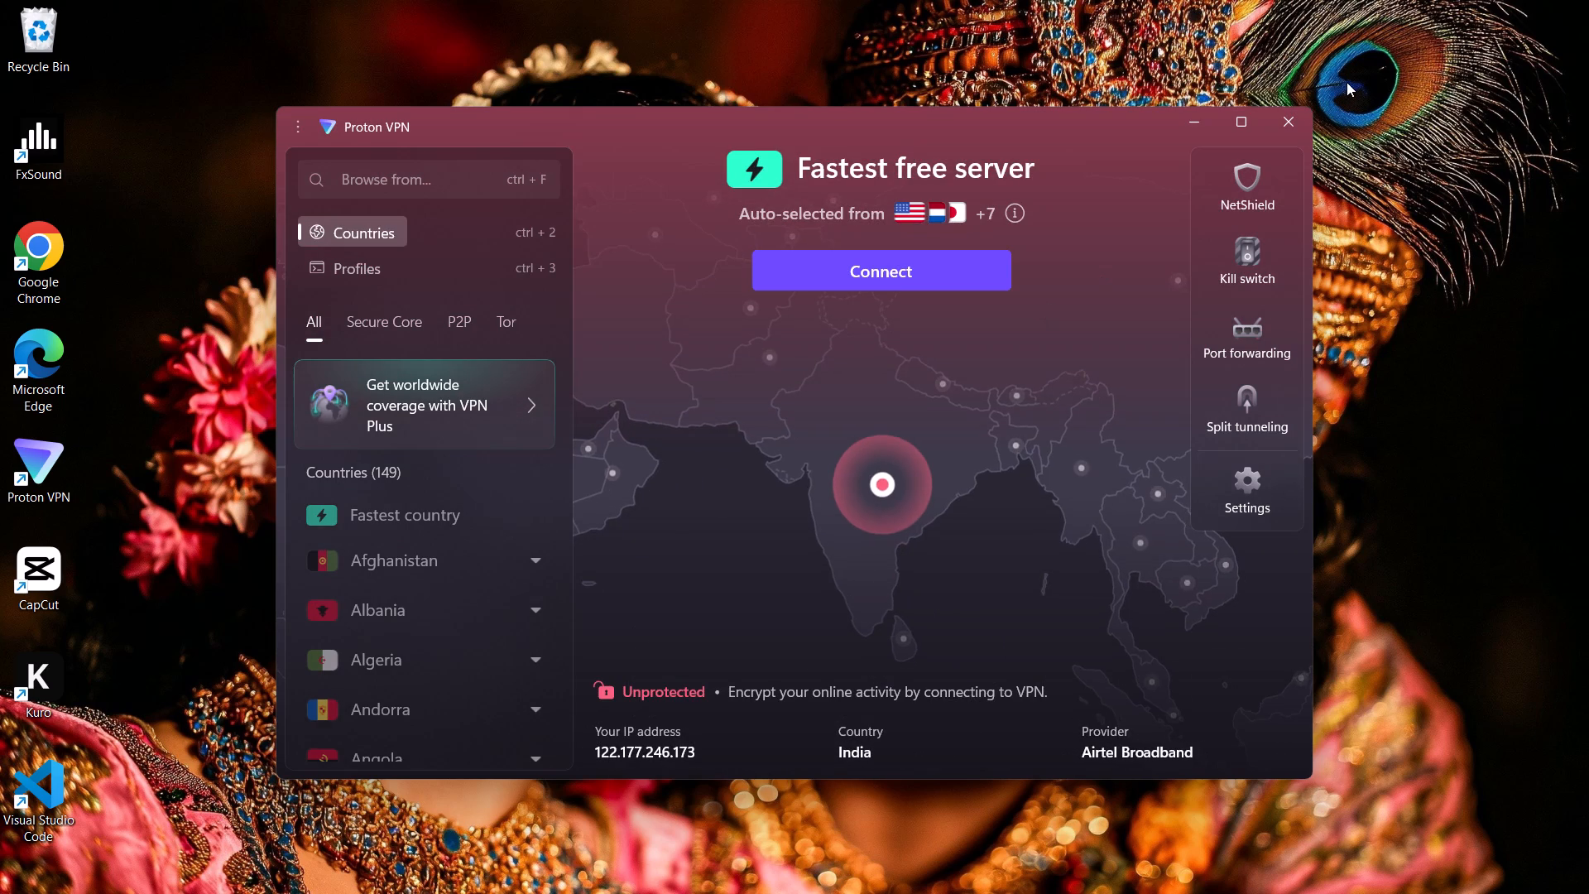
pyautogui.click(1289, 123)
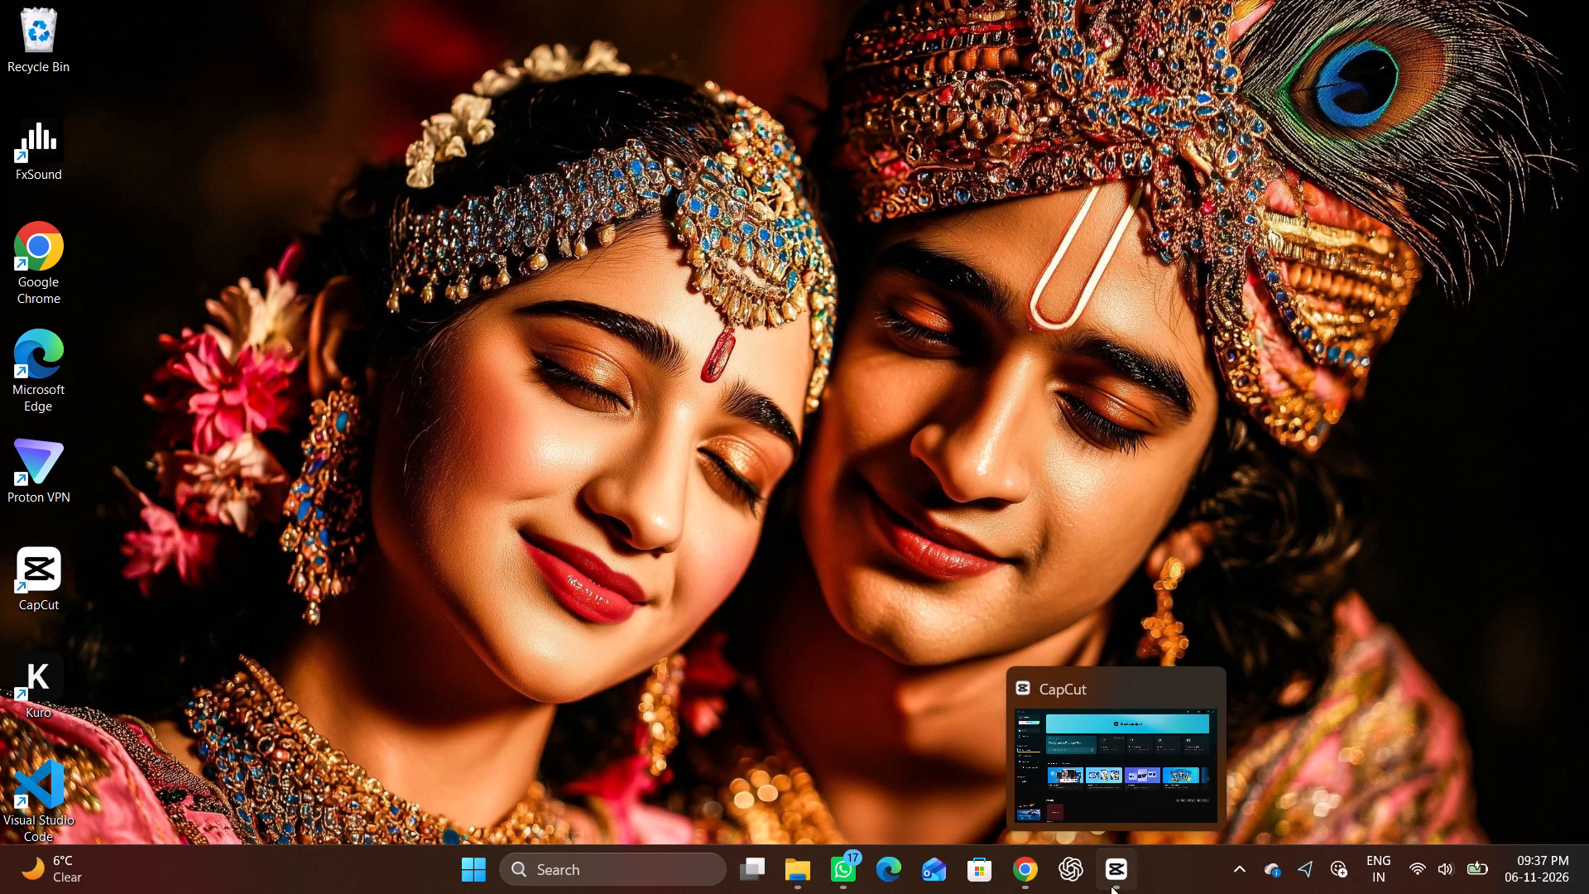
# Reopen Proton VPN, connect to the fastest free server, and minimise the window.
pyautogui.doubleClick(41, 457)
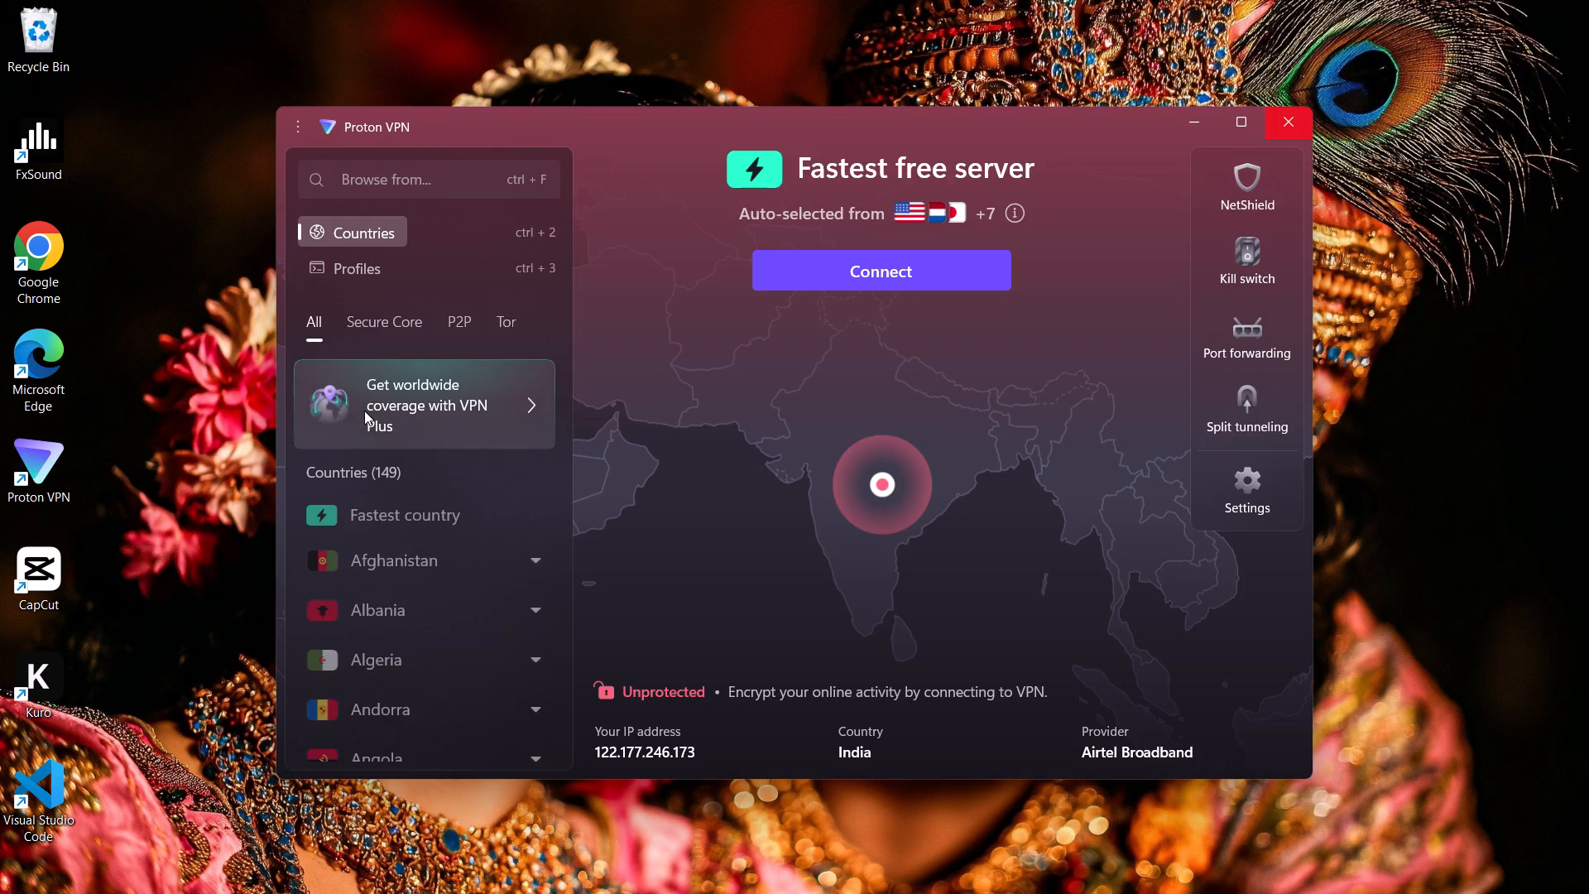
pyautogui.click(927, 261)
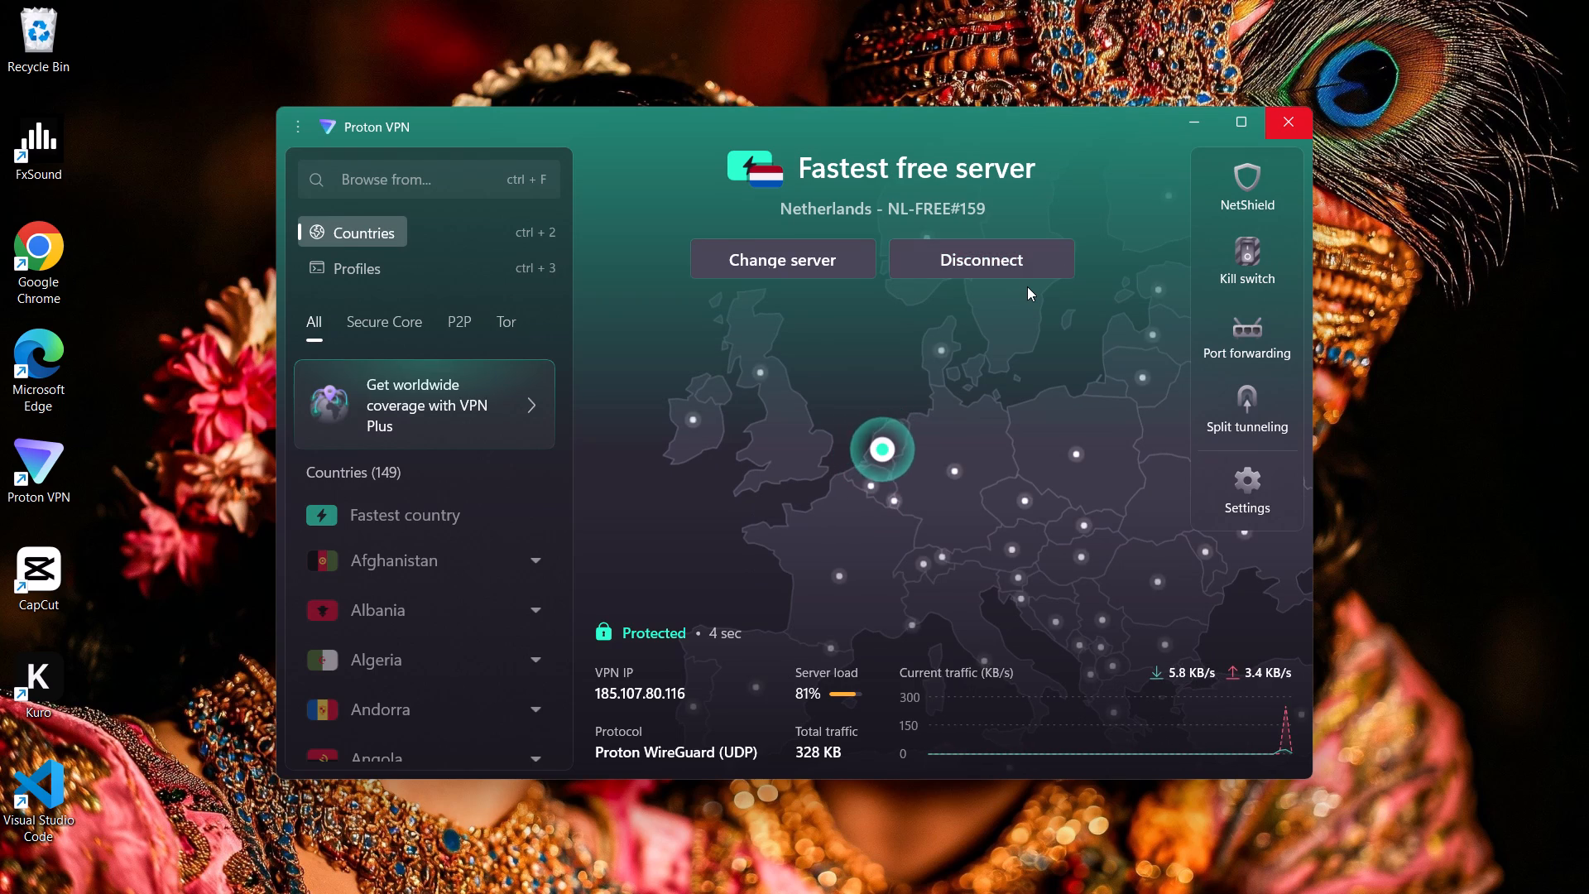
pyautogui.click(1195, 121)
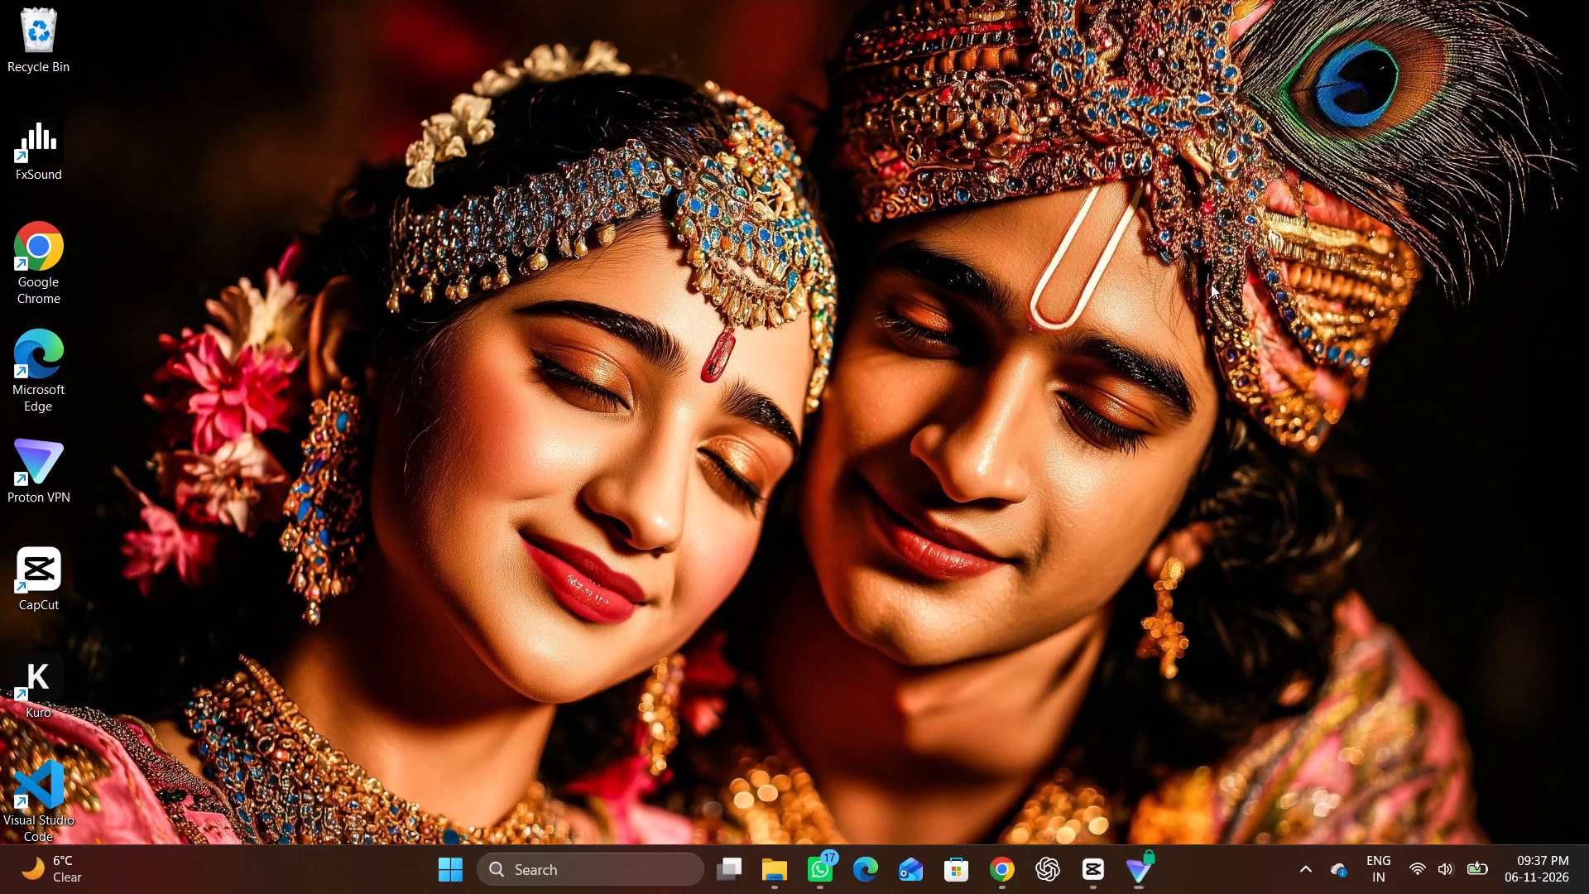
# Switch to CapCut and create a new project.
pyautogui.click(1097, 870)
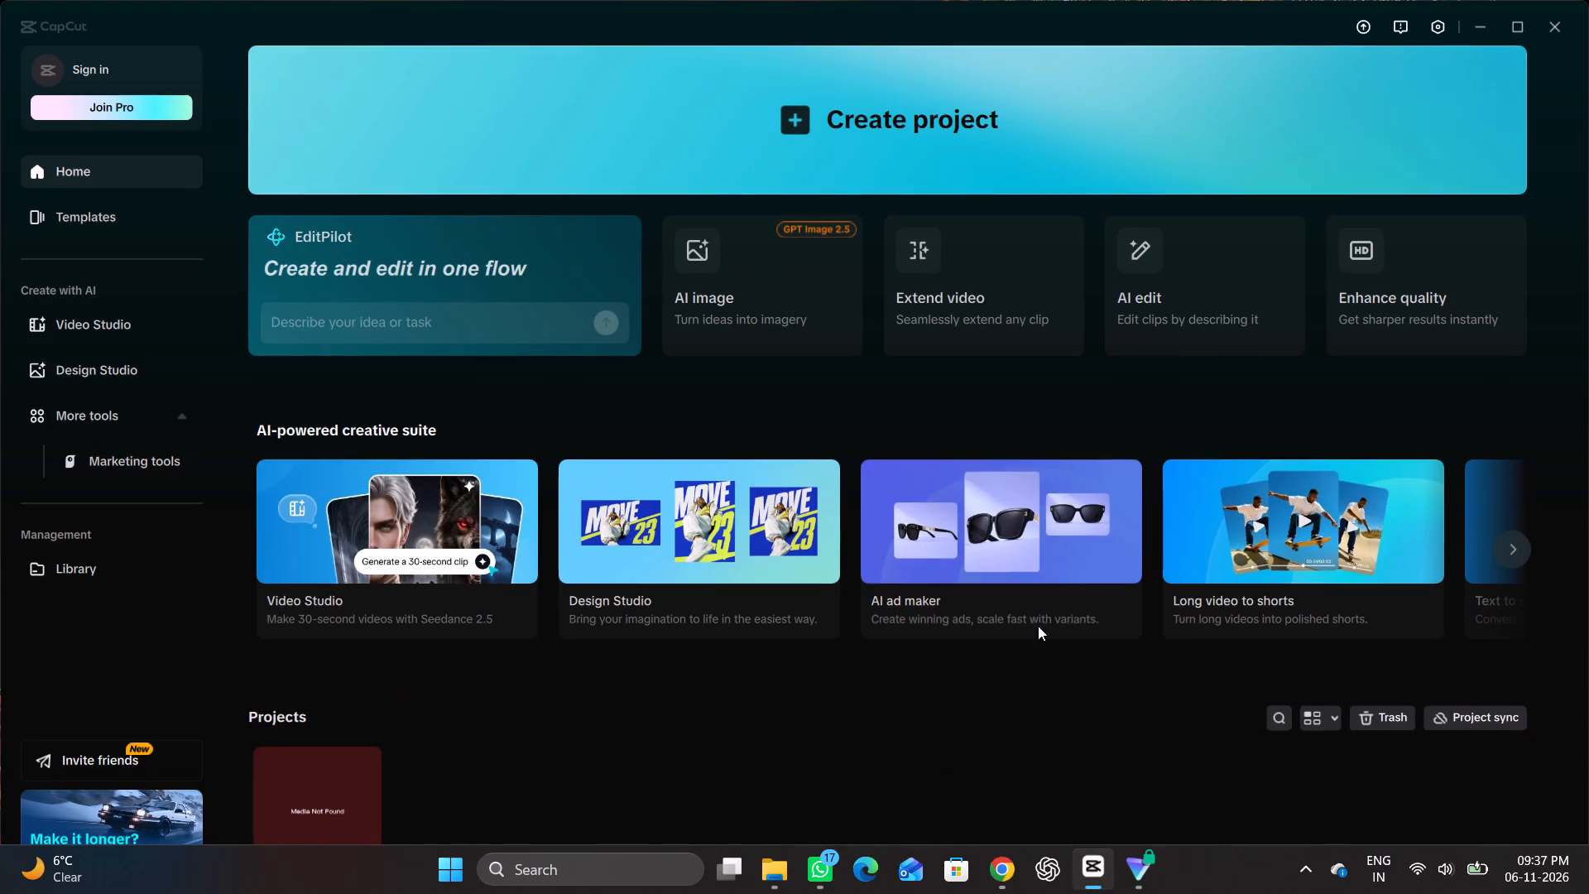
pyautogui.click(812, 125)
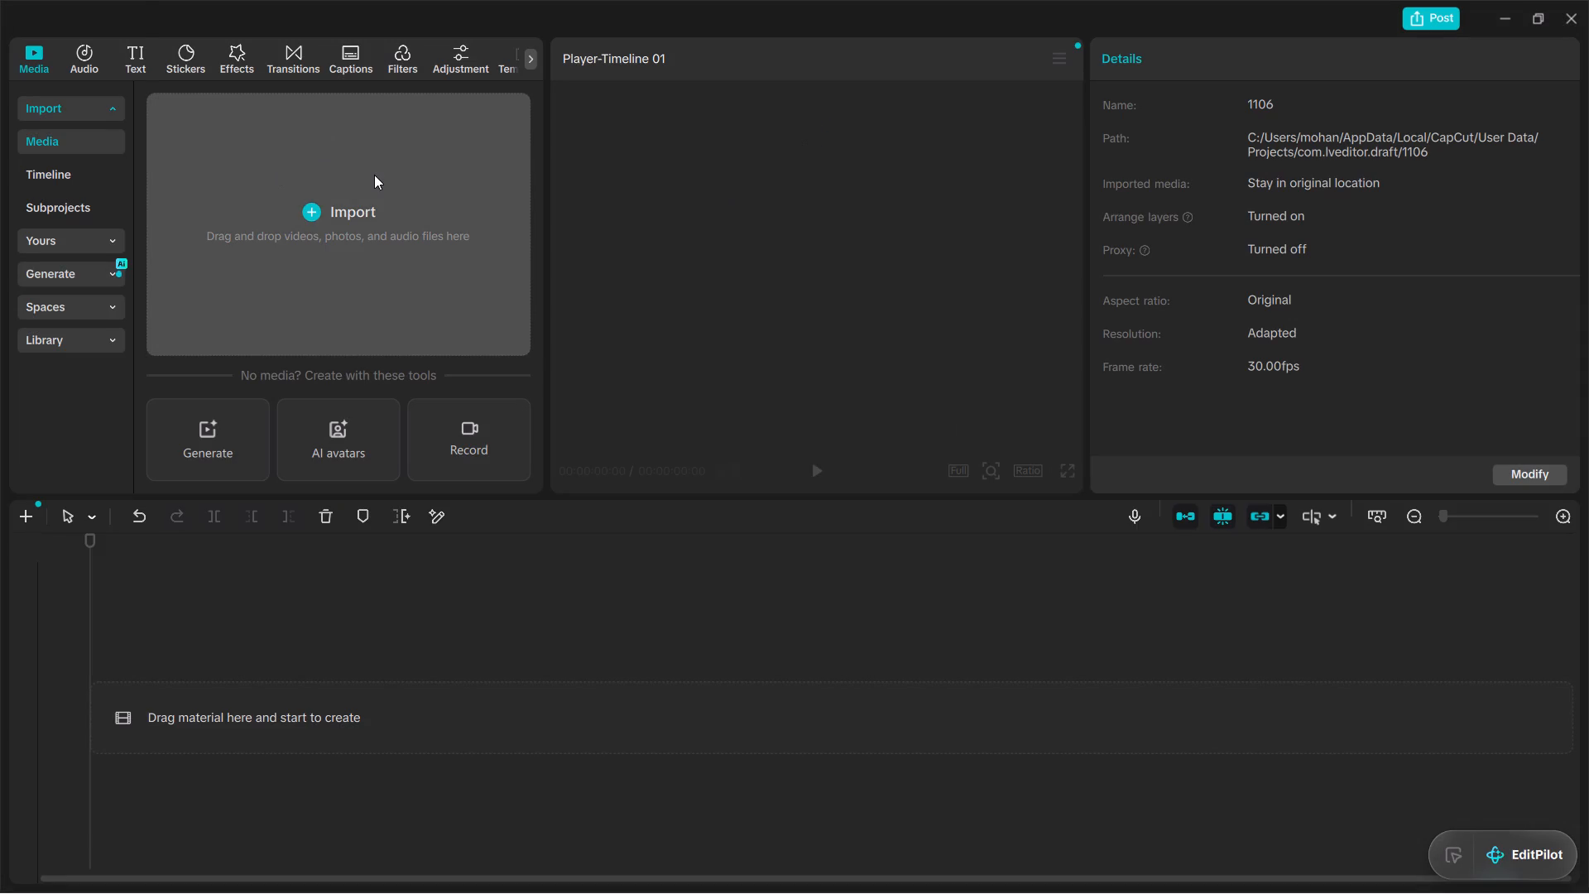
# Import all the MOV clips from the Kavya folder in Downloads into the project's media.
pyautogui.click(313, 213)
pyautogui.click(341, 243)
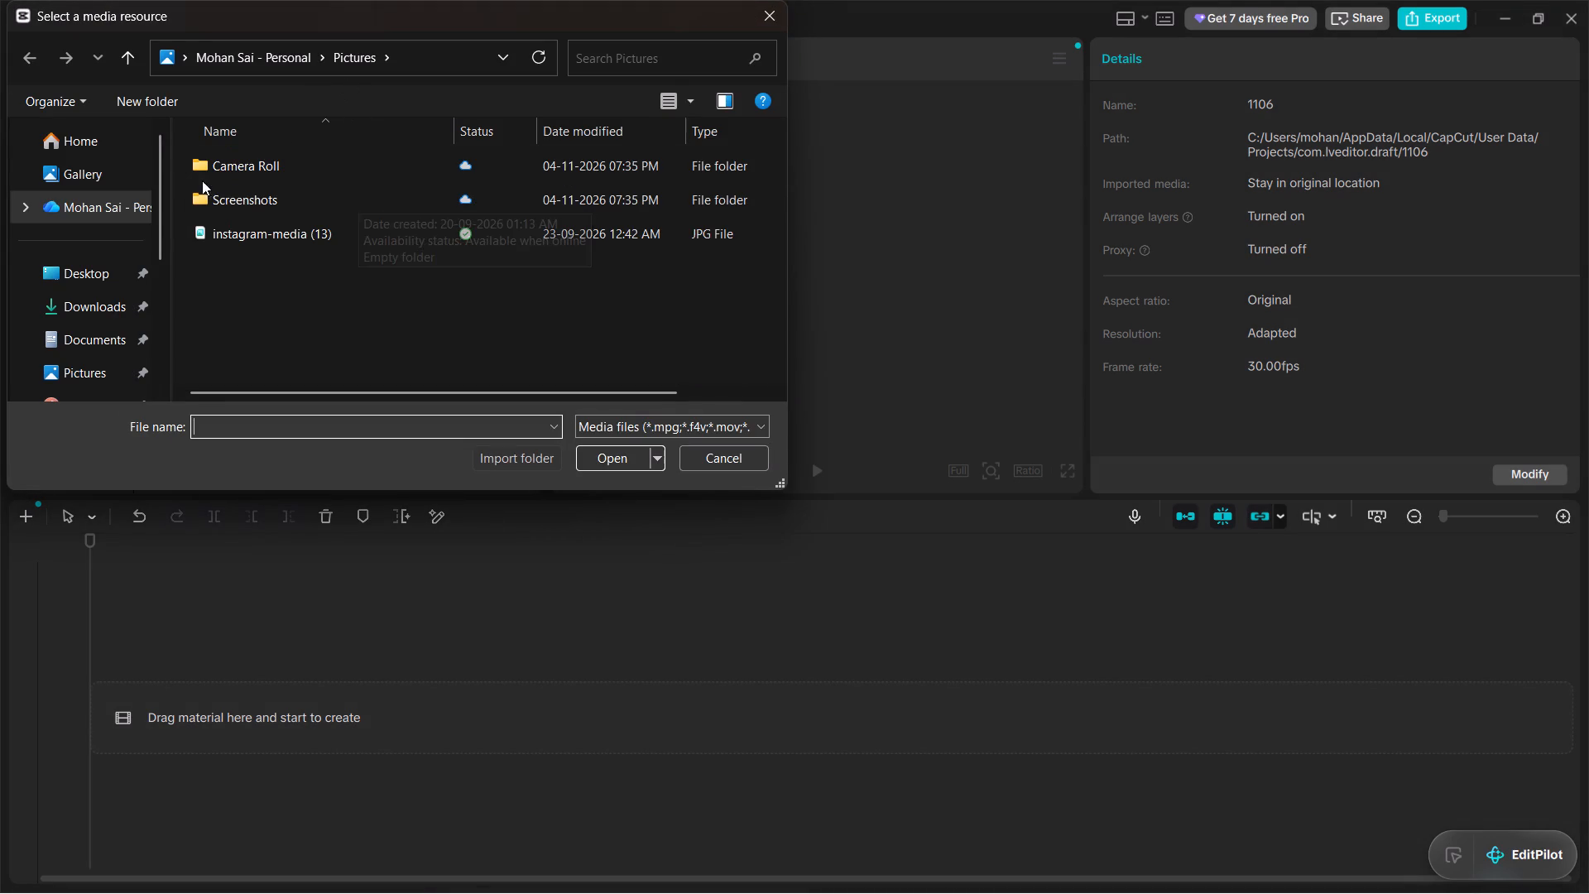
pyautogui.click(98, 309)
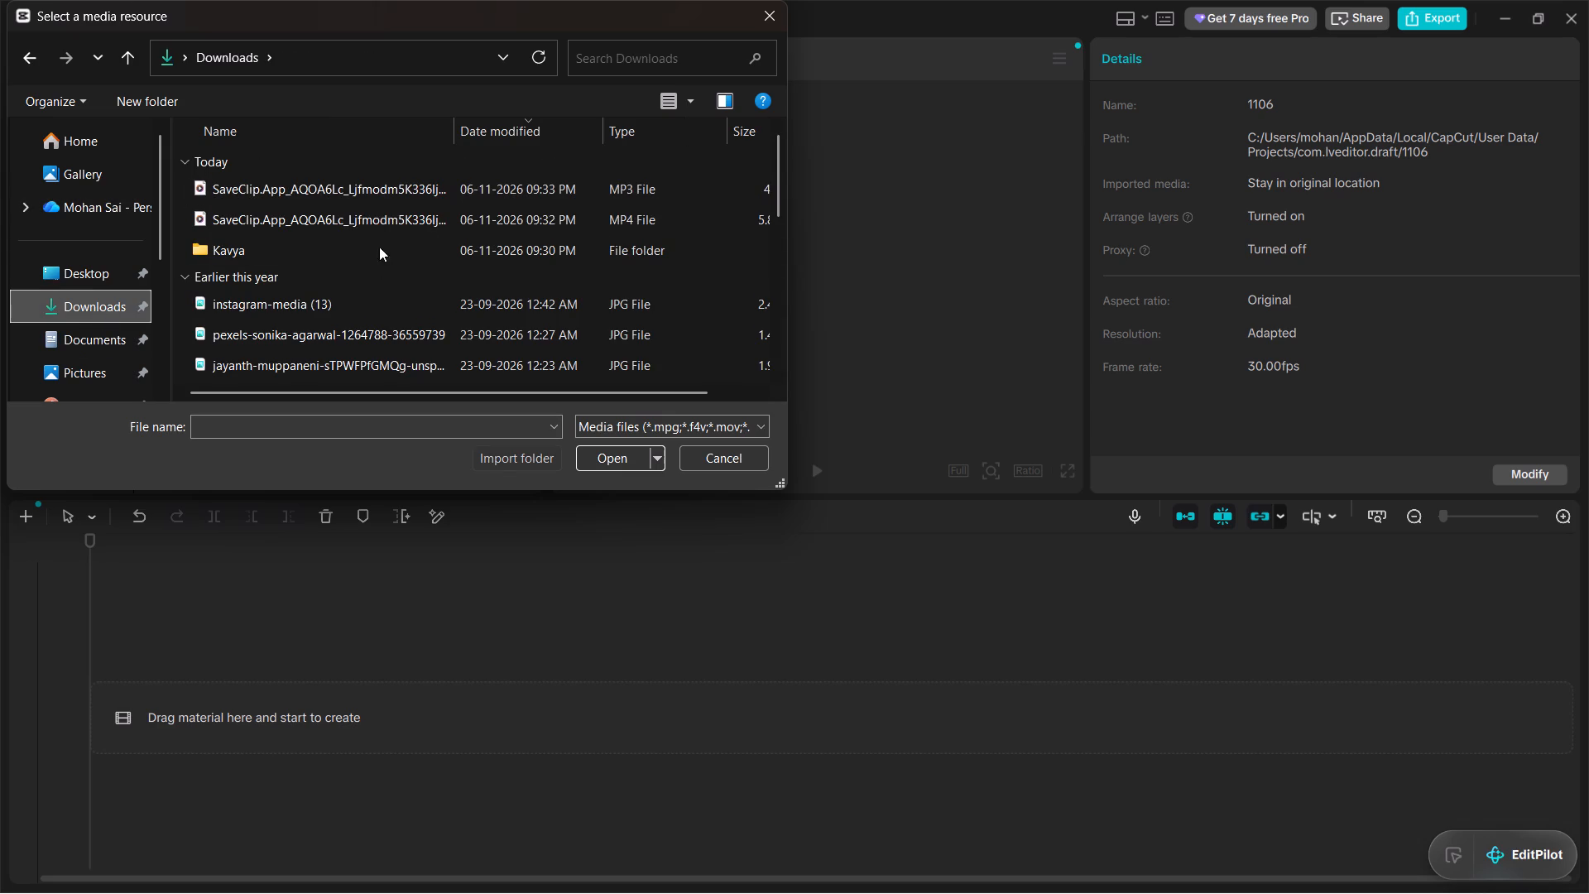
pyautogui.doubleClick(366, 252)
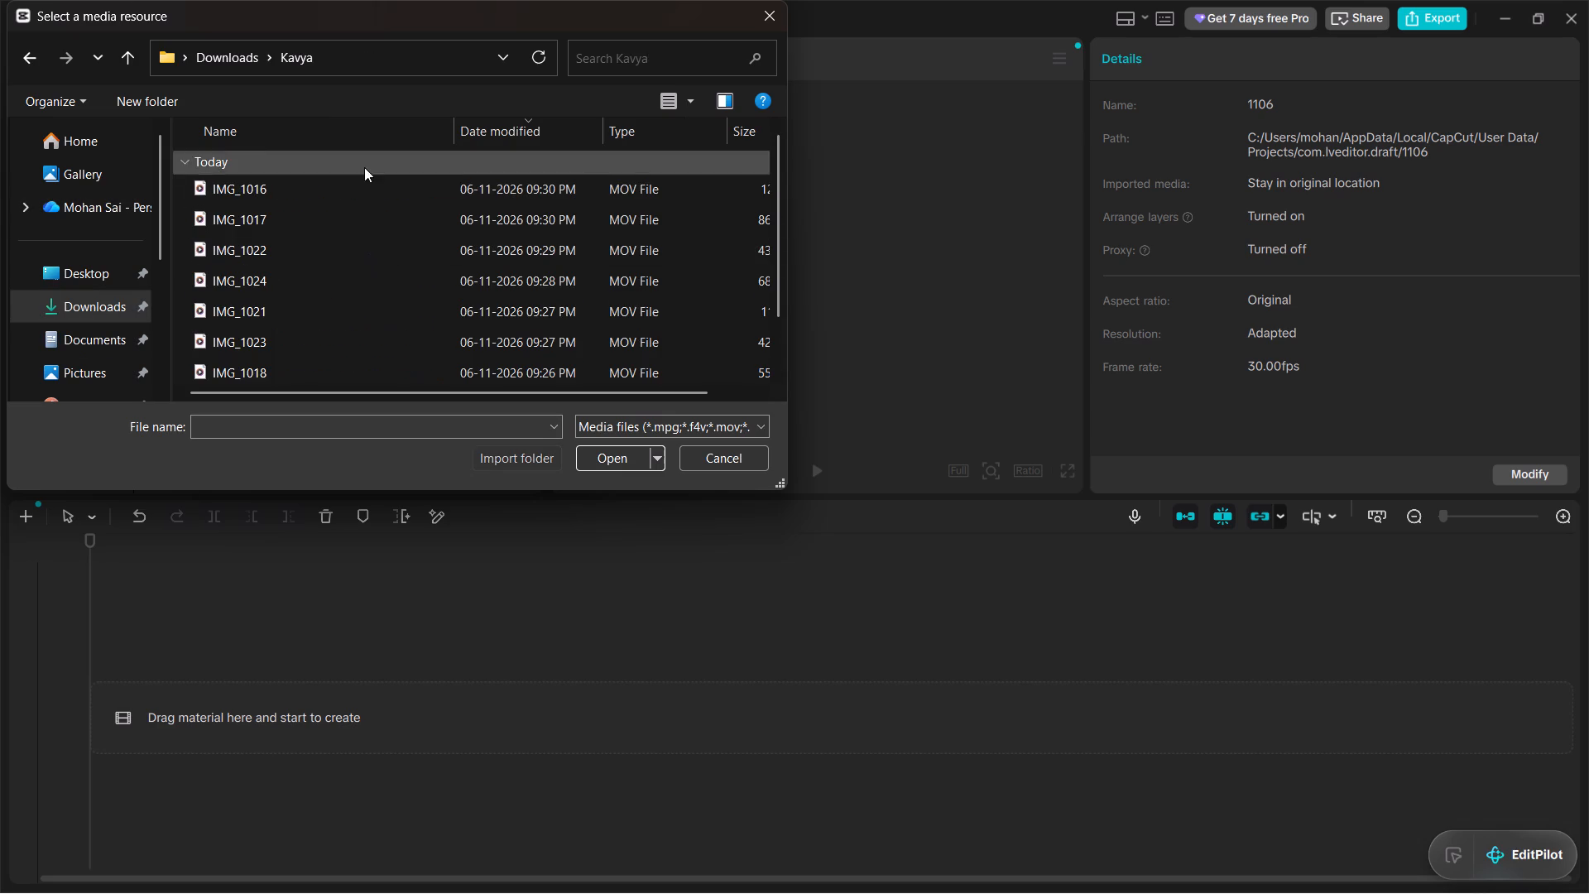
pyautogui.click(366, 190)
pyautogui.click(365, 209)
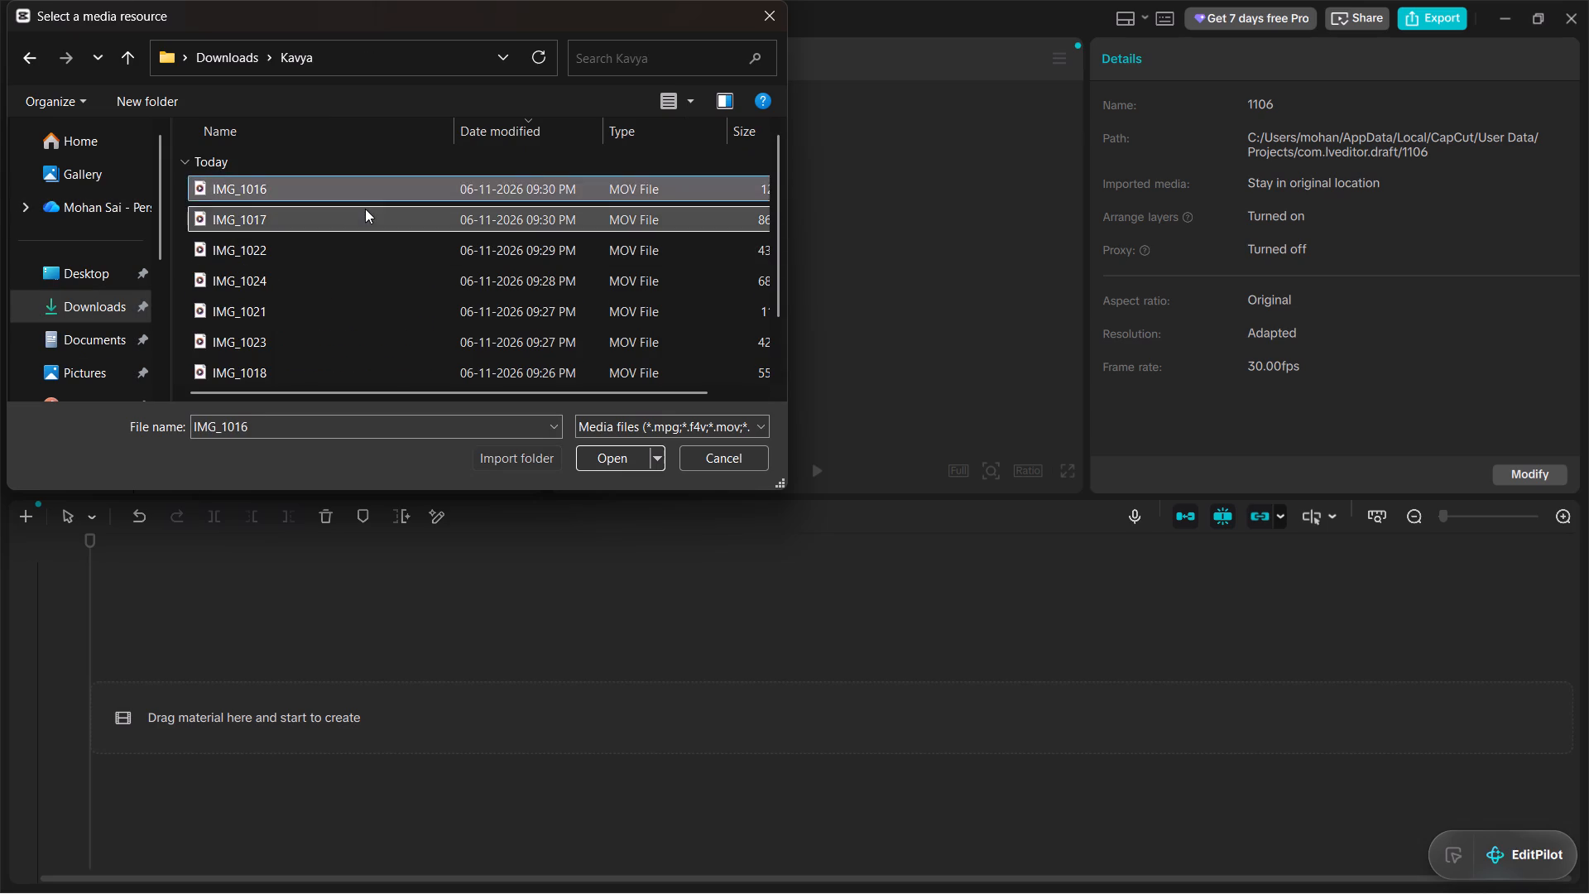
pyautogui.moveTo(358, 186); pyautogui.dragTo(410, 396)
pyautogui.click(601, 457)
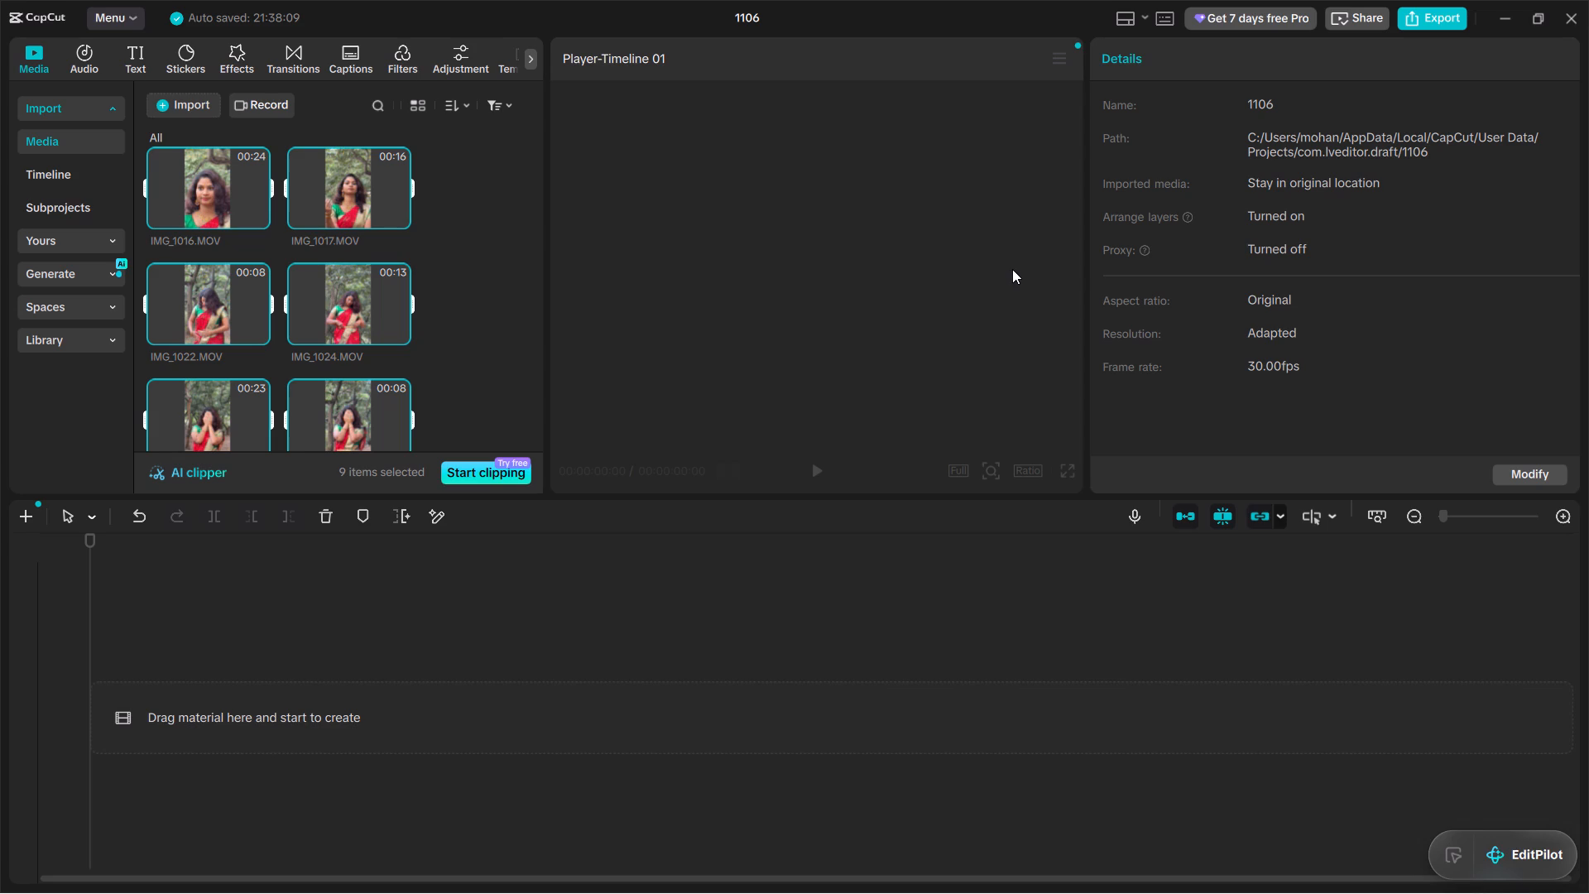
pyautogui.click(1012, 269)
# Preview the imported clips IMG_1016, IMG_1017, IMG_1022 and IMG_1024, keeping the editor window maximised.
pyautogui.moveTo(336, 8); pyautogui.dragTo(378, 40)
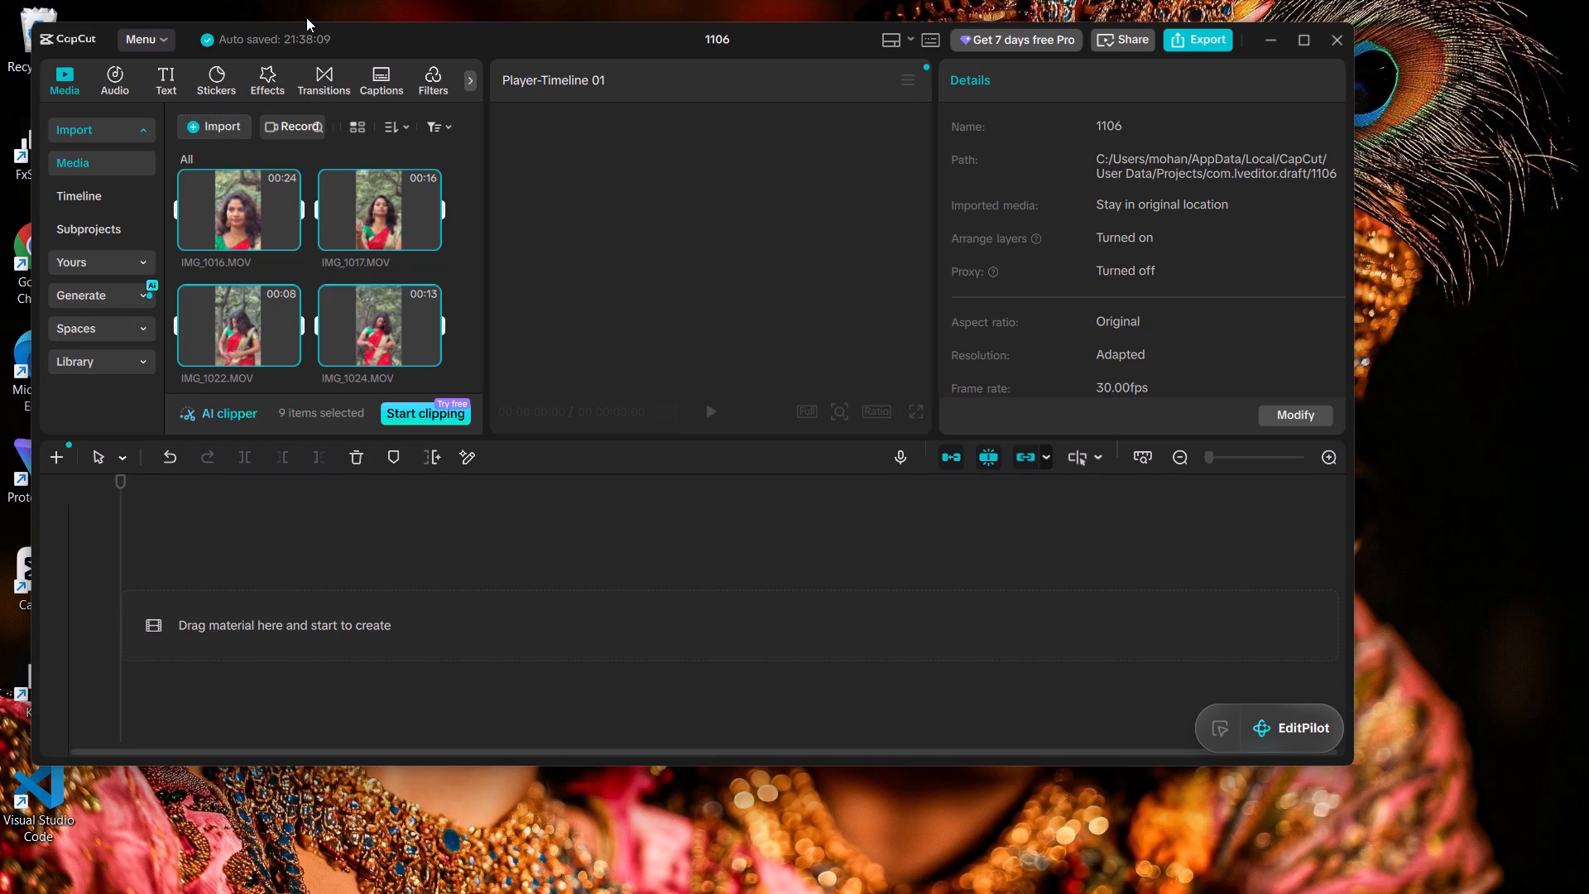
pyautogui.click(206, 208)
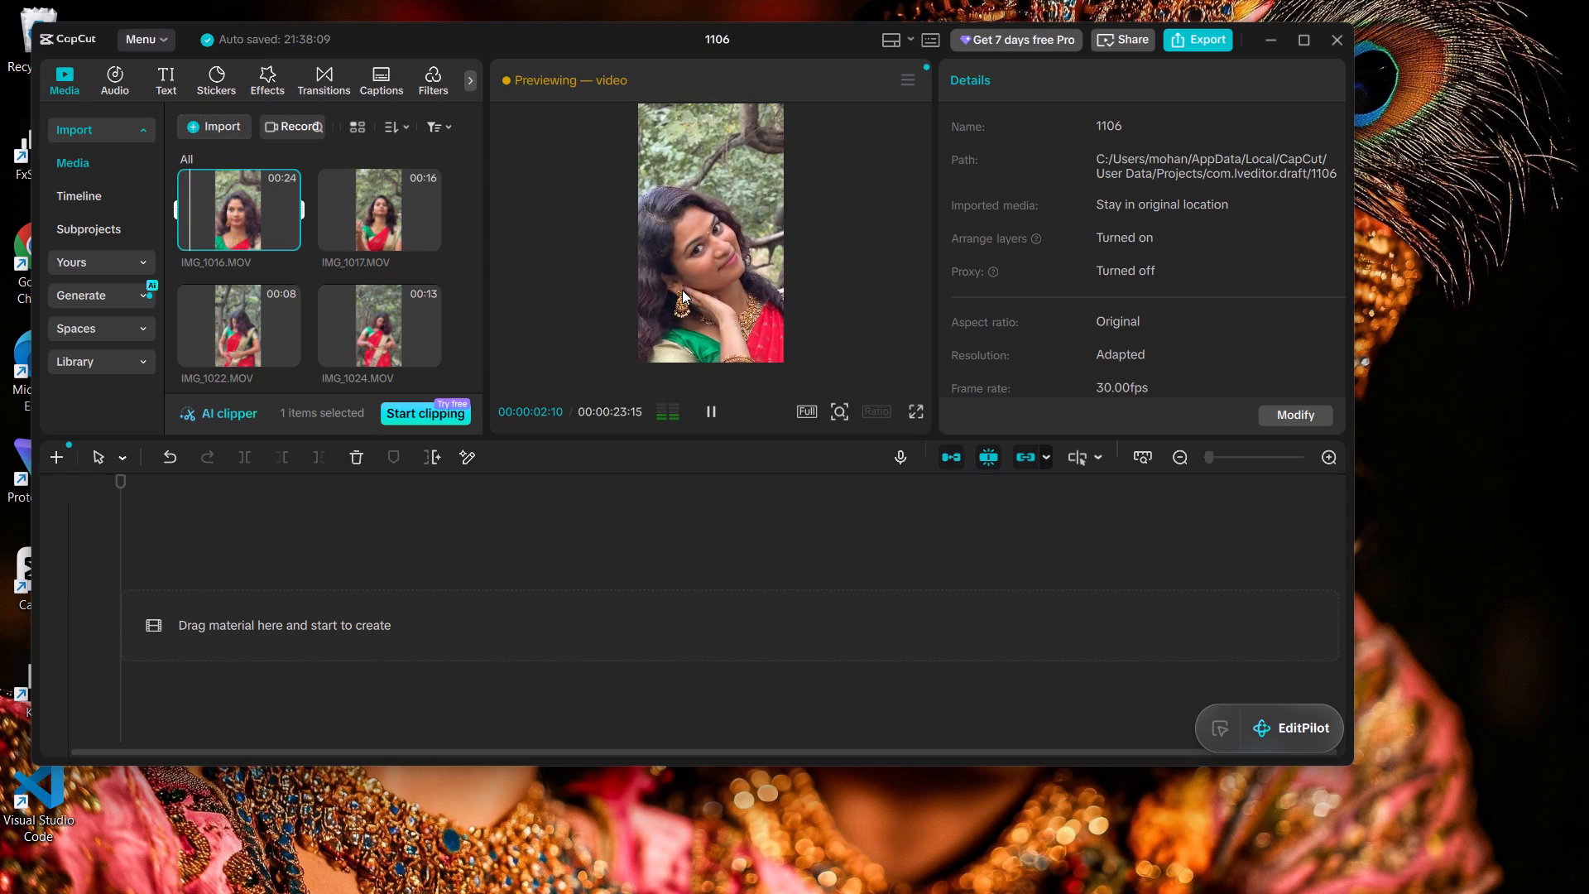
pyautogui.click(1302, 37)
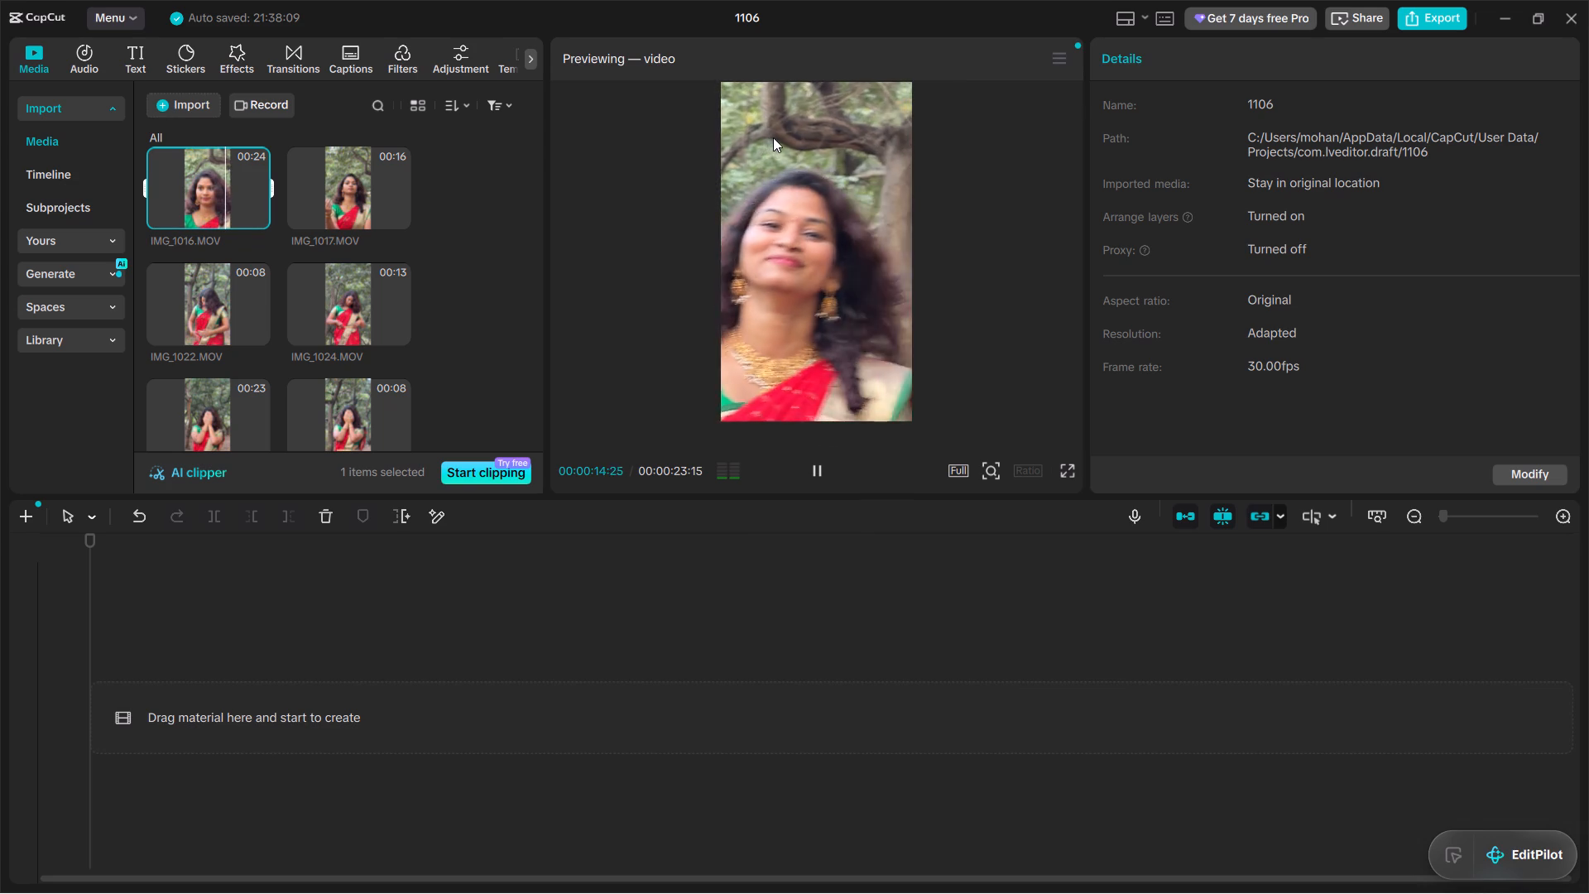
pyautogui.click(348, 192)
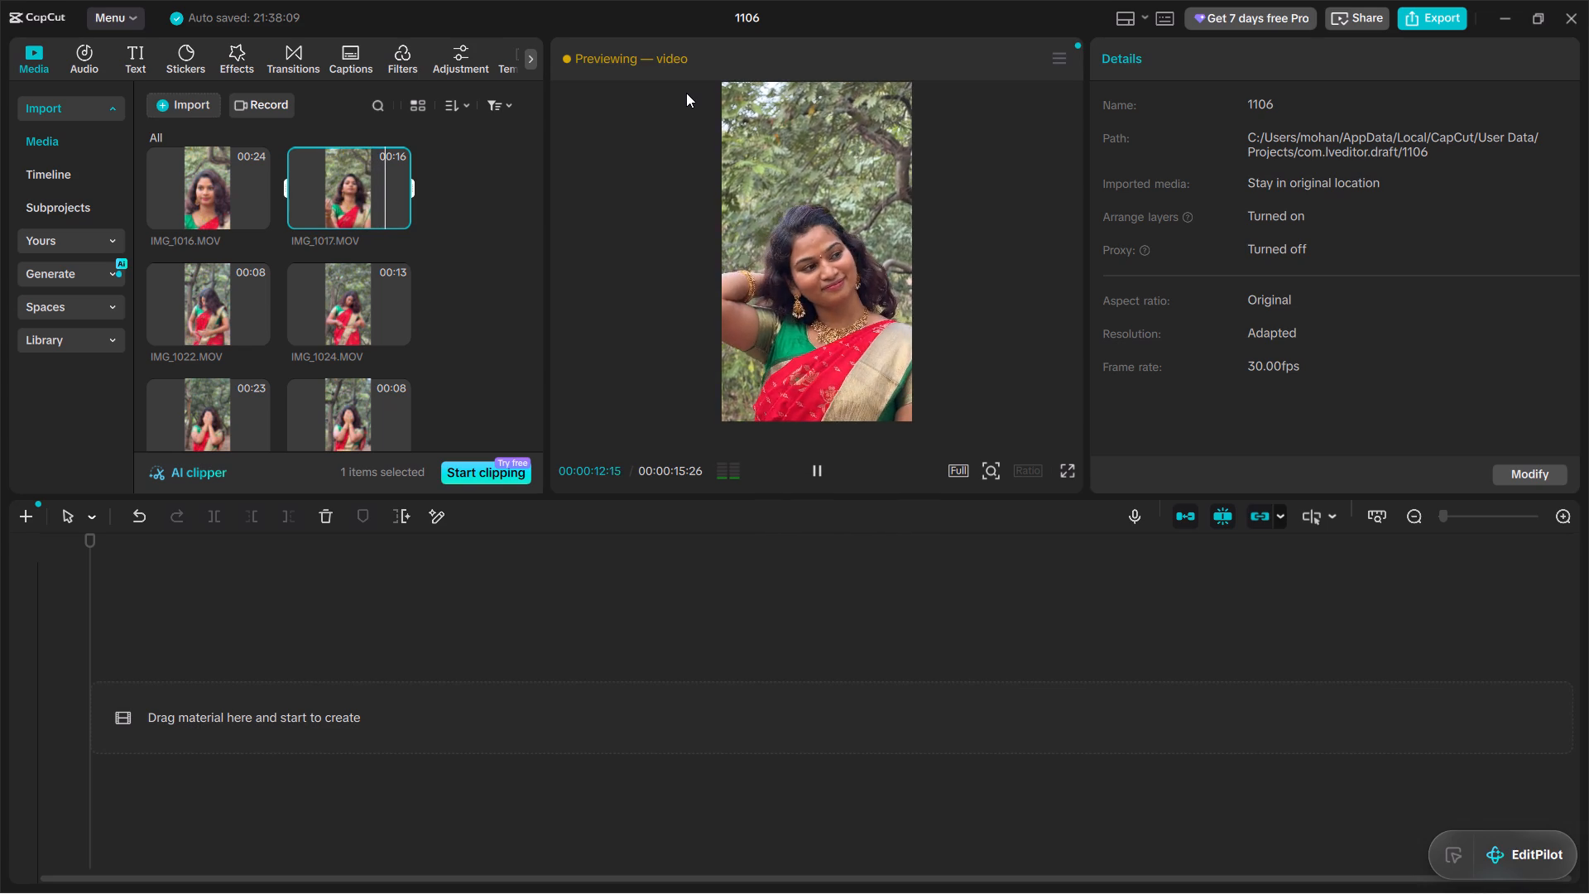
pyautogui.click(194, 321)
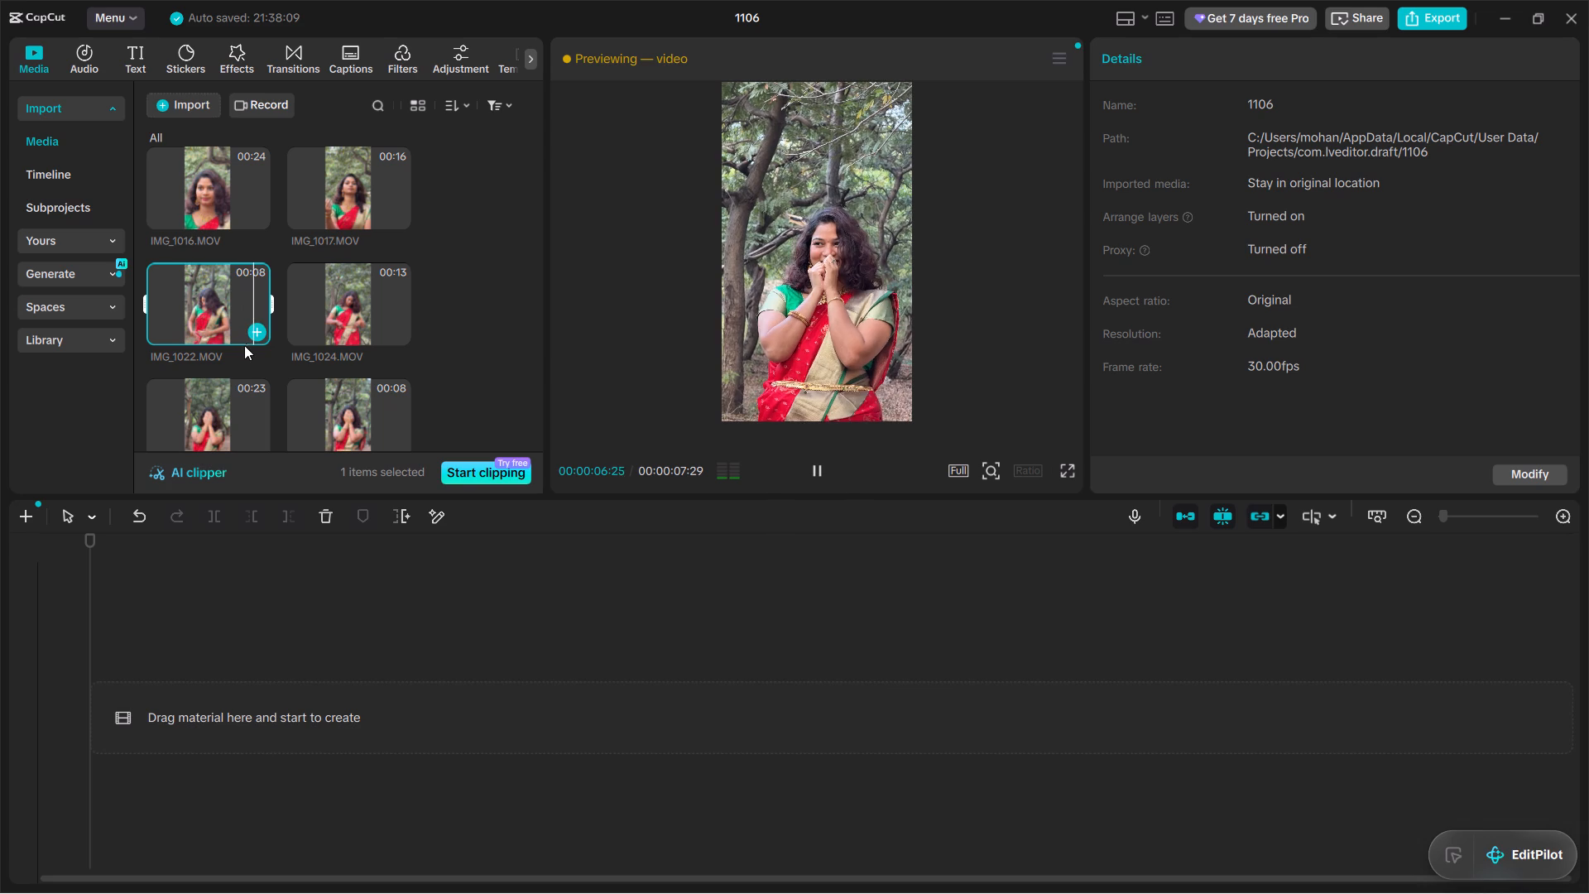
pyautogui.click(338, 309)
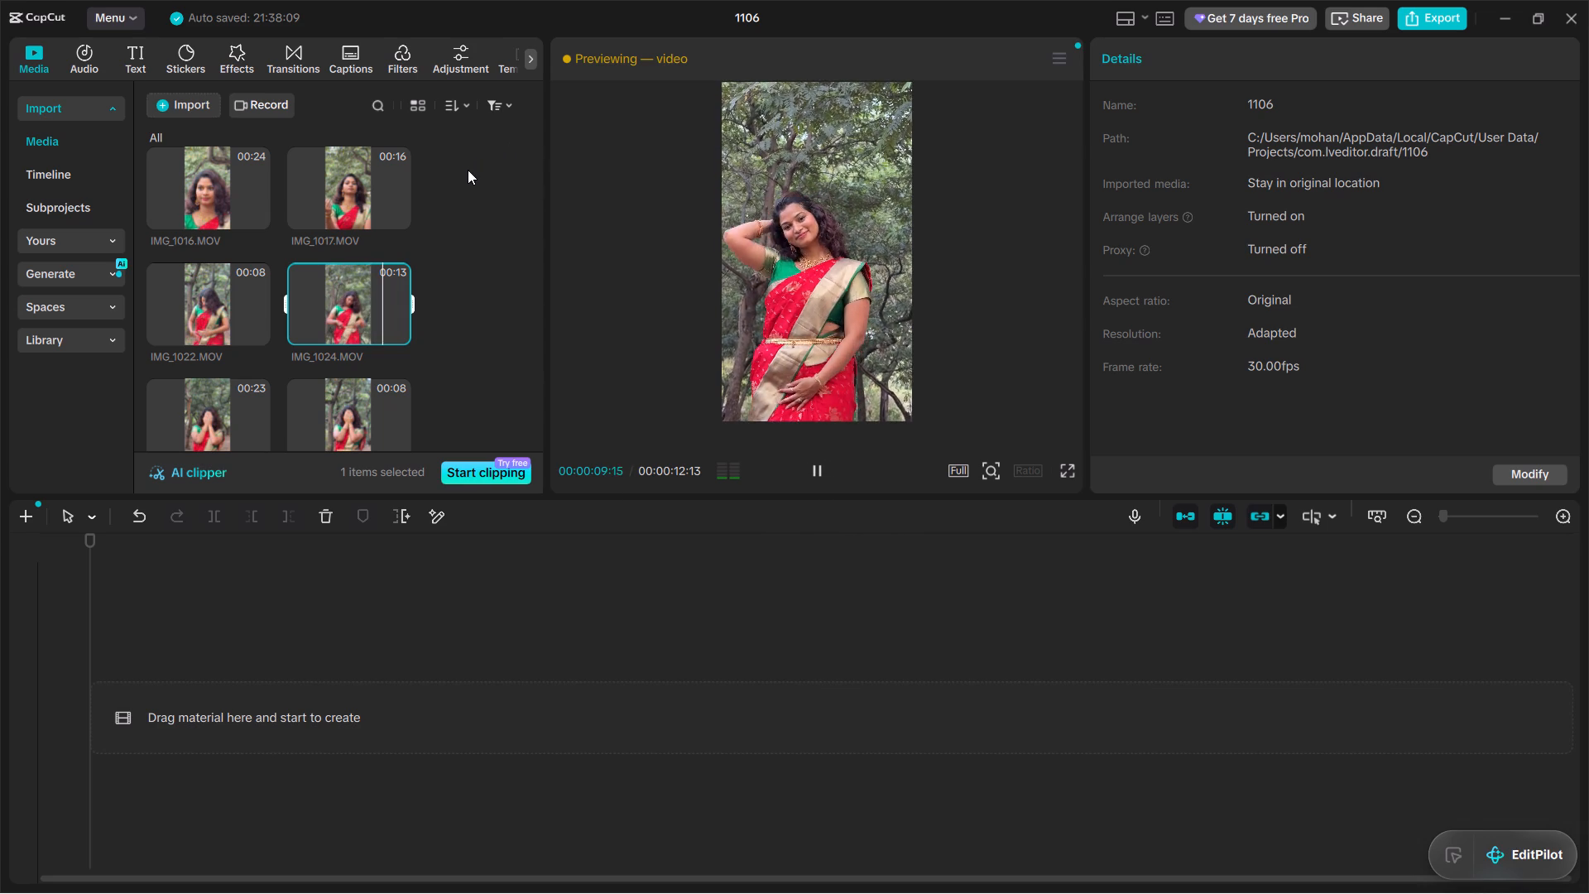
# Preview the imported clips IMG_1021, IMG_1023 and IMG_1018 and pause playback partway through IMG_1018.
pyautogui.click(192, 399)
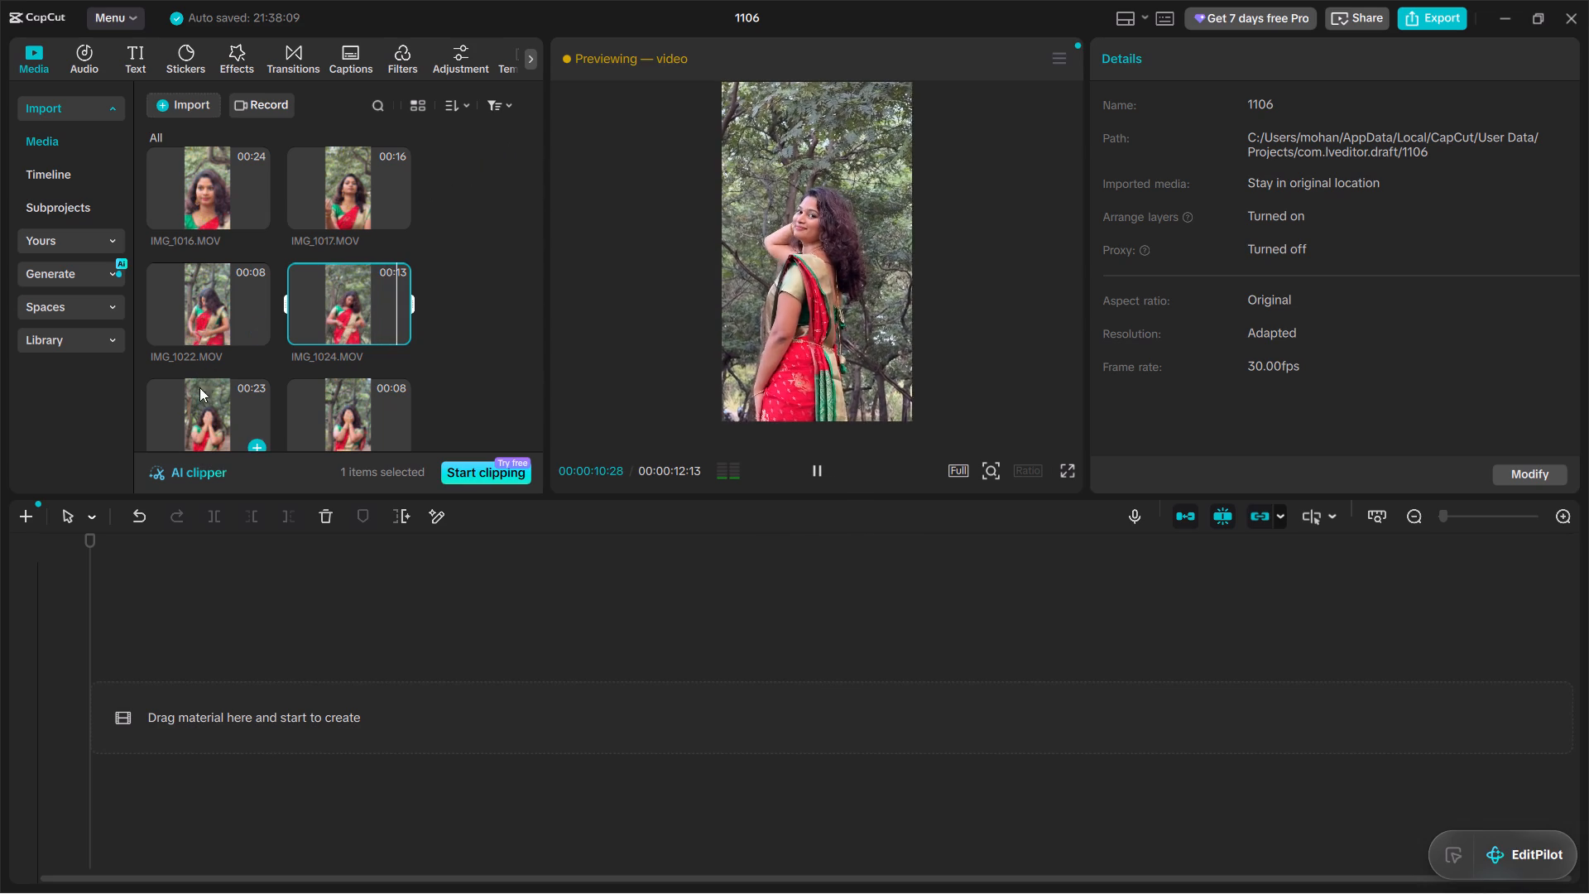
pyautogui.scroll(-3, 286, 283)
pyautogui.scroll(1, 286, 282)
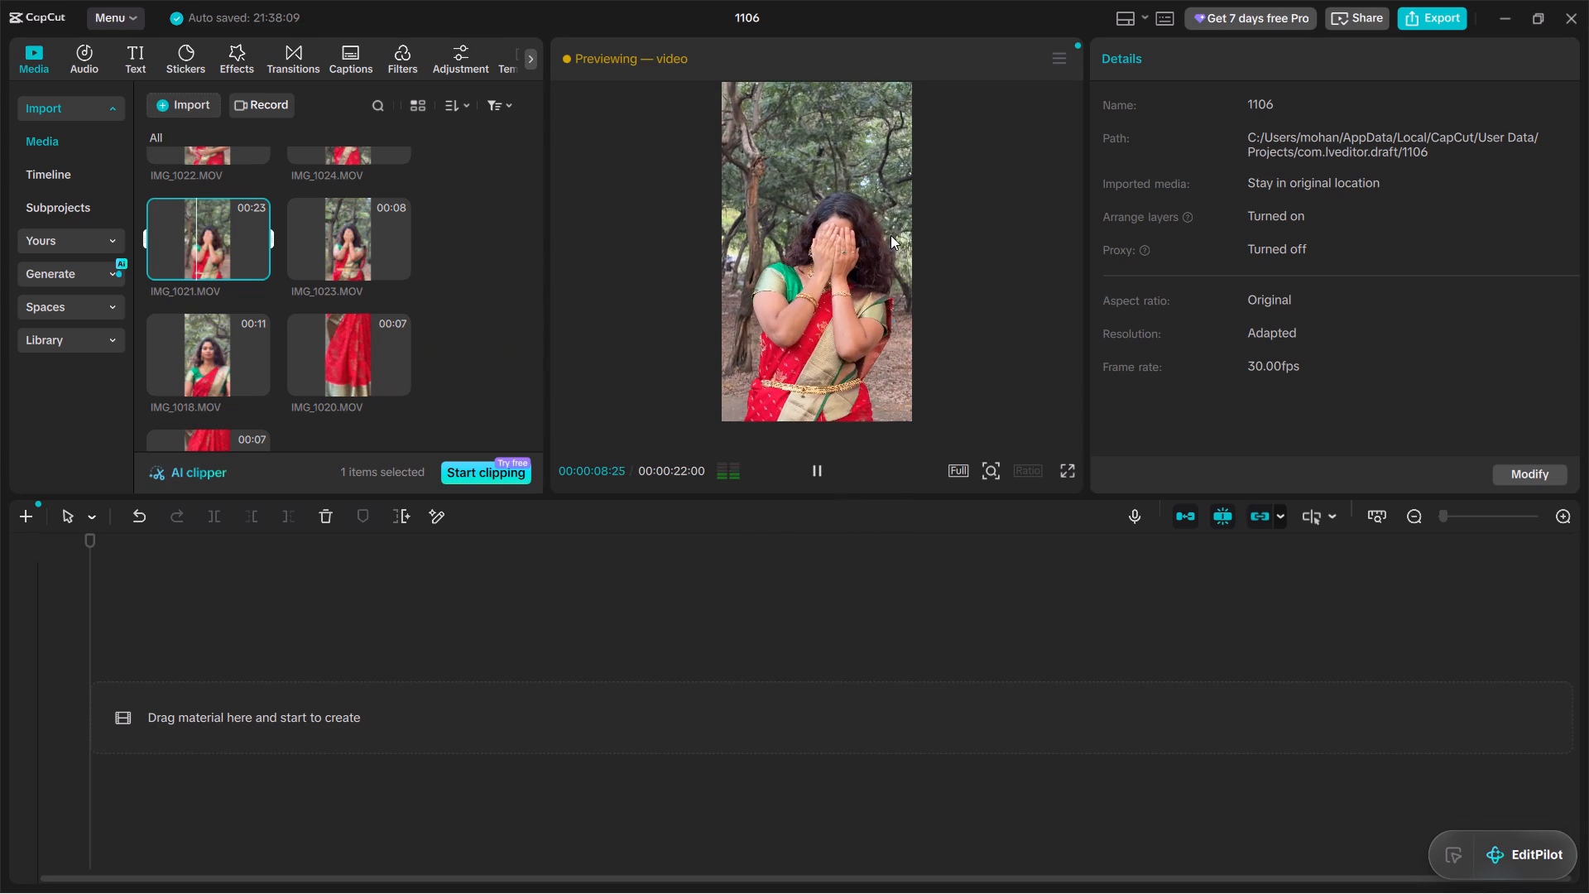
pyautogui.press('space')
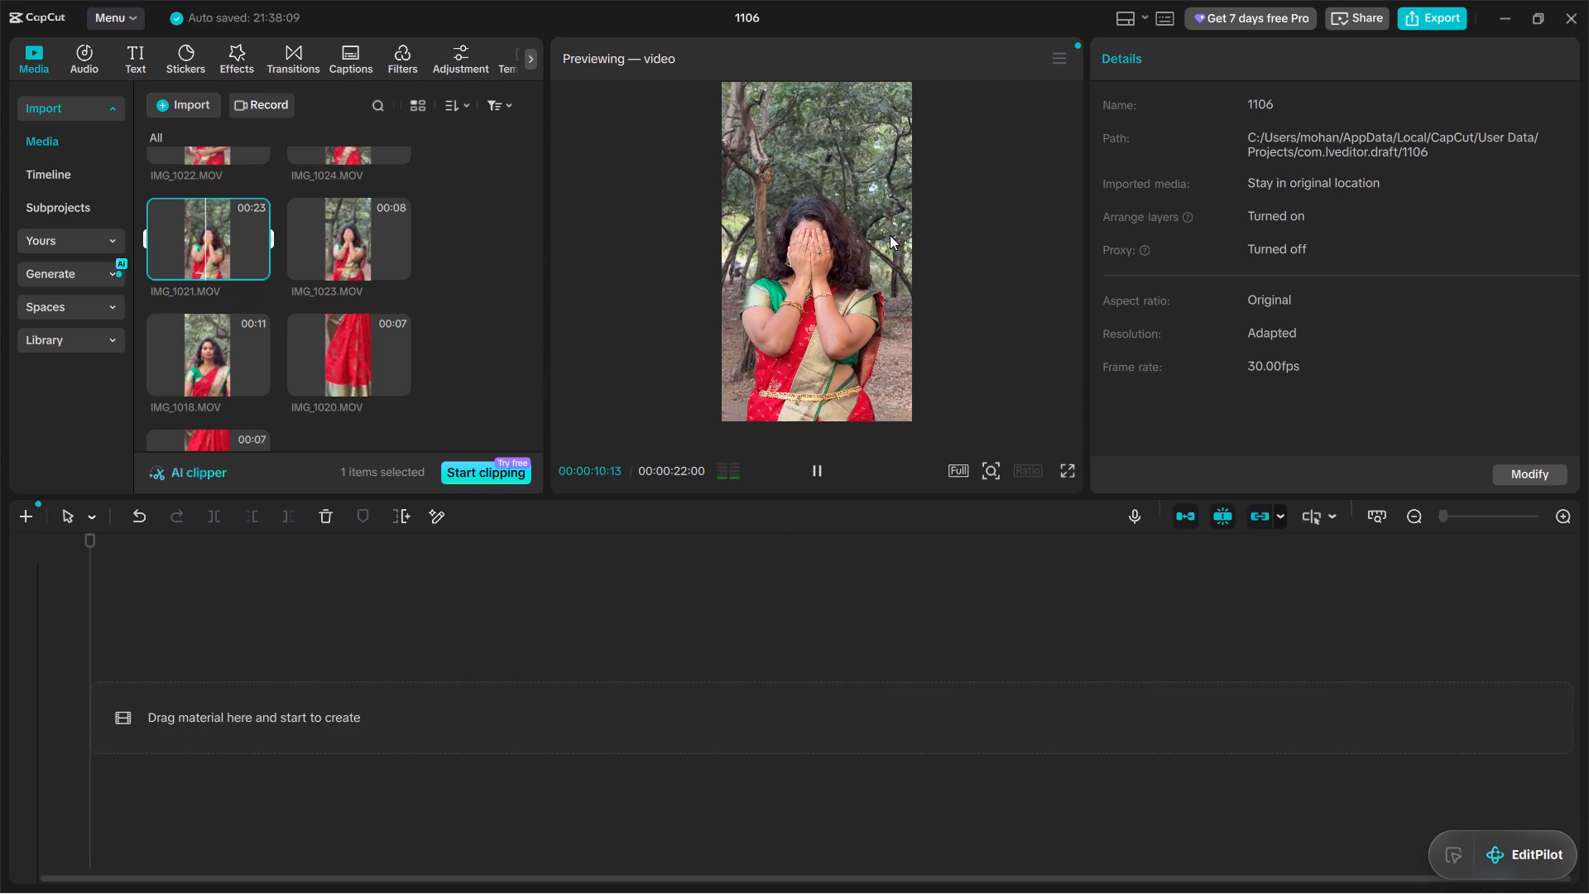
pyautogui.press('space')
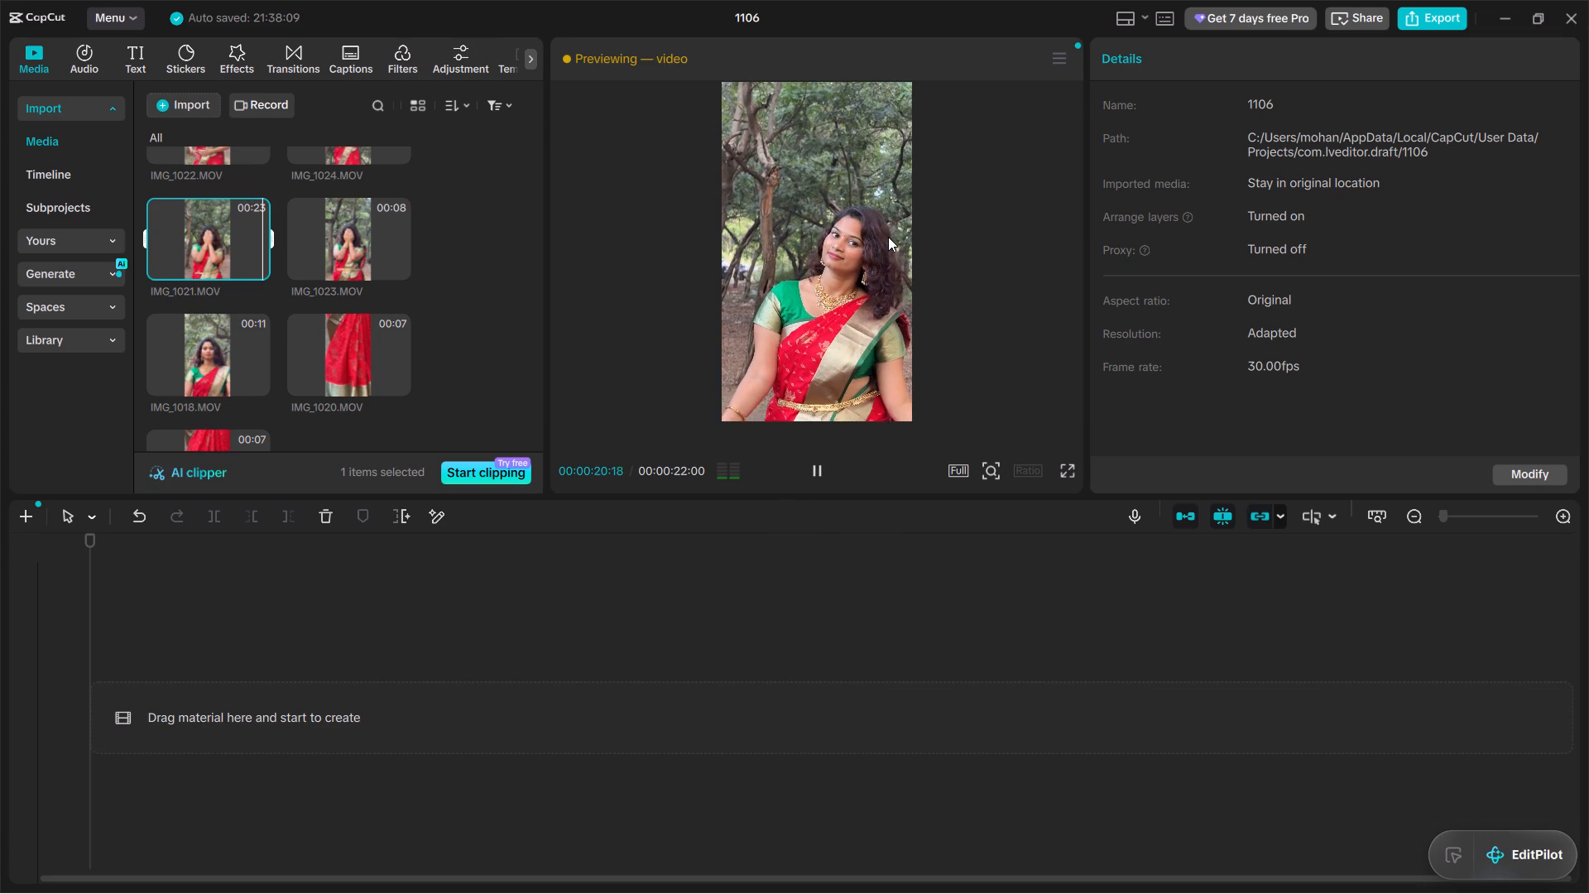
pyautogui.click(347, 228)
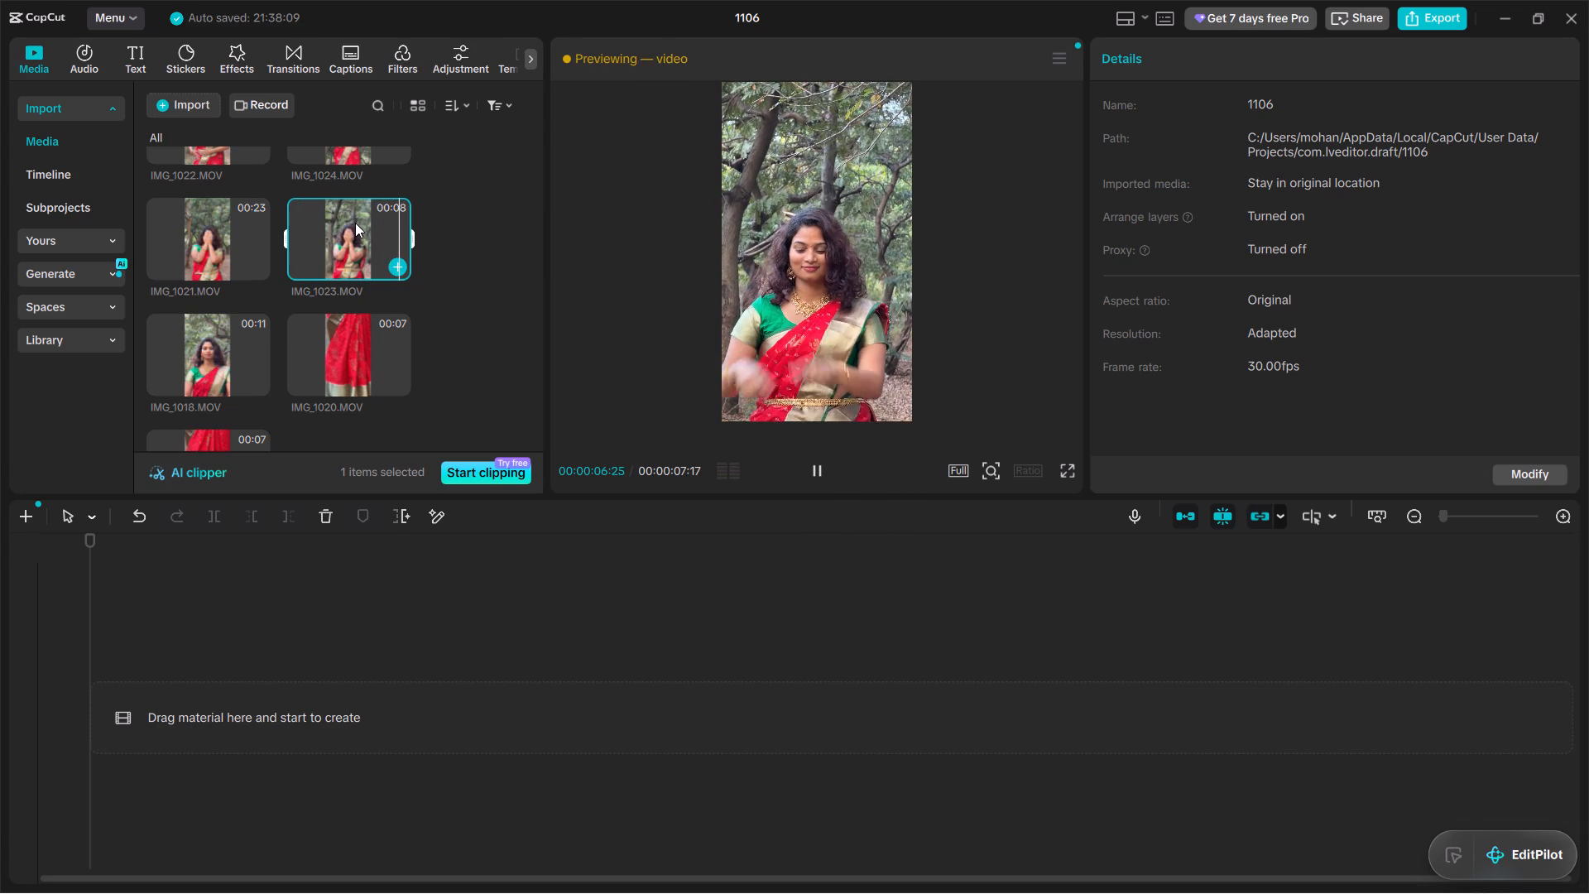
pyautogui.click(192, 364)
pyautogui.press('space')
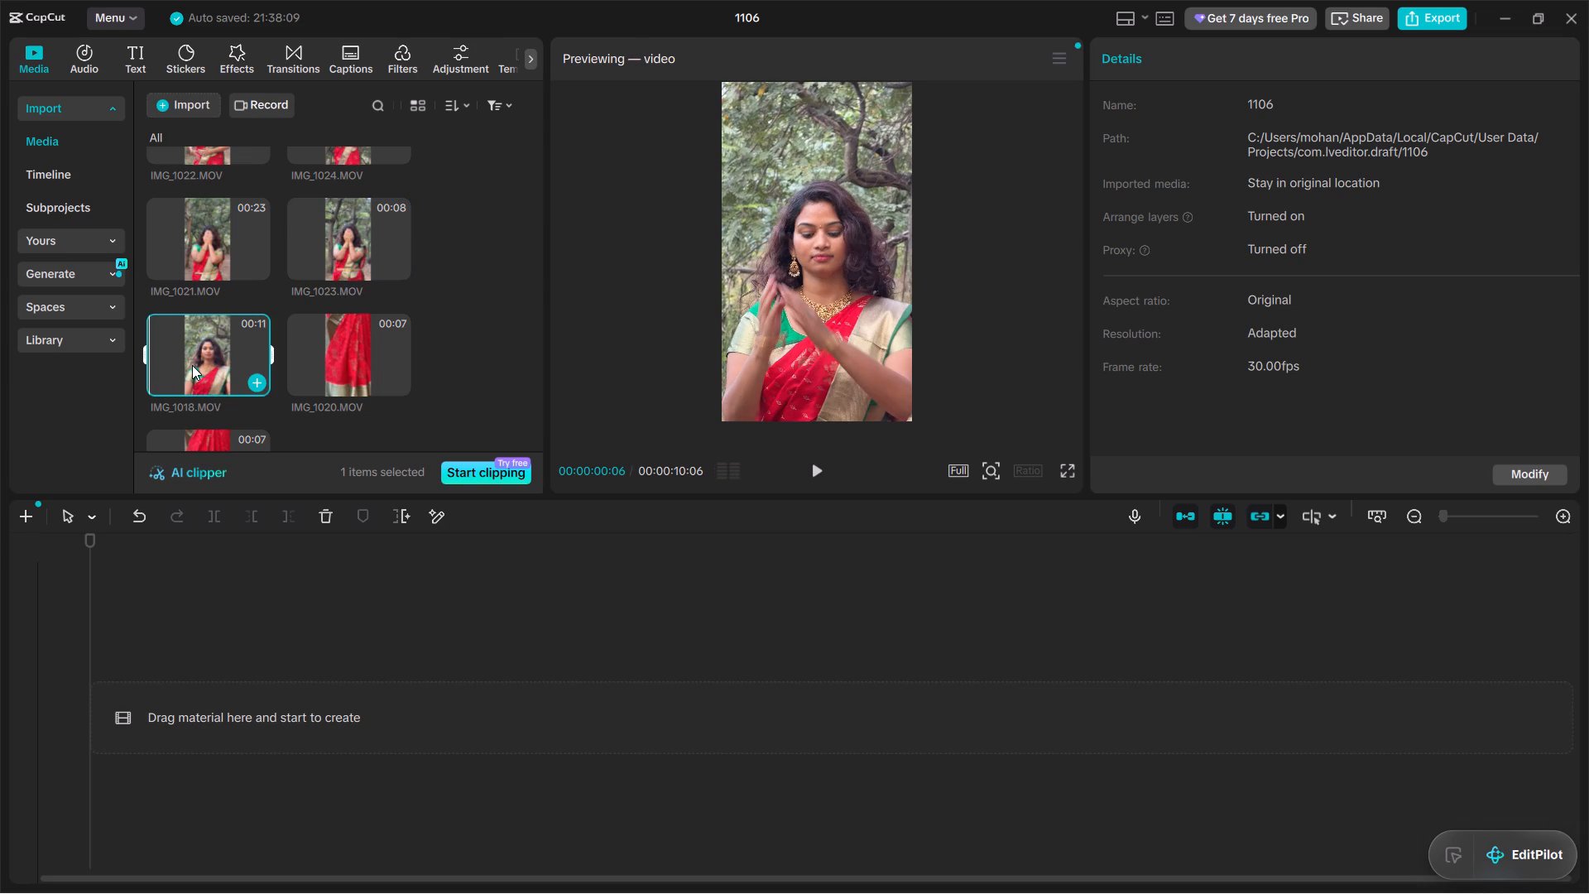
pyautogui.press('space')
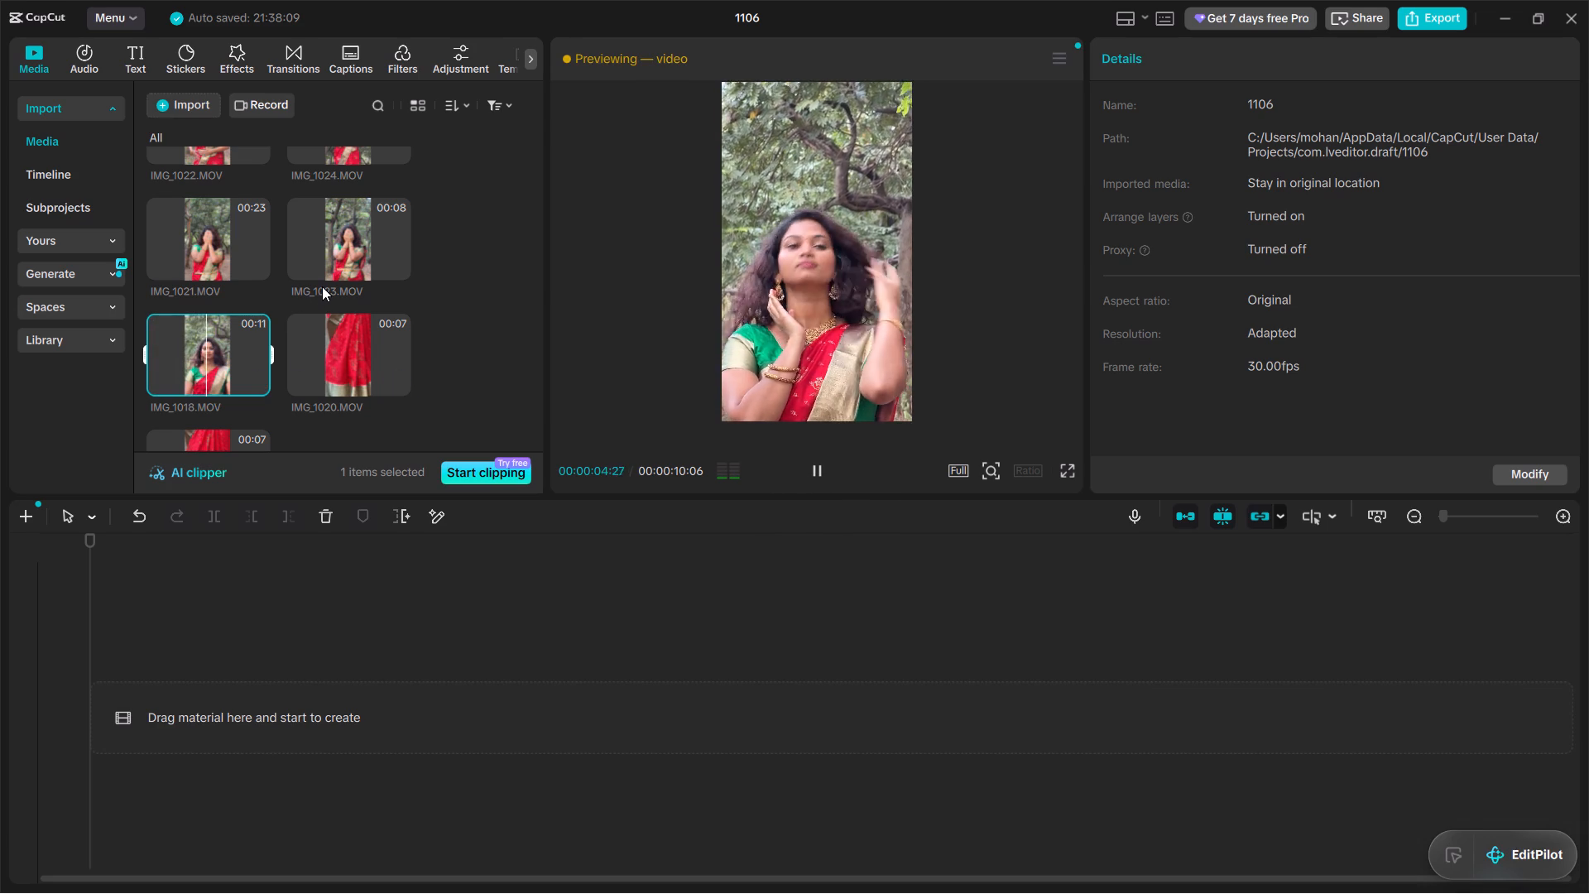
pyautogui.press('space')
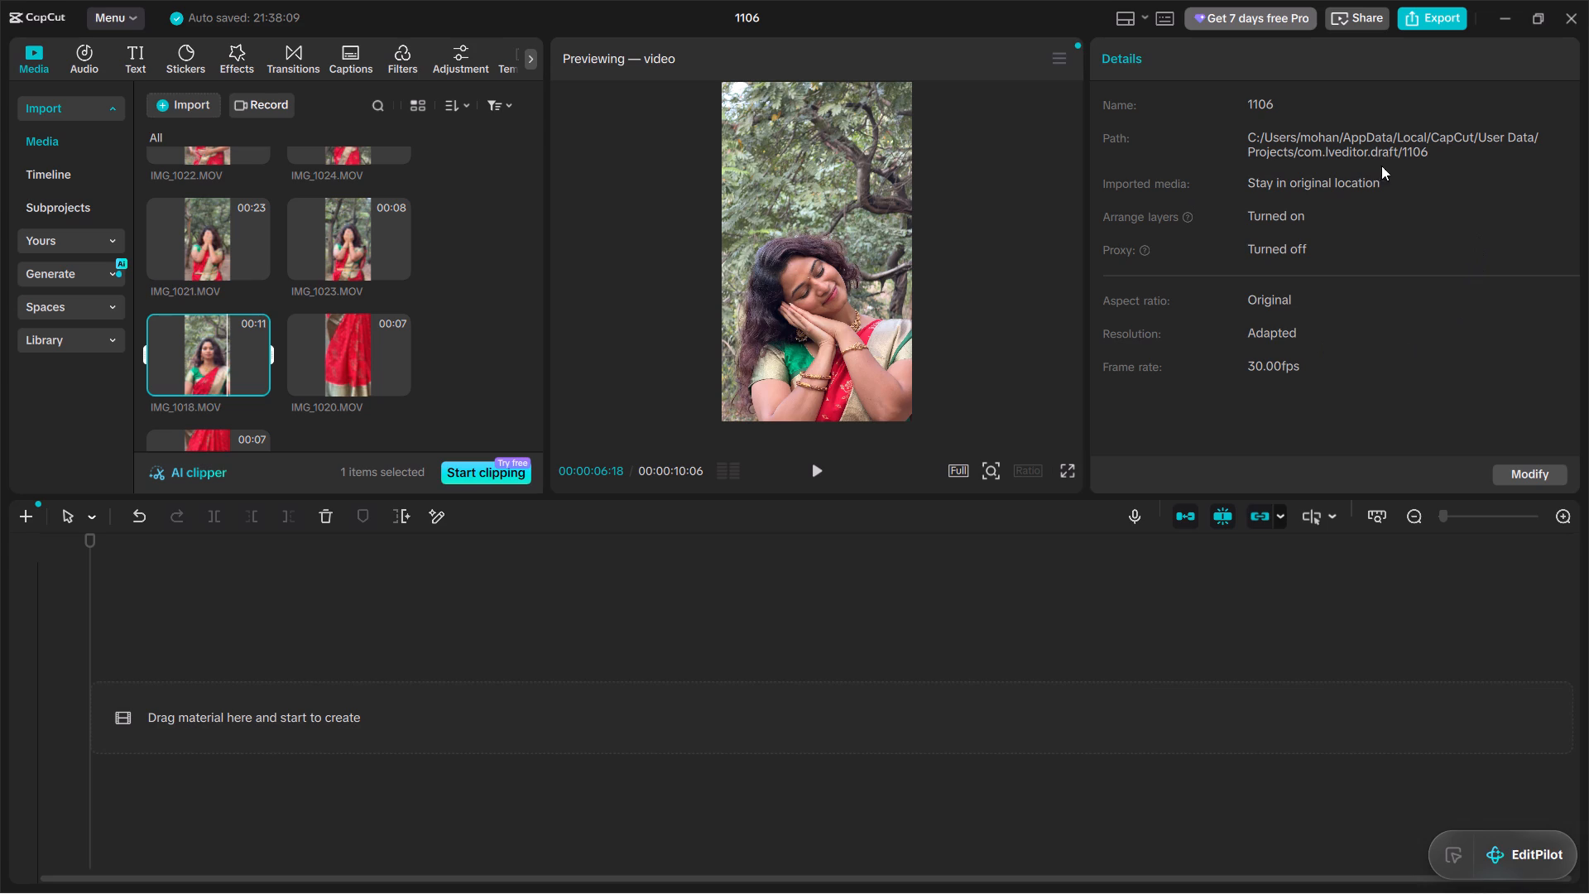
# Change the workspace layout to Vertical.
pyautogui.click(1137, 12)
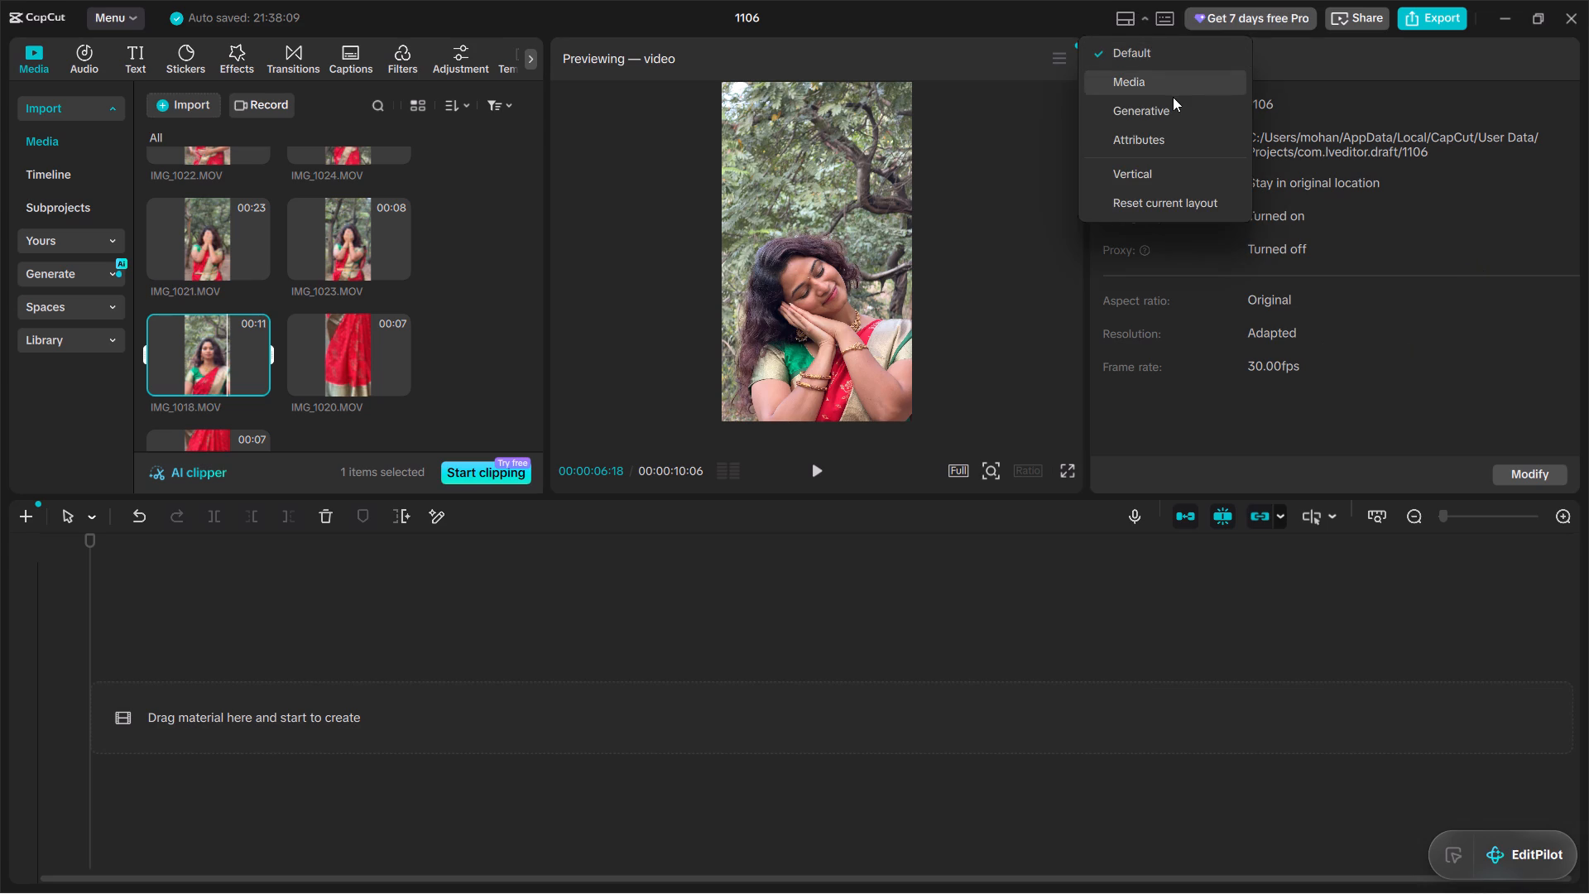
pyautogui.click(1175, 171)
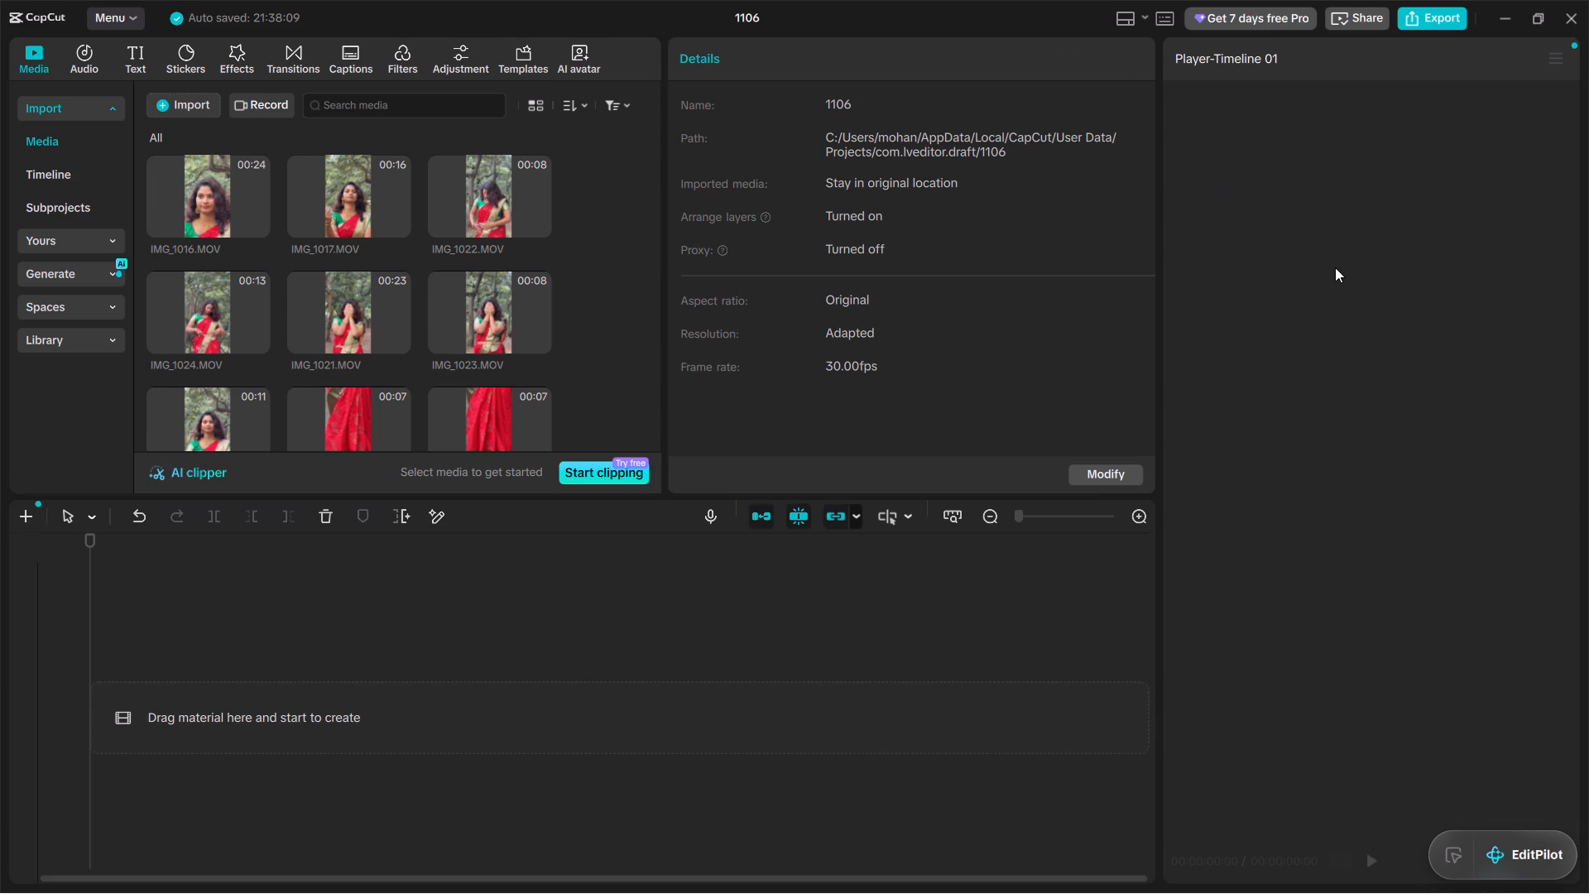
# Preview the start of clip IMG_1024 in the enlarged player and pause it.
pyautogui.click(269, 306)
pyautogui.moveTo(270, 305); pyautogui.dragTo(279, 300)
pyautogui.click(240, 324)
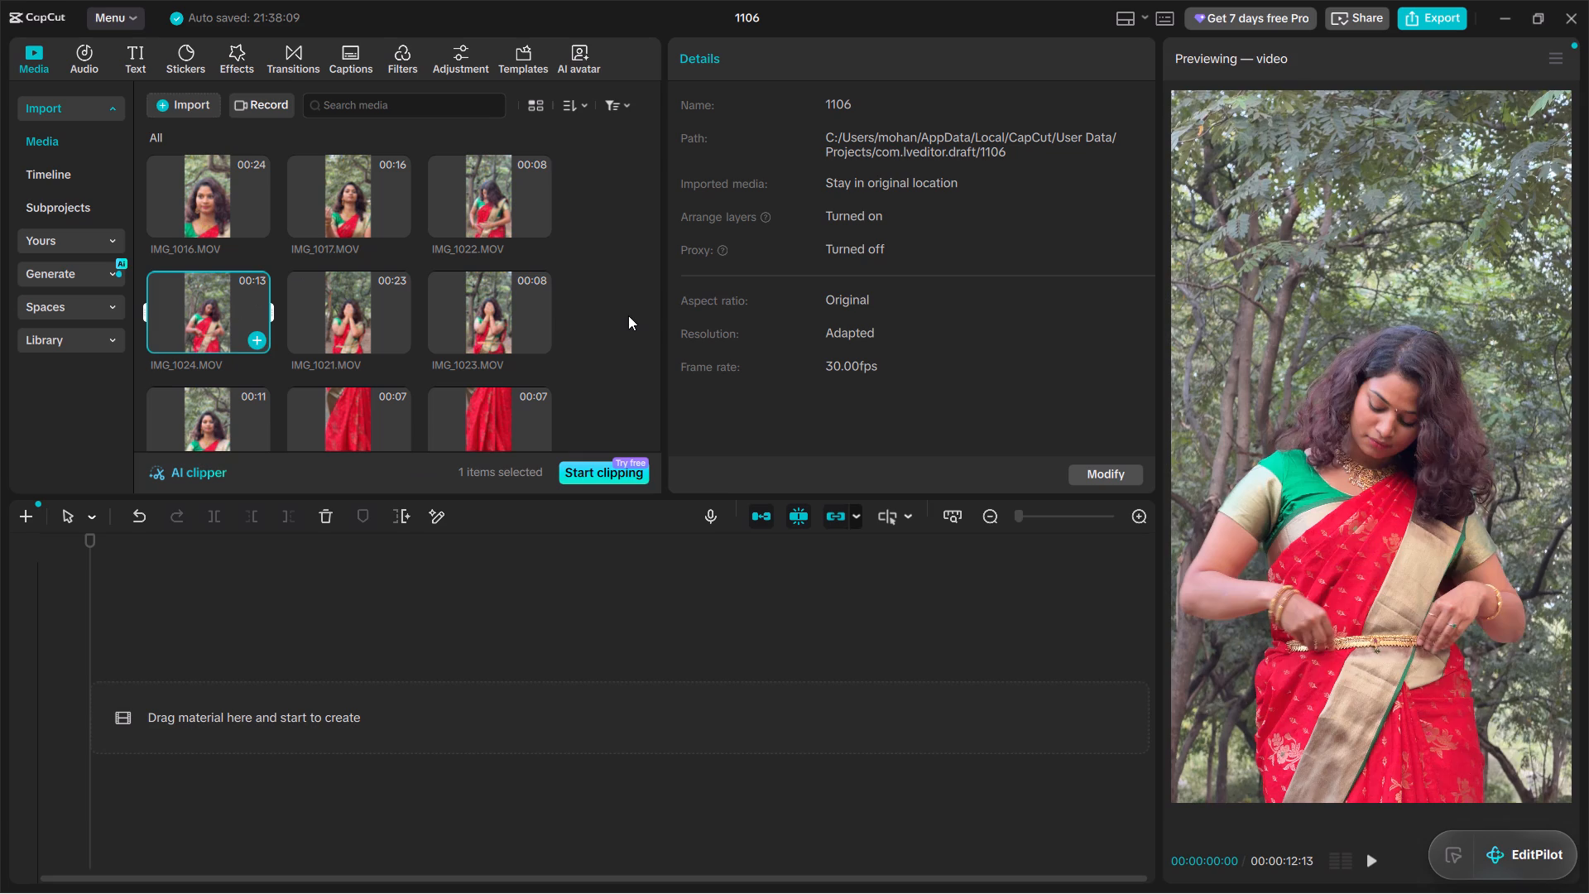
pyautogui.press('space')
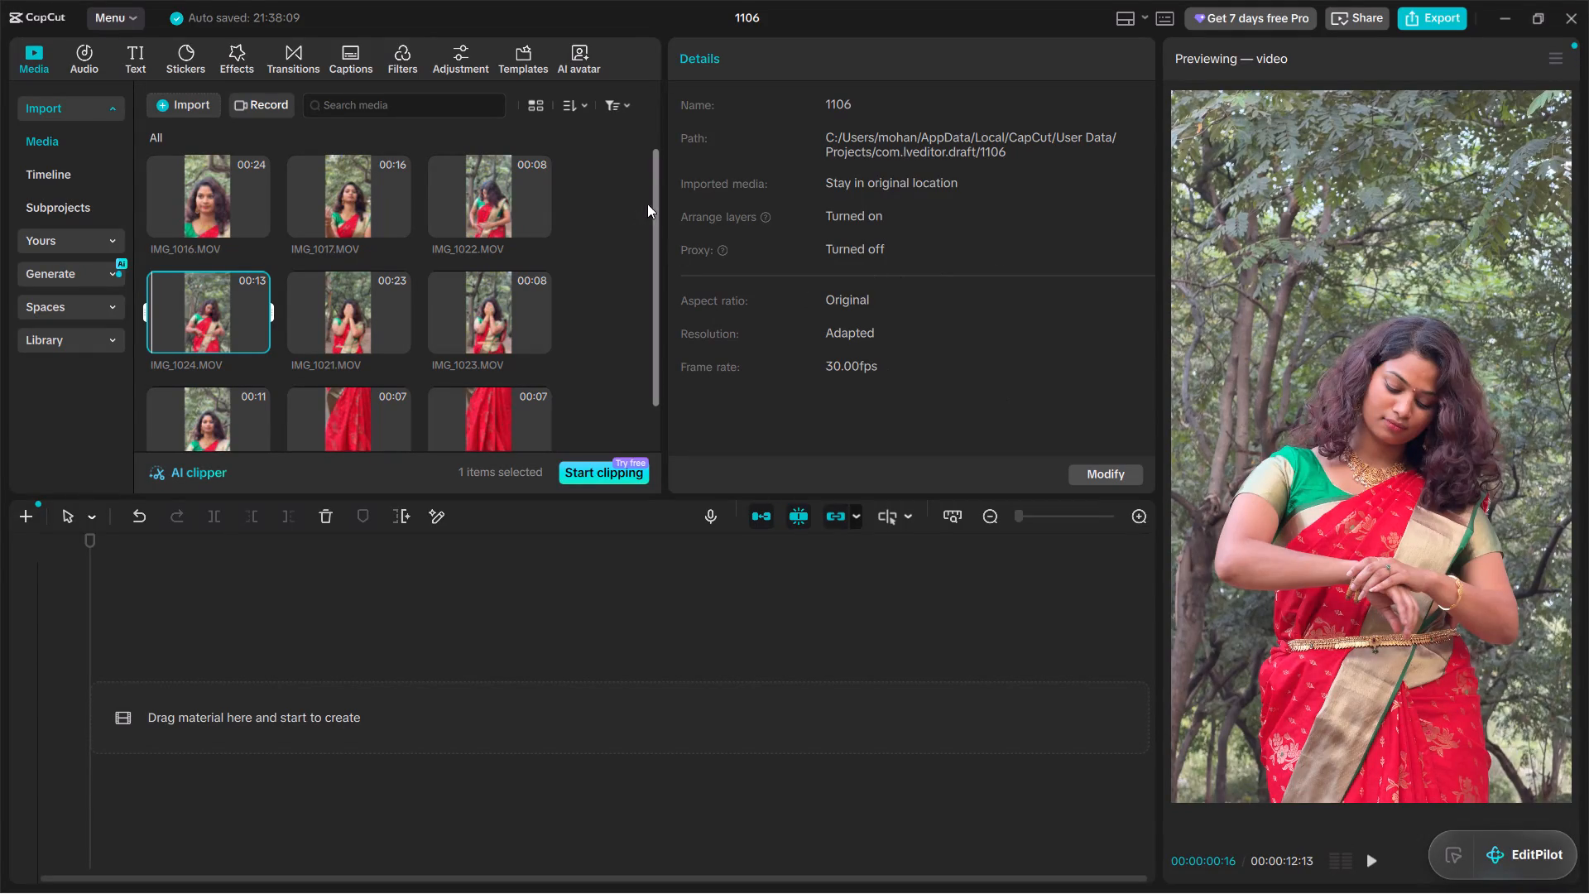
pyautogui.press('space')
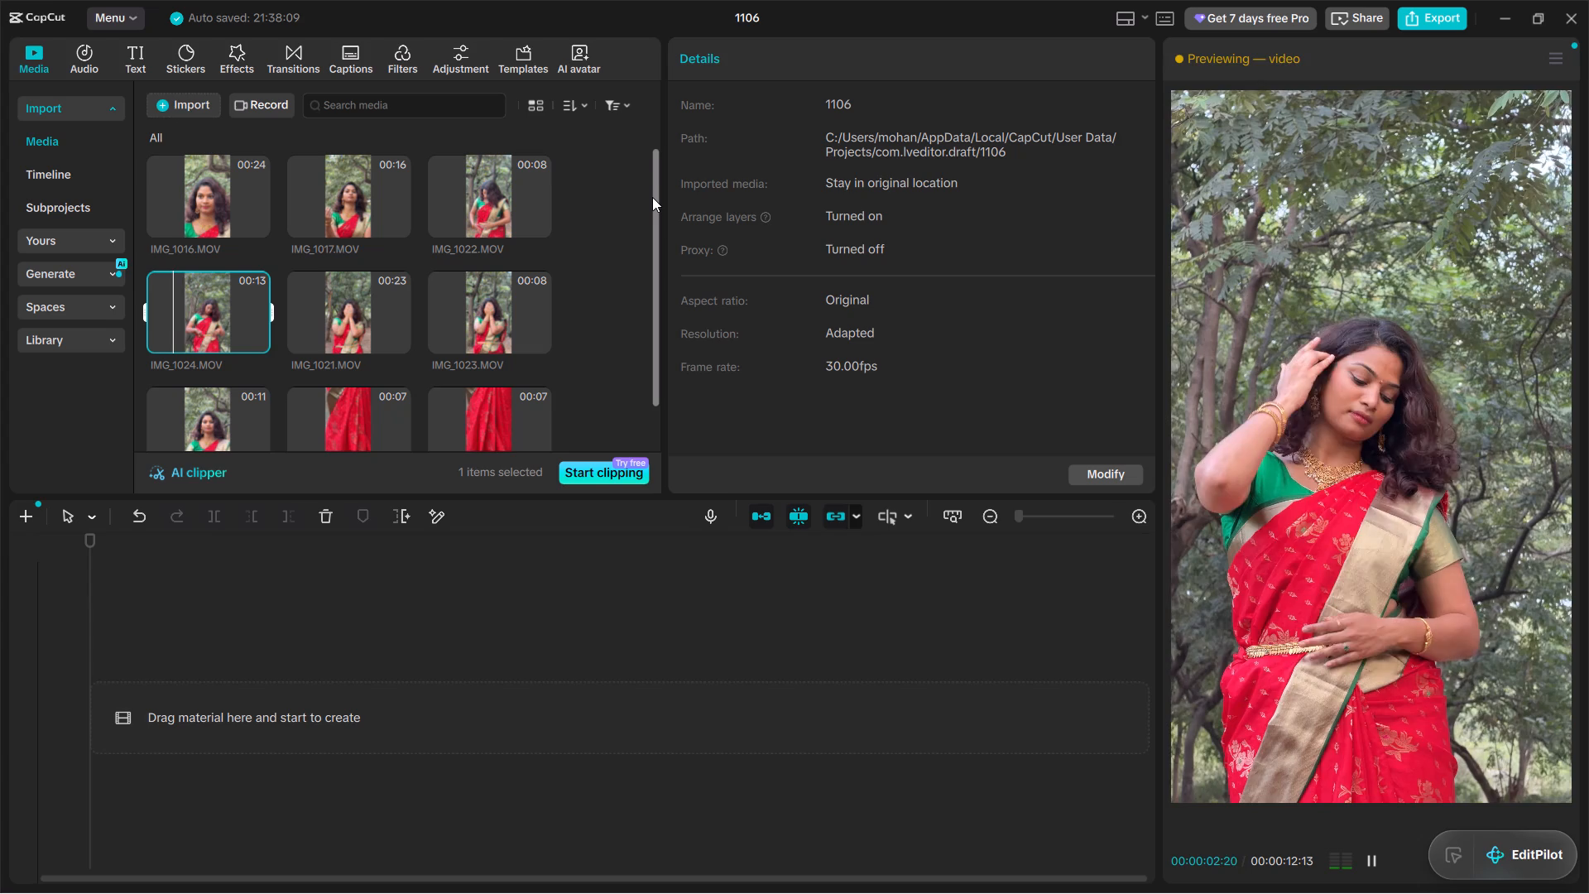
pyautogui.press('space')
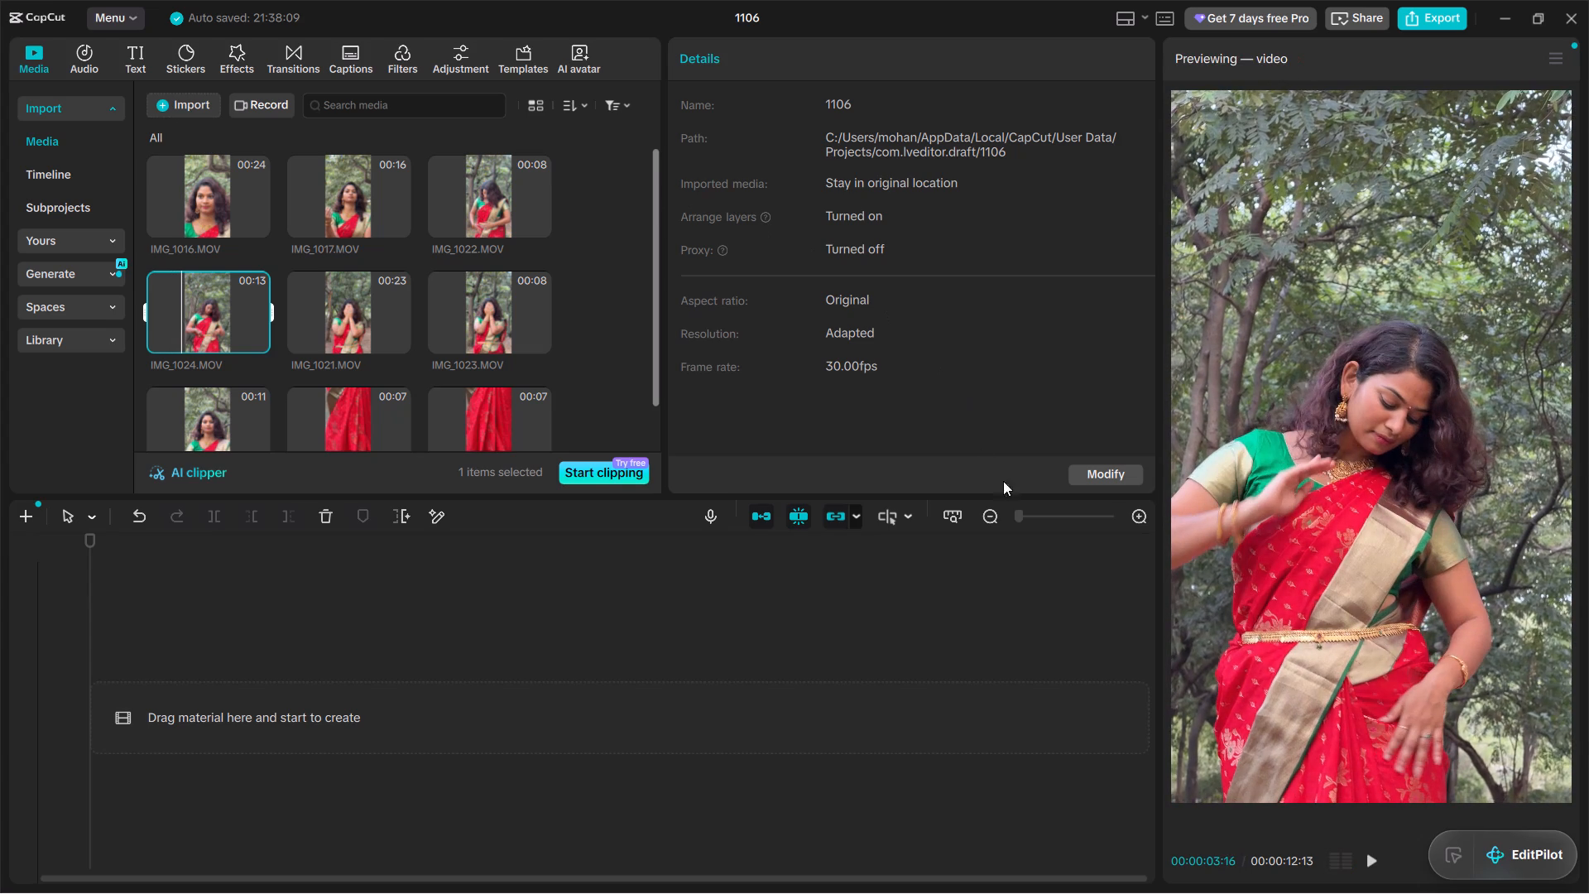
# Move EditPilot off the player controls, choose Medium quality for preview playback, and put EditPilot back.
pyautogui.moveTo(1483, 860); pyautogui.dragTo(1464, 749)
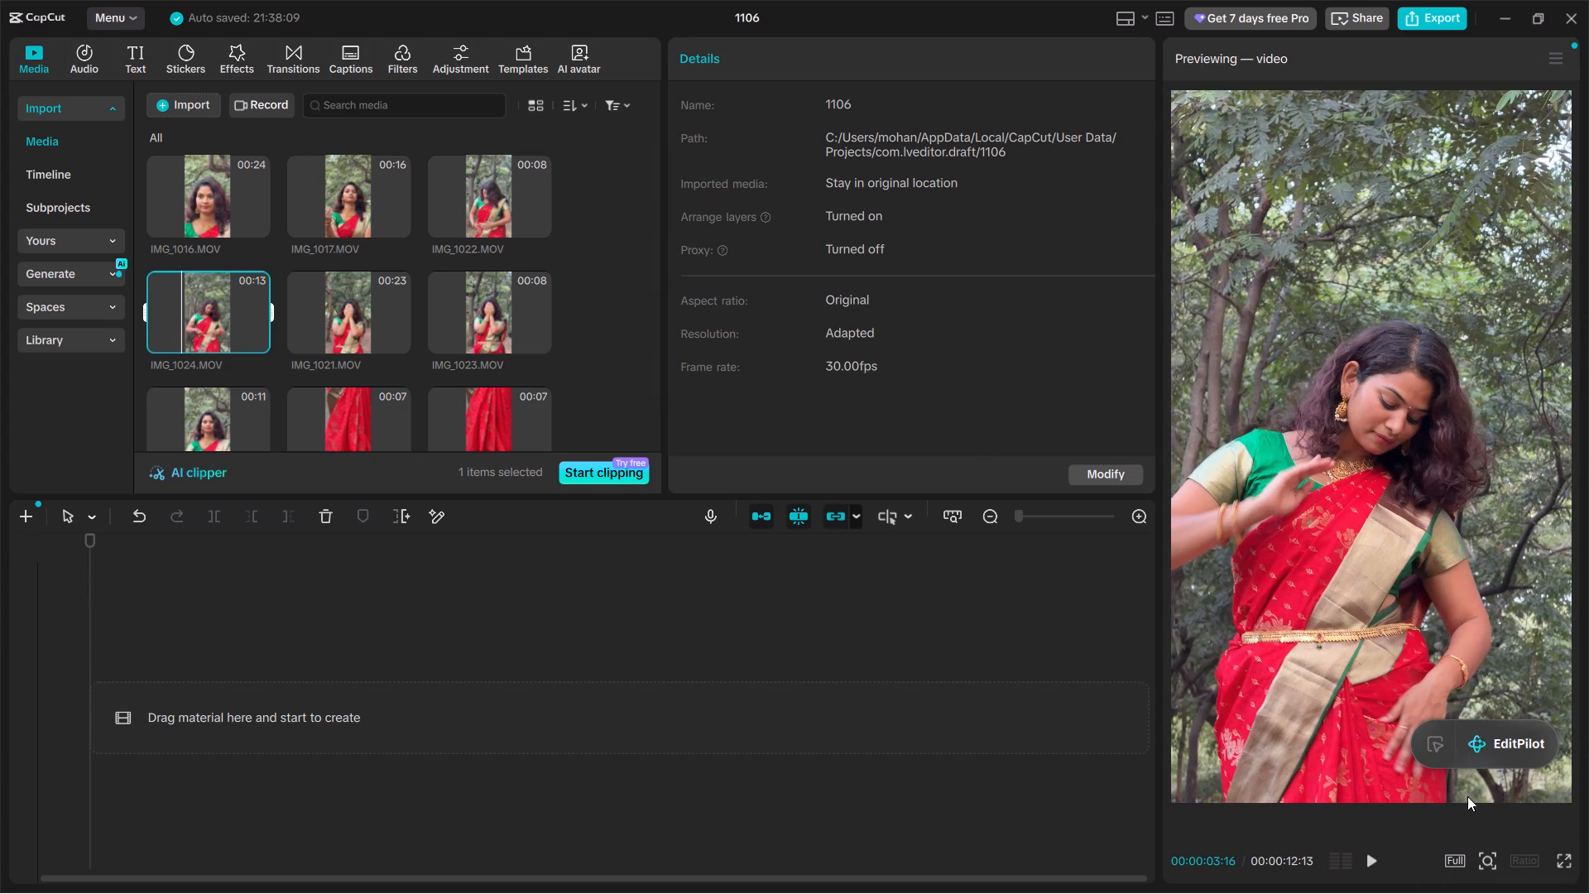
pyautogui.click(1453, 863)
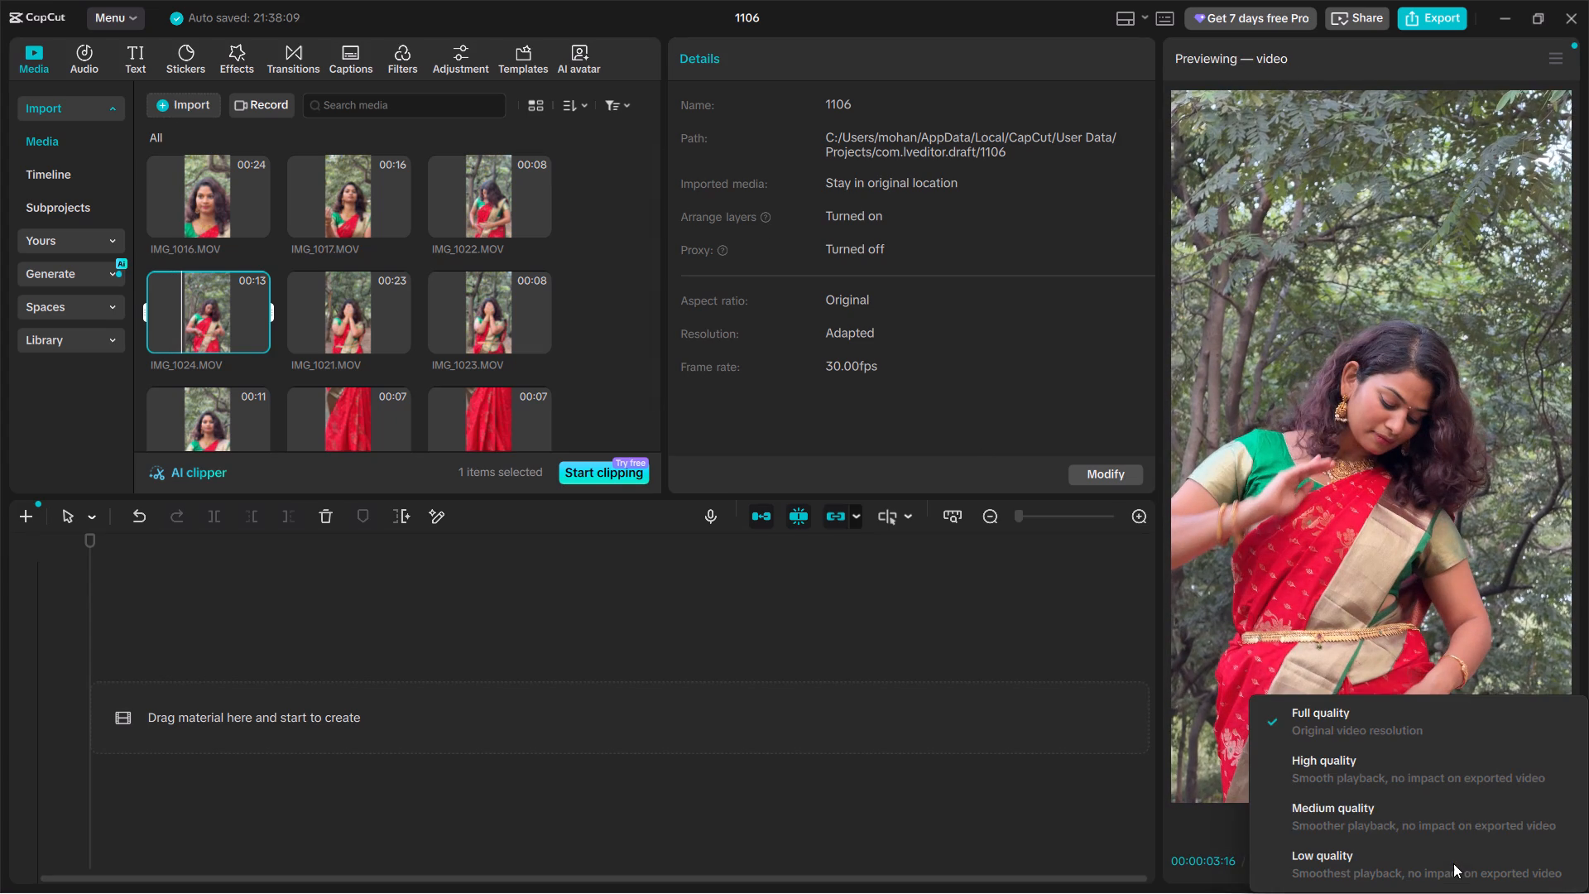
pyautogui.click(1391, 829)
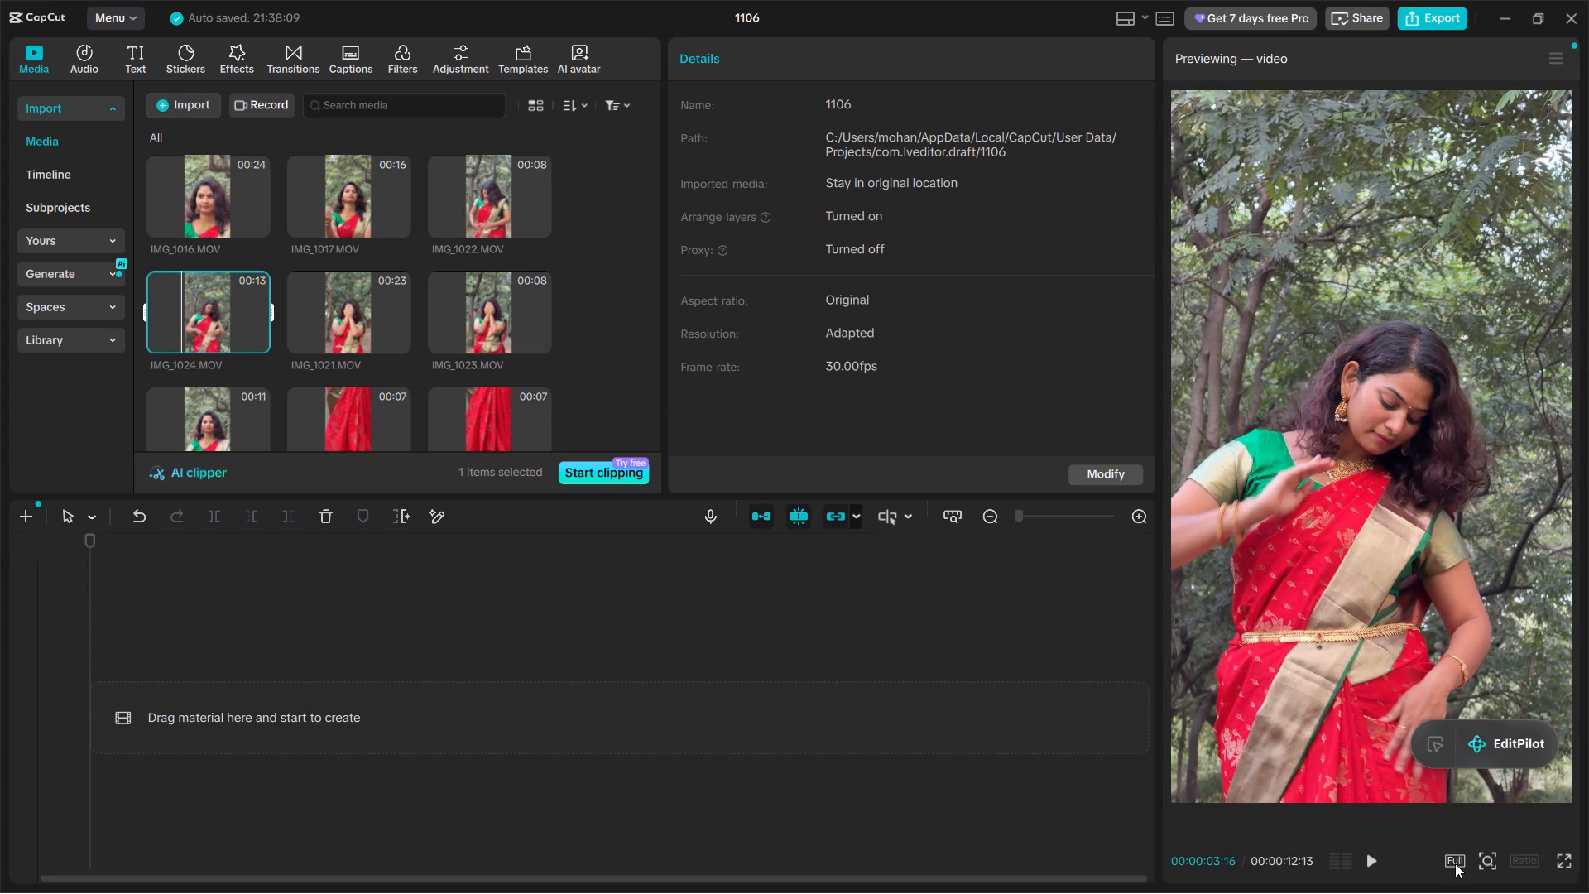
pyautogui.moveTo(1506, 739); pyautogui.dragTo(1518, 884)
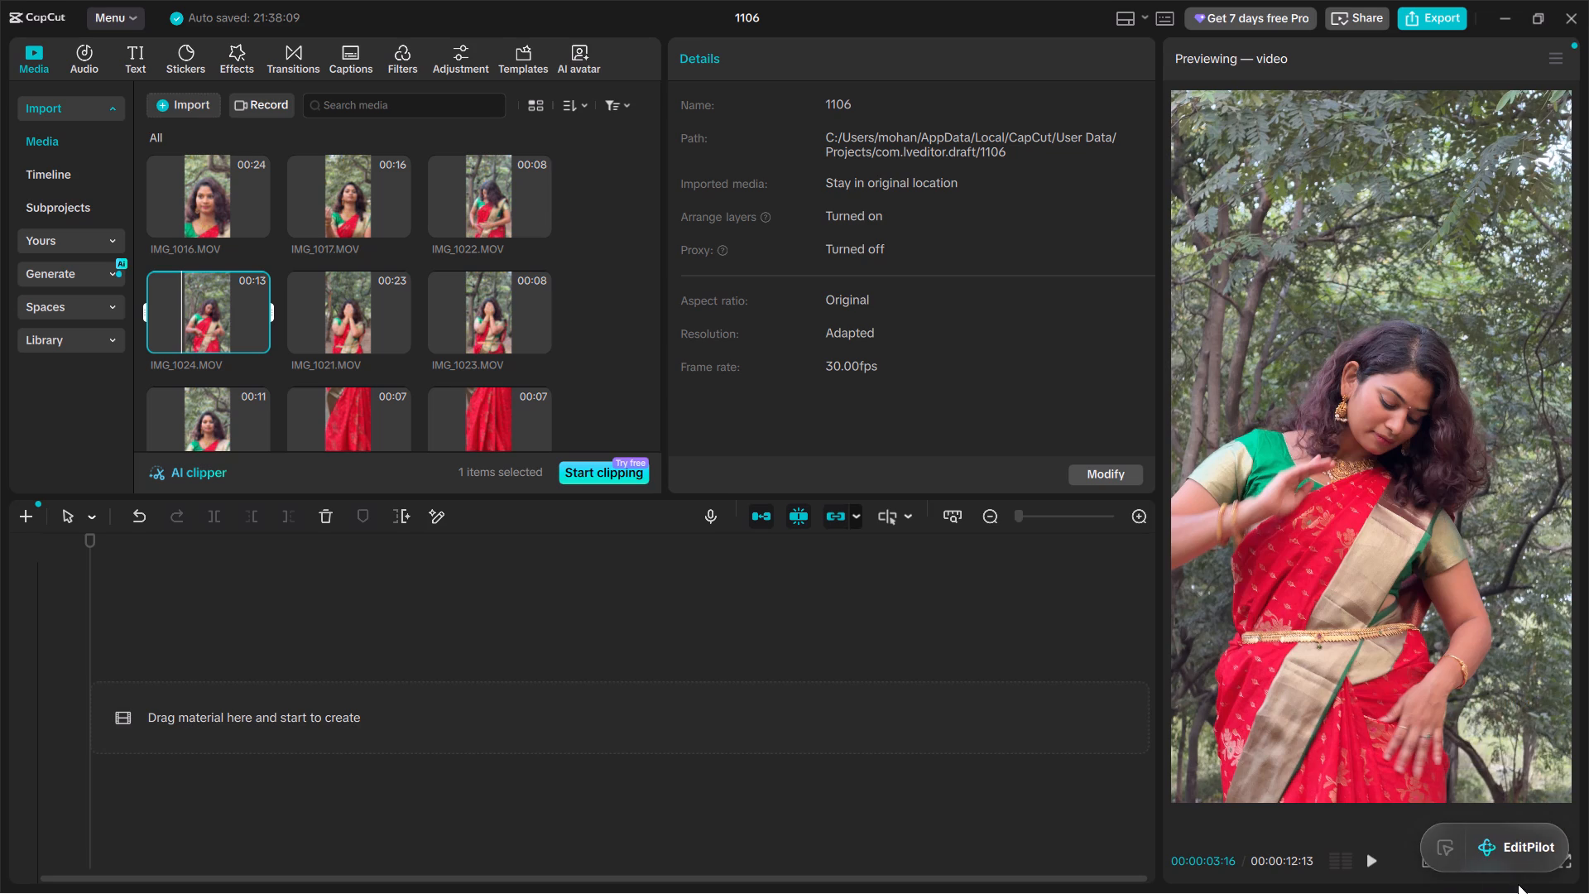
# Play the rest of clip IMG_1024 and preview clip IMG_1020.
pyautogui.press('space')
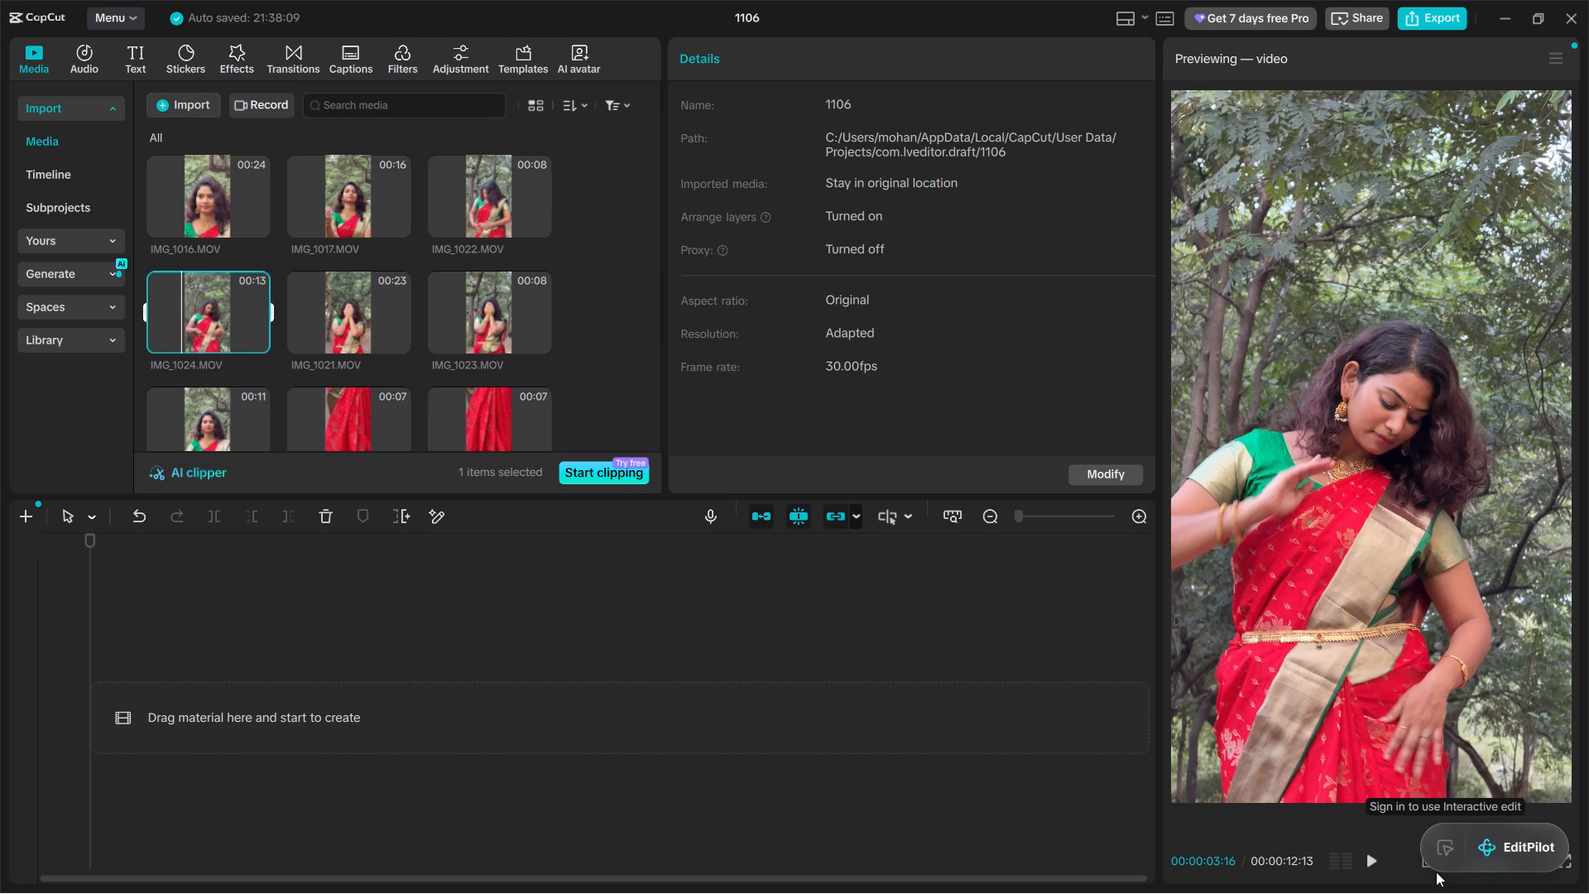
pyautogui.click(1365, 853)
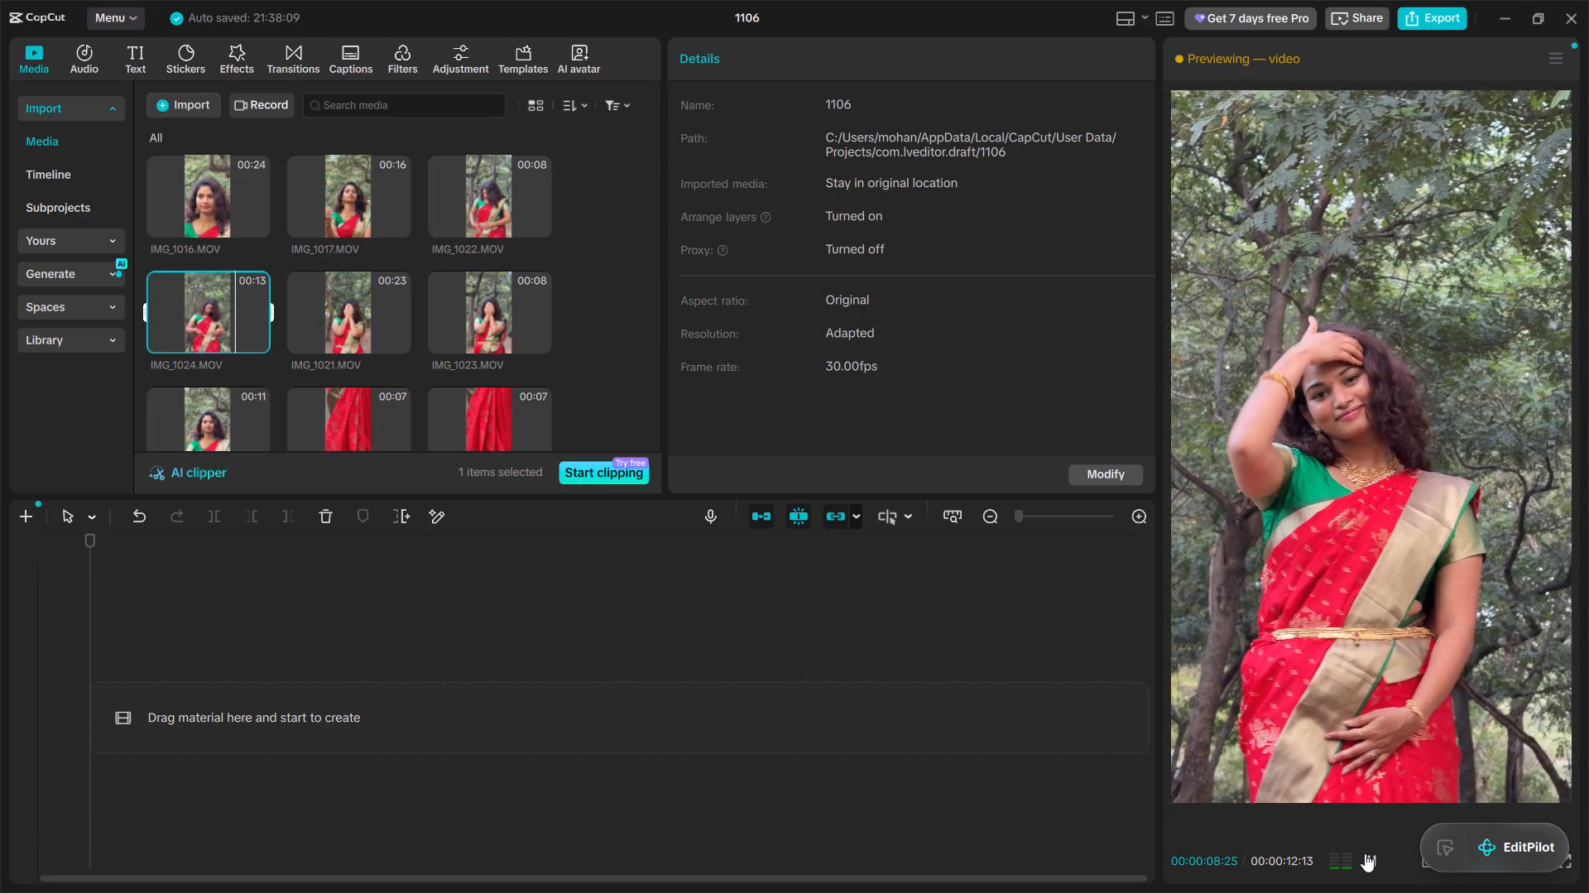
pyautogui.press('space')
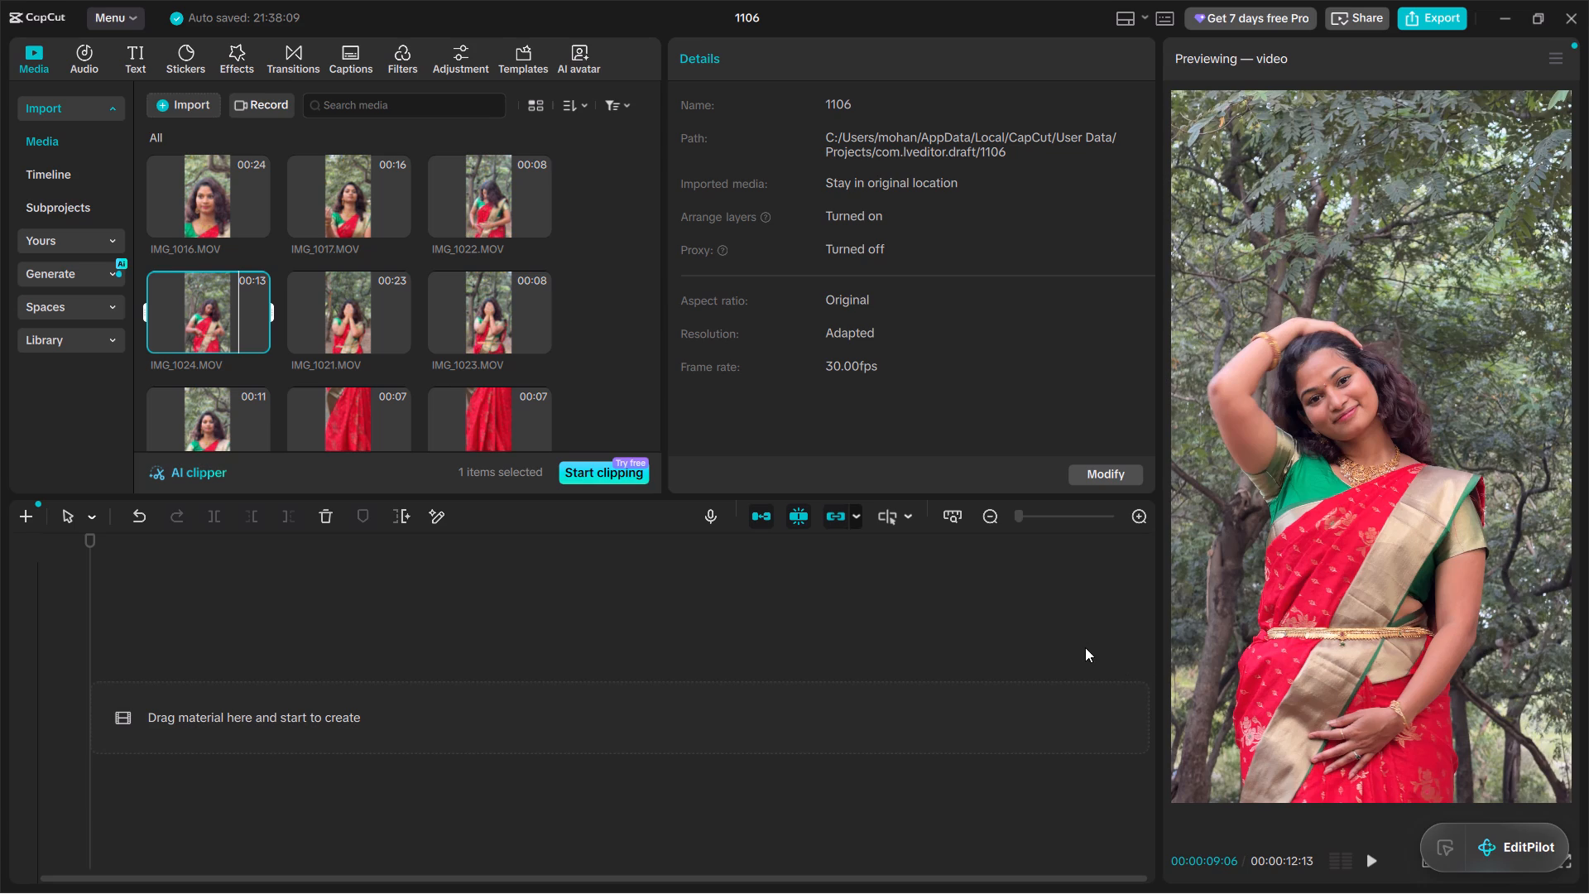
pyautogui.press('space')
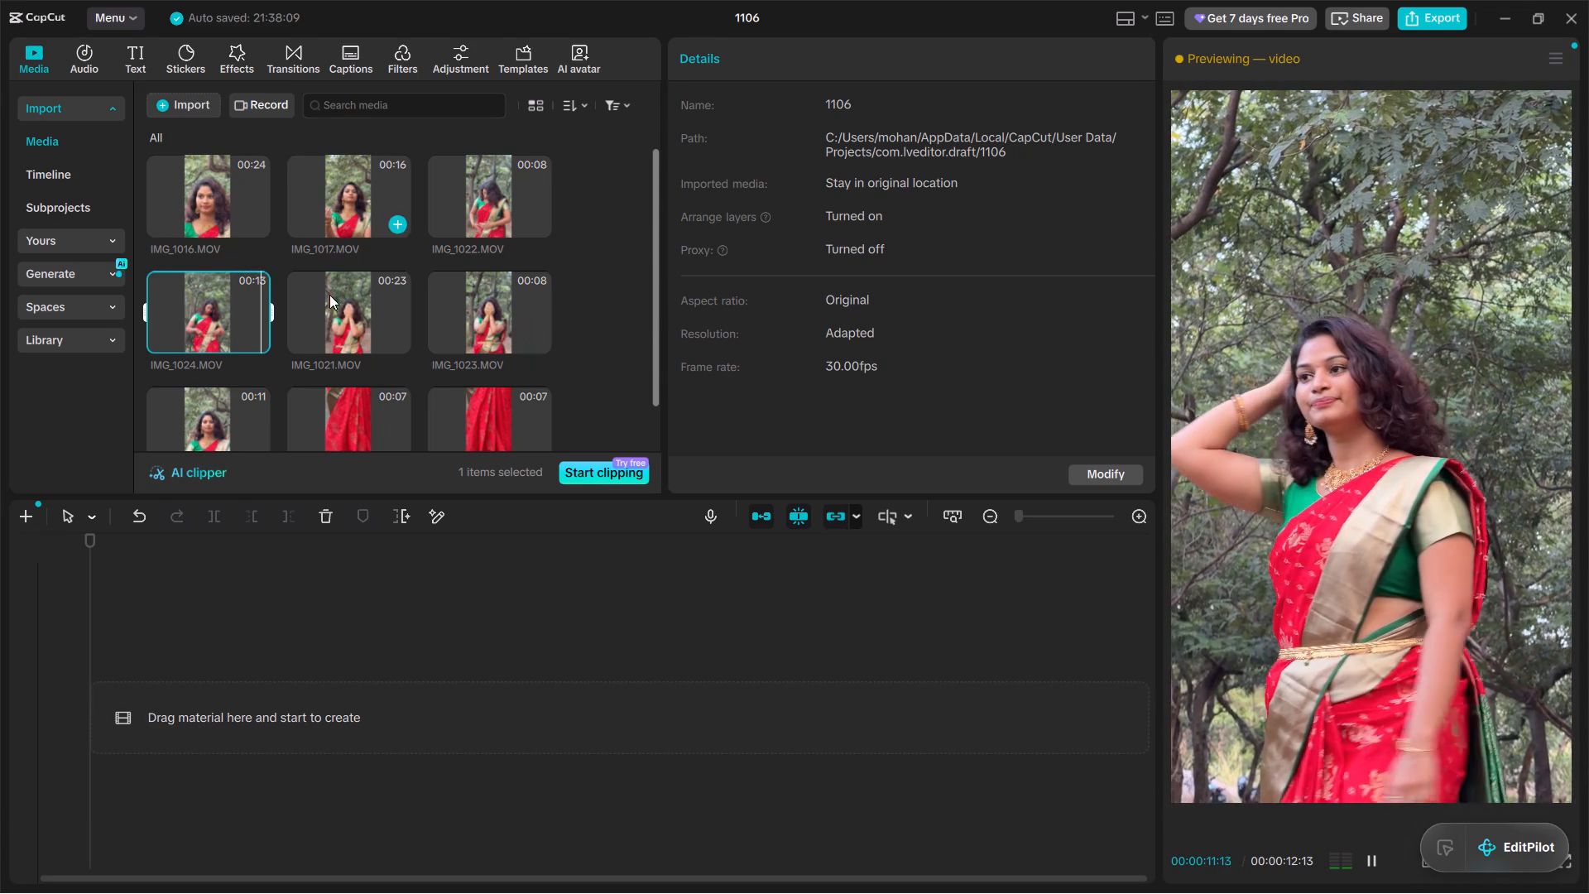
pyautogui.scroll(-3, 338, 306)
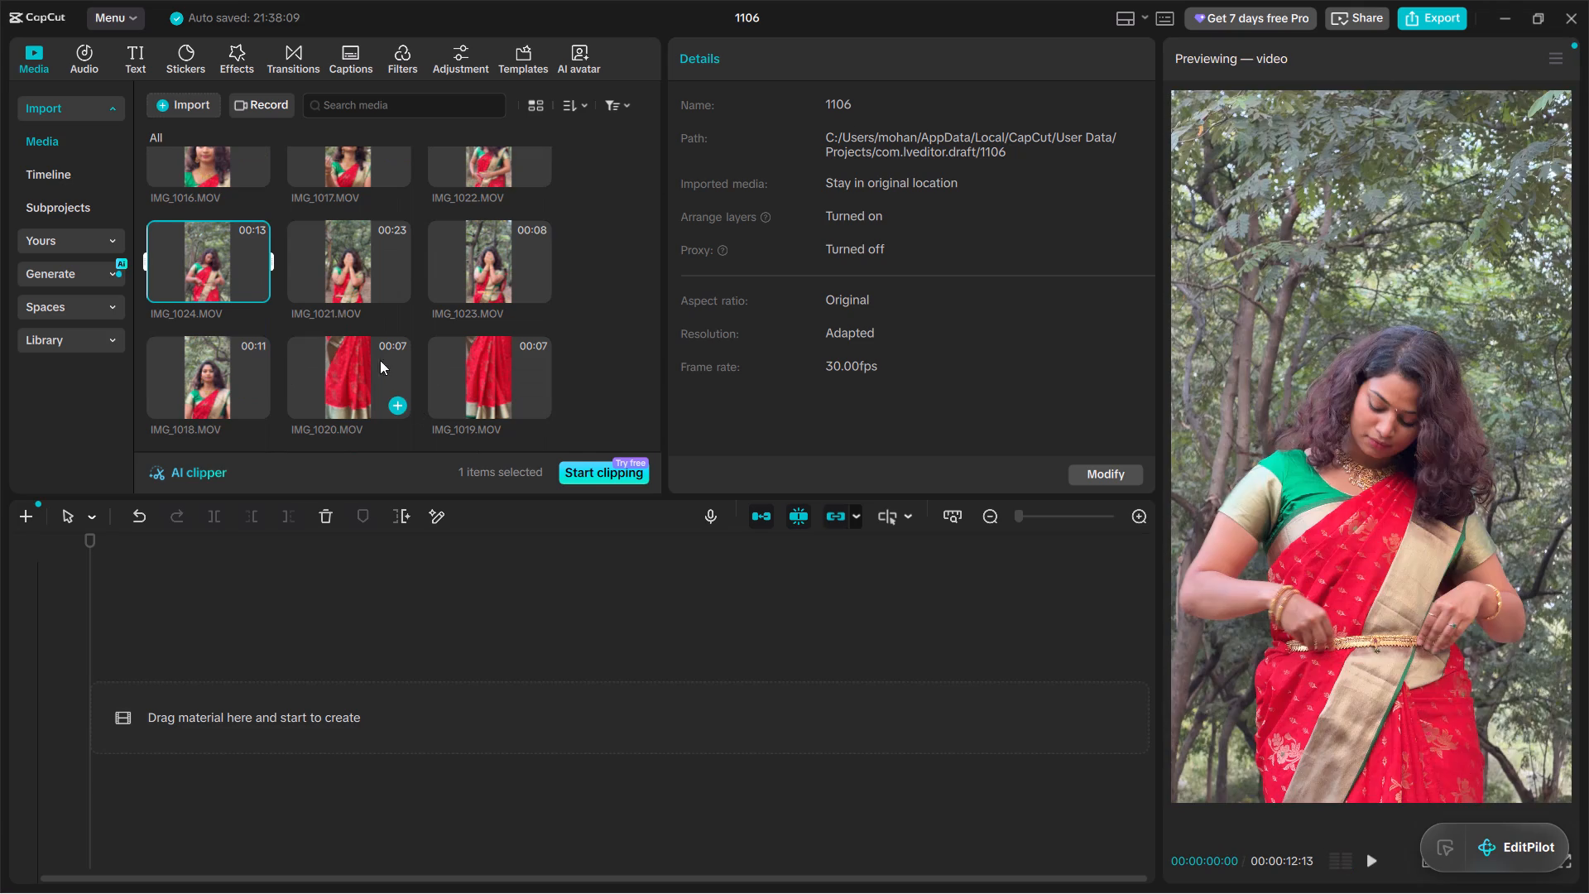
pyautogui.click(348, 365)
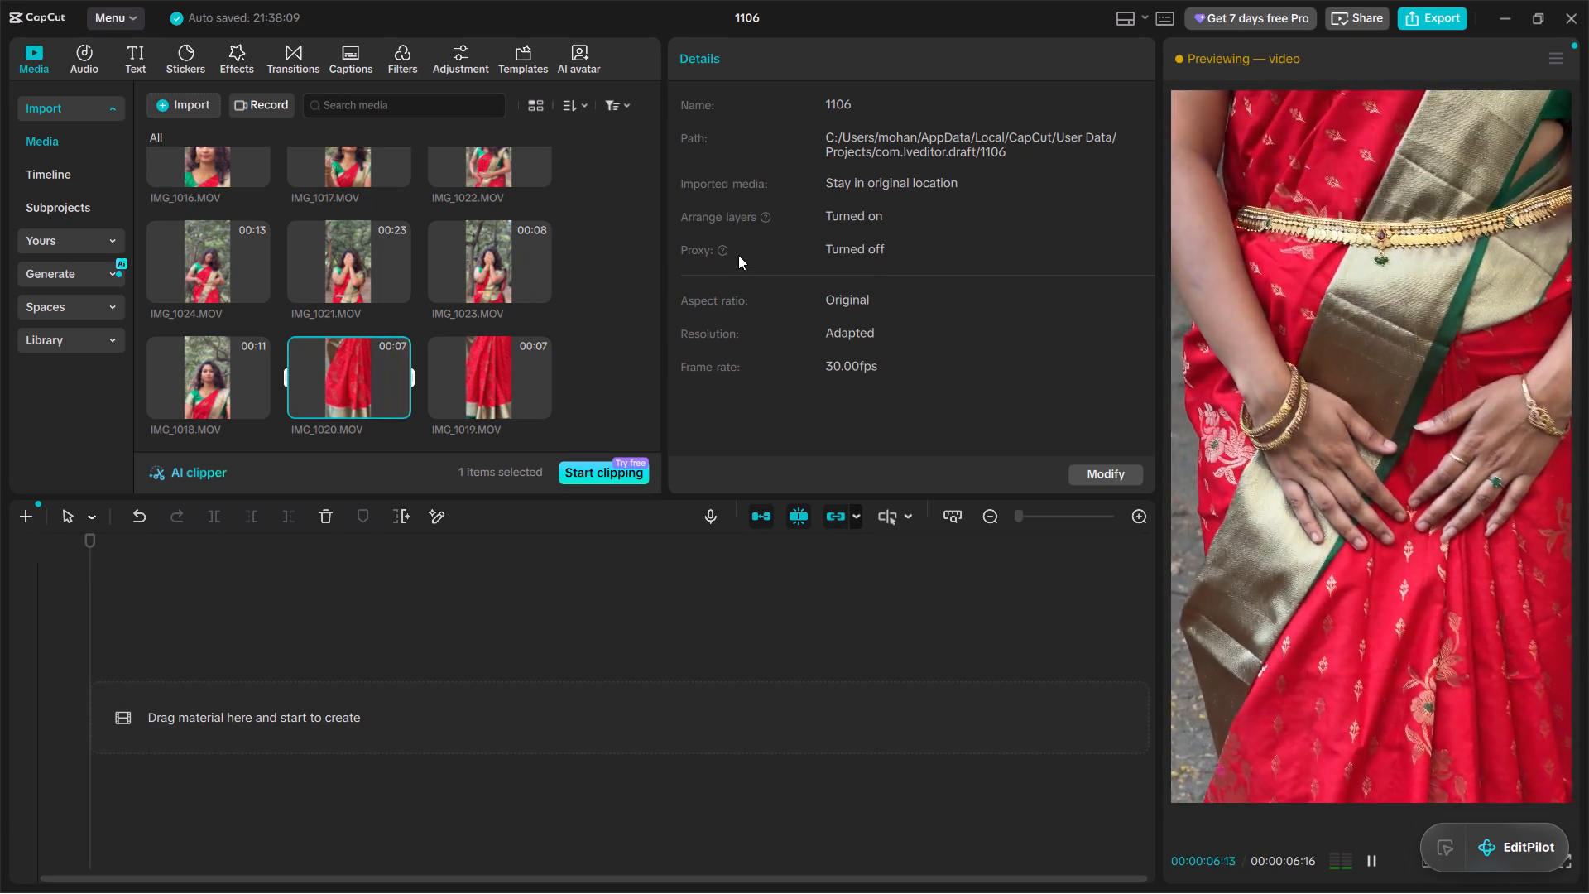
# Preview clip IMG_1019, pausing and resuming playback, and preview clip IMG_1018 up to near its end.
pyautogui.click(489, 364)
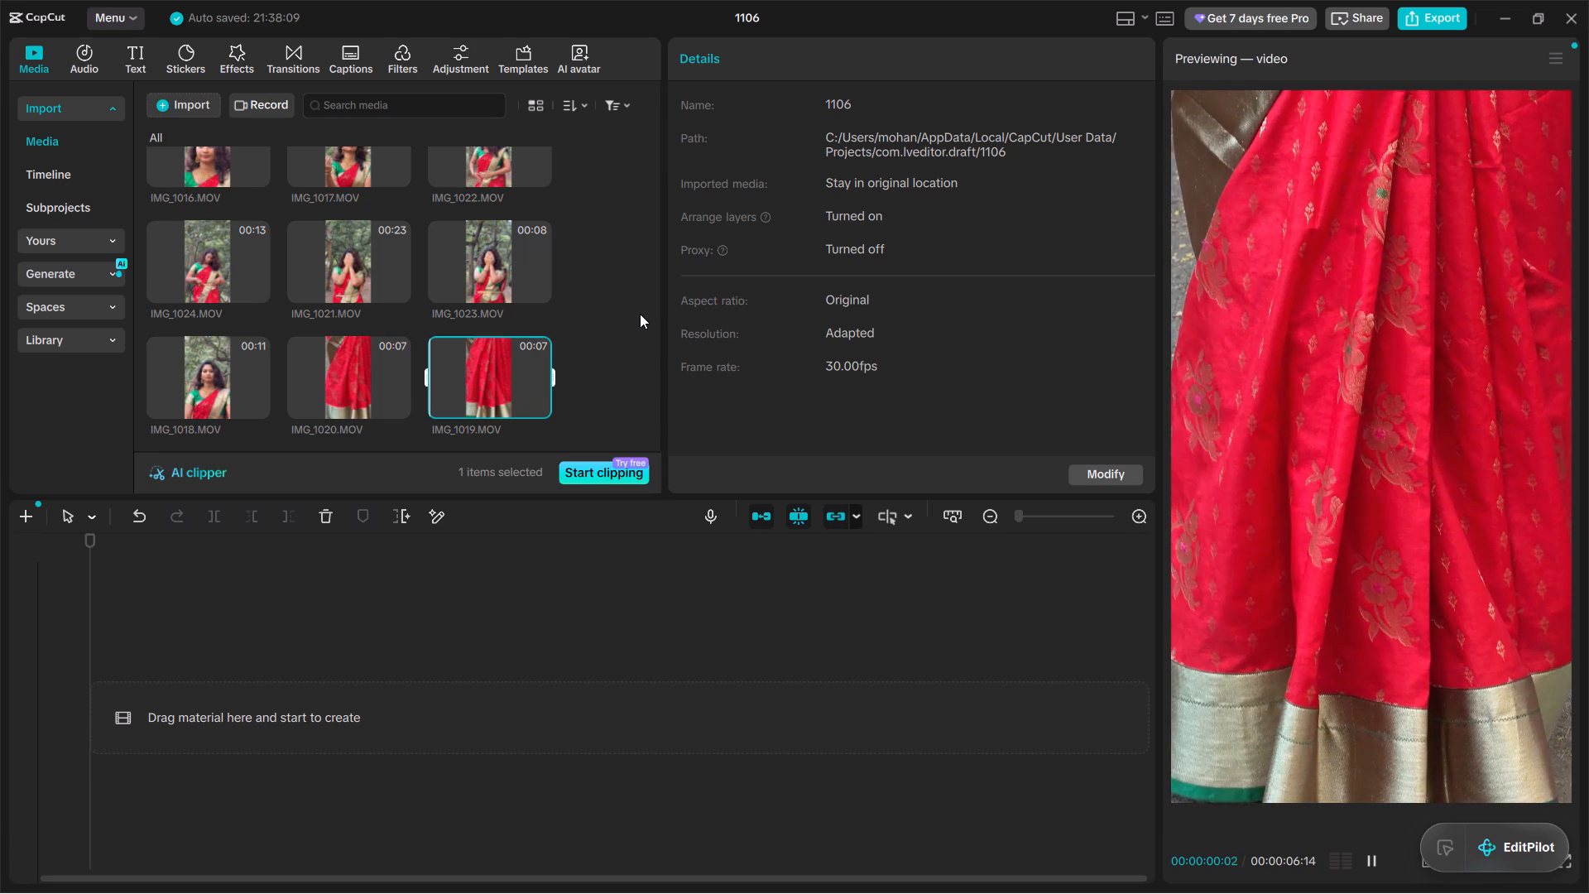
pyautogui.press('space')
pyautogui.press('space')
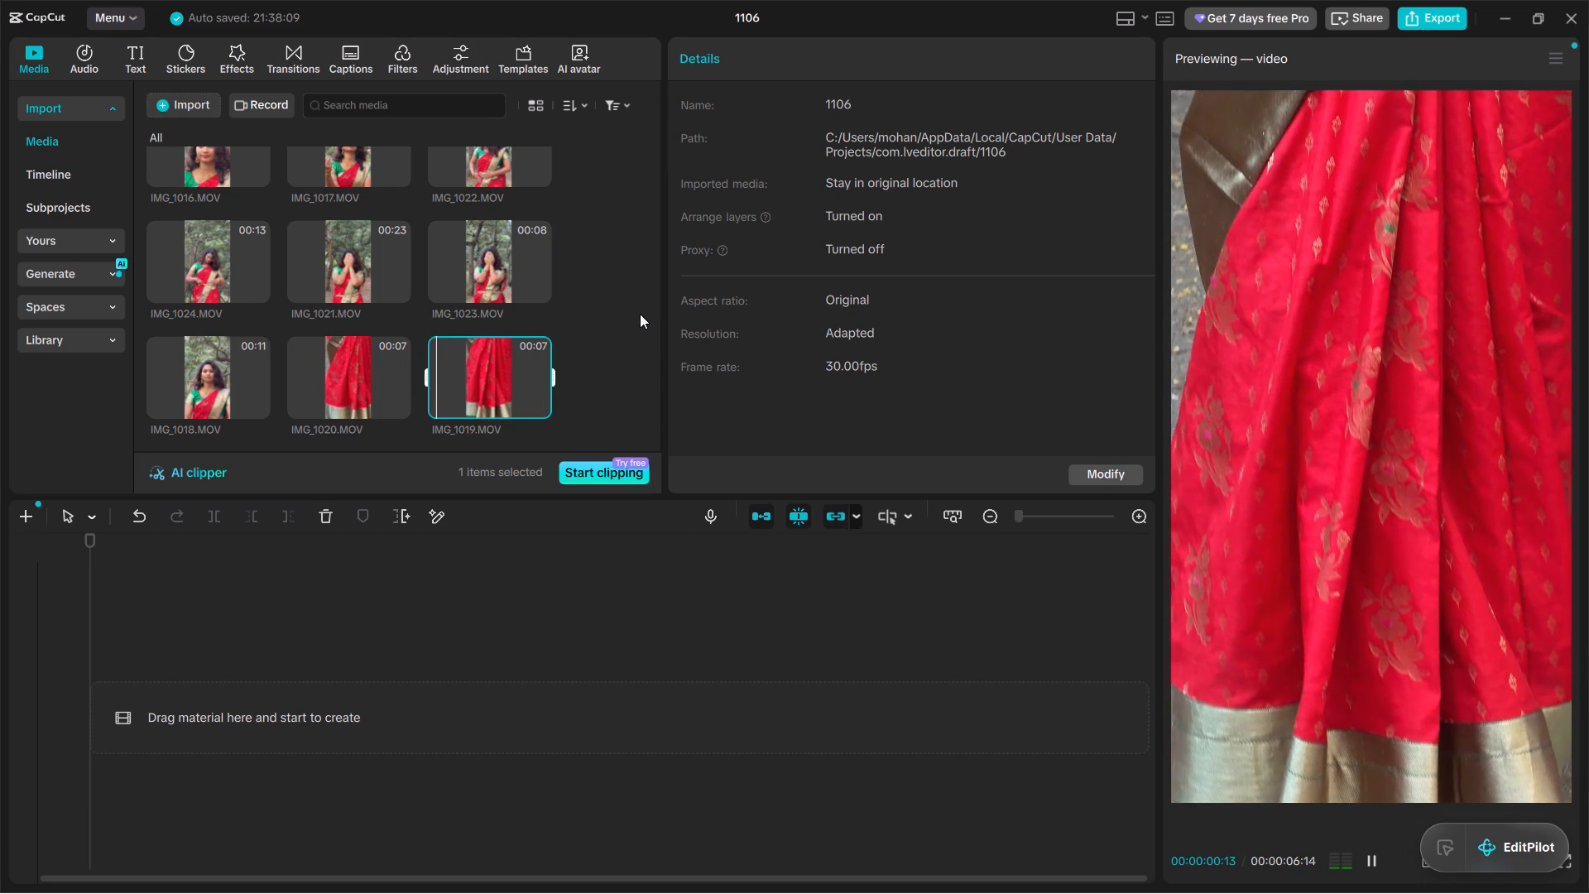
pyautogui.press('space')
pyautogui.press('space')
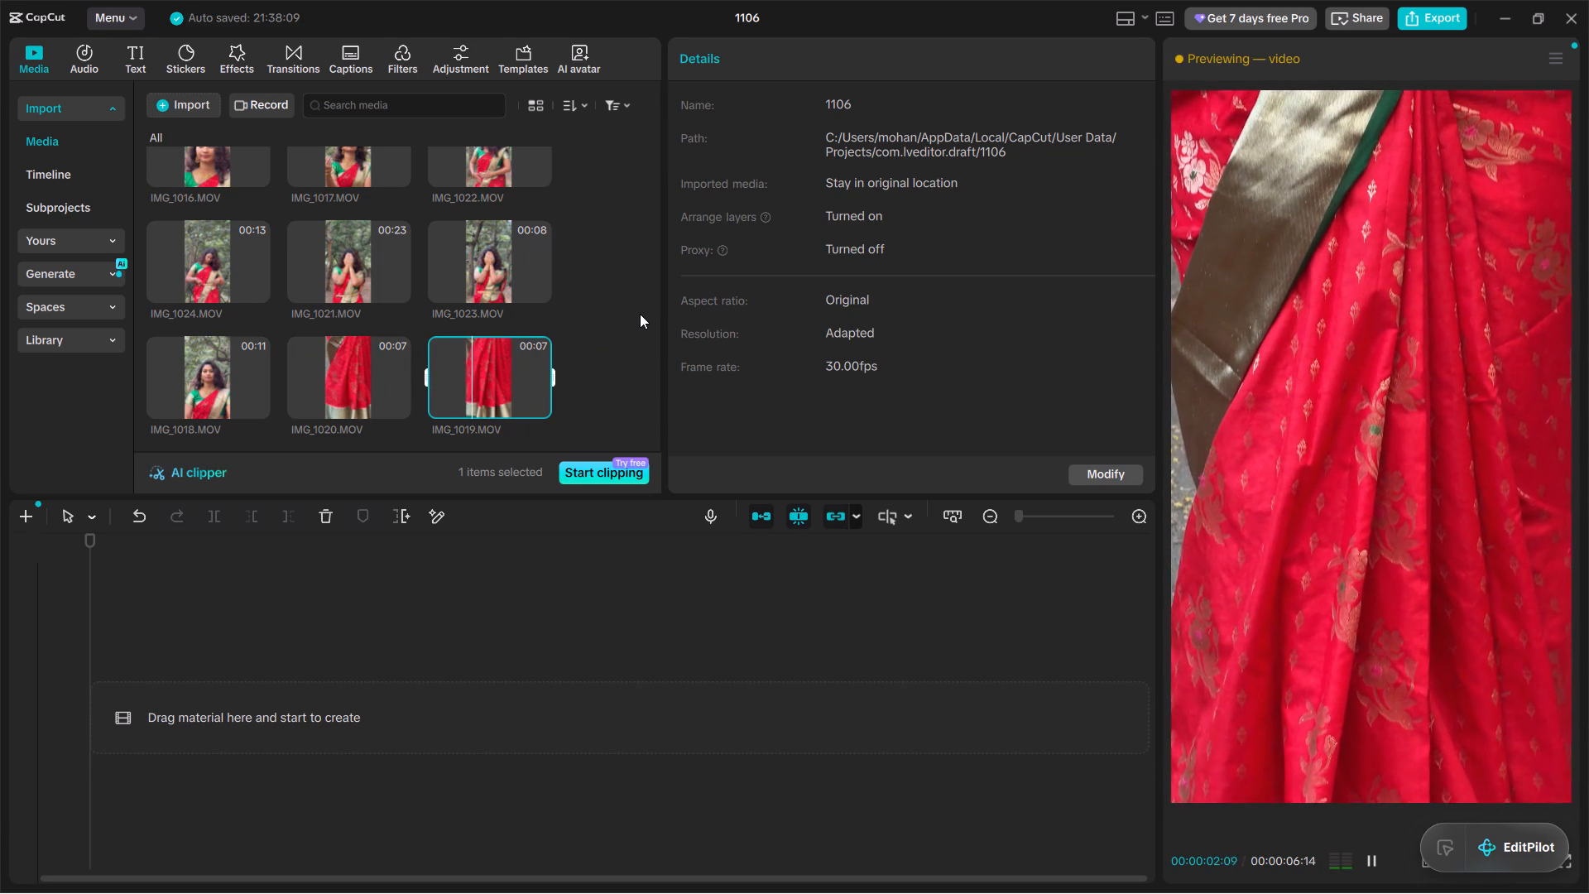
pyautogui.press('space')
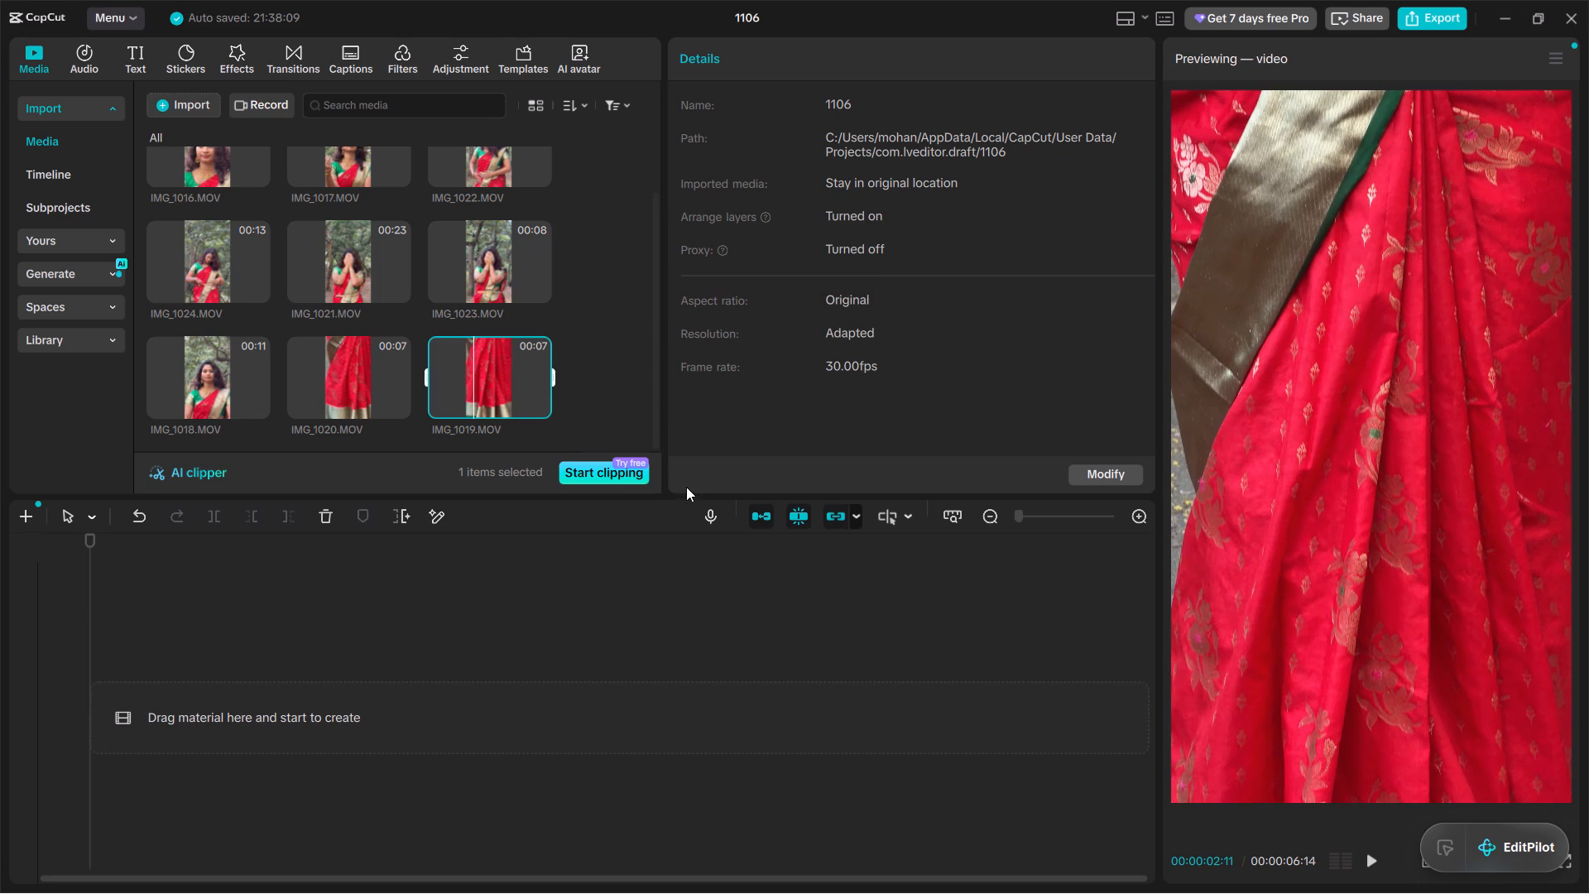
pyautogui.press('space')
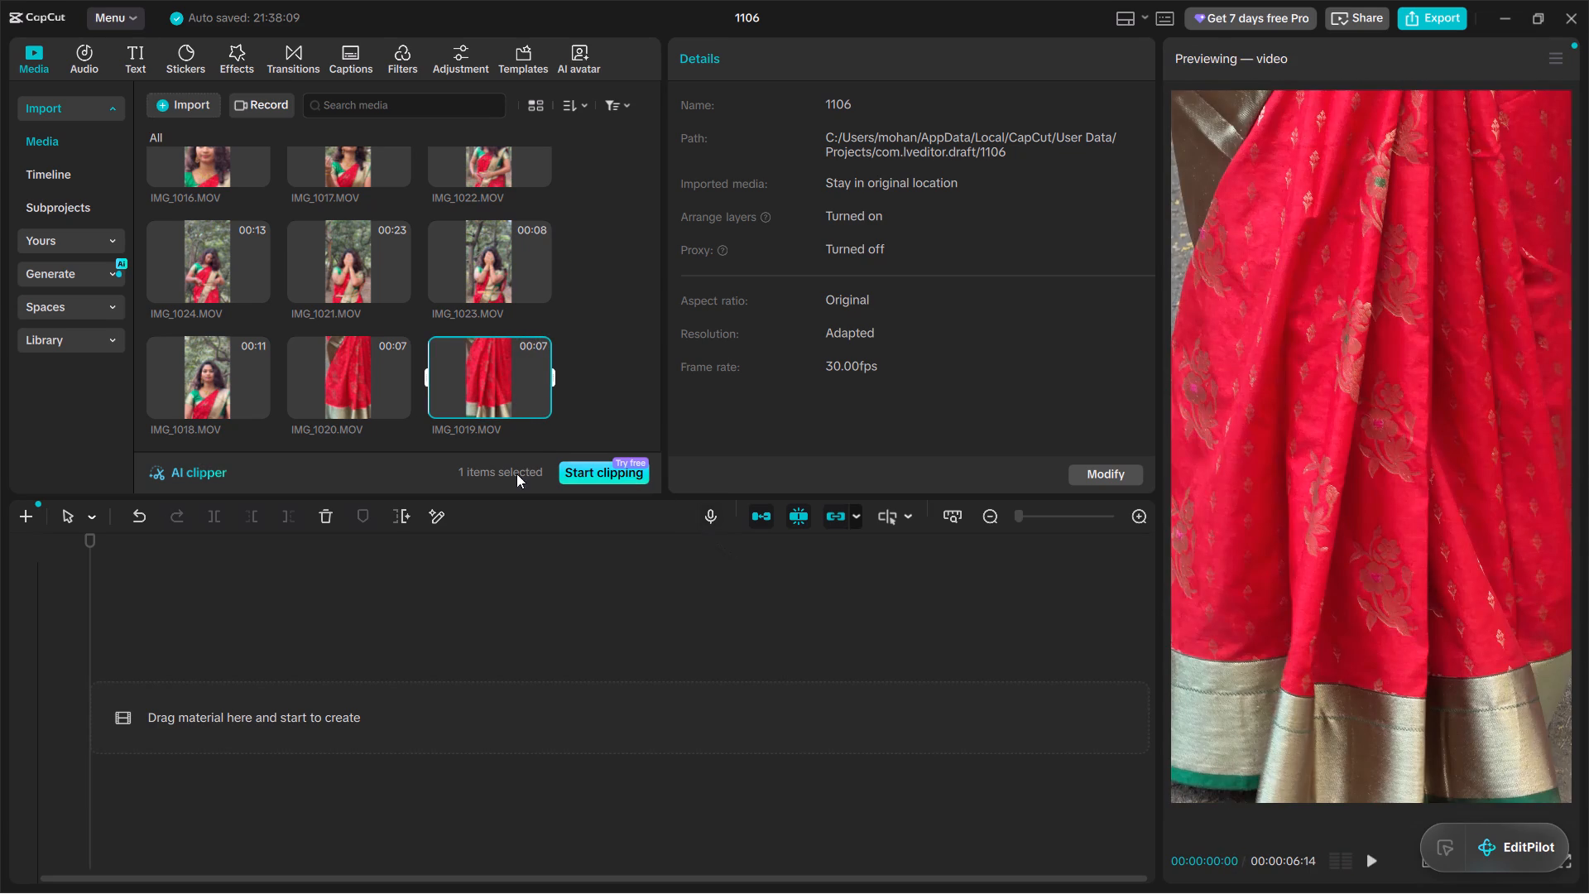
pyautogui.click(220, 374)
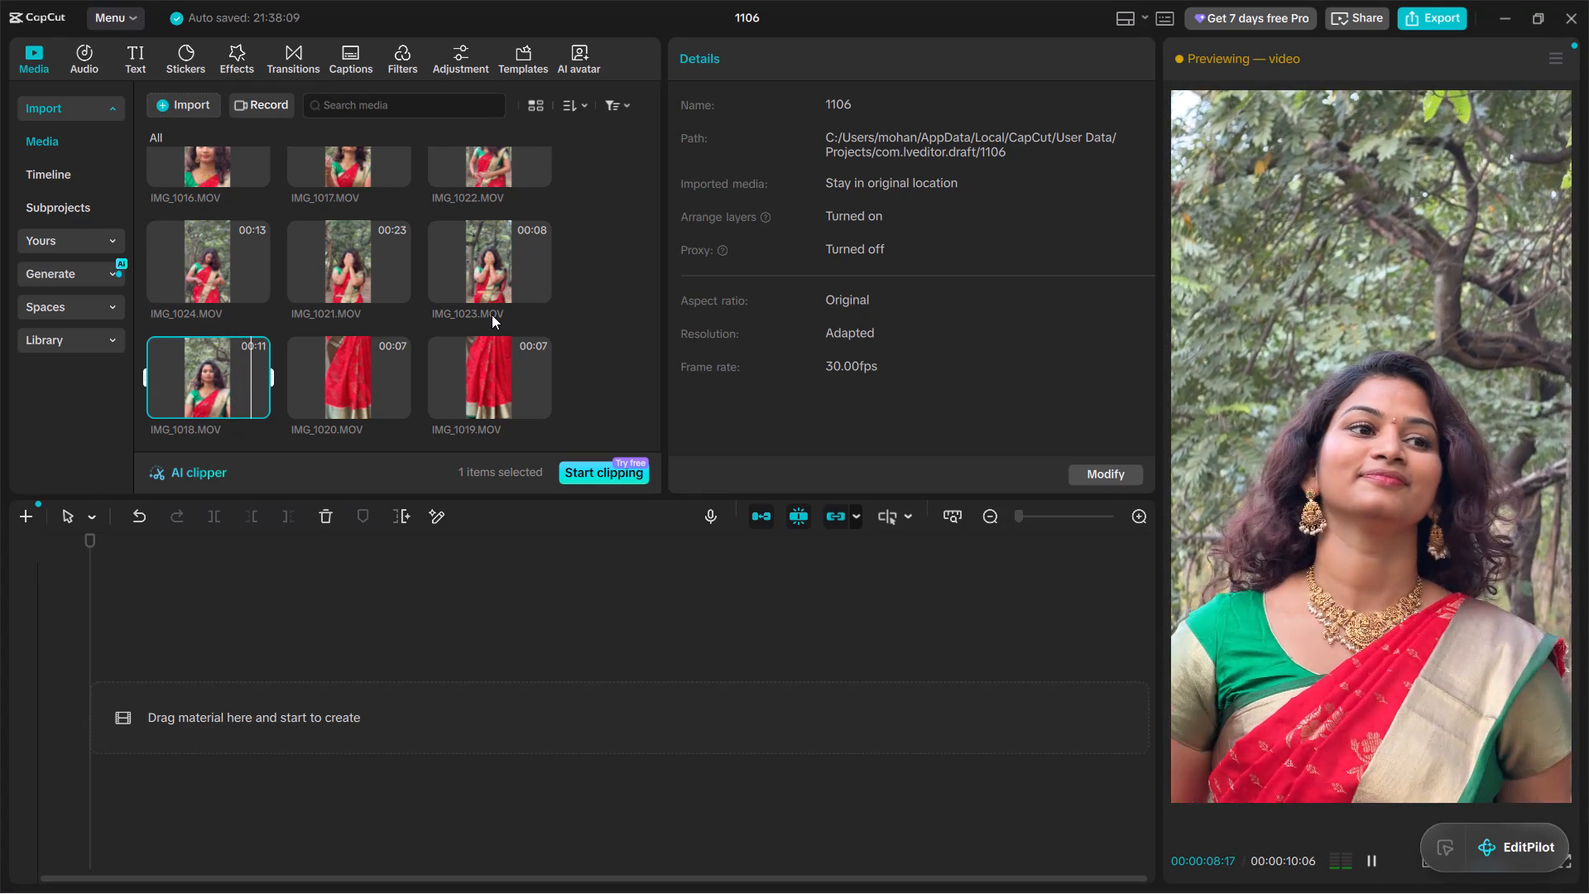
pyautogui.press('space')
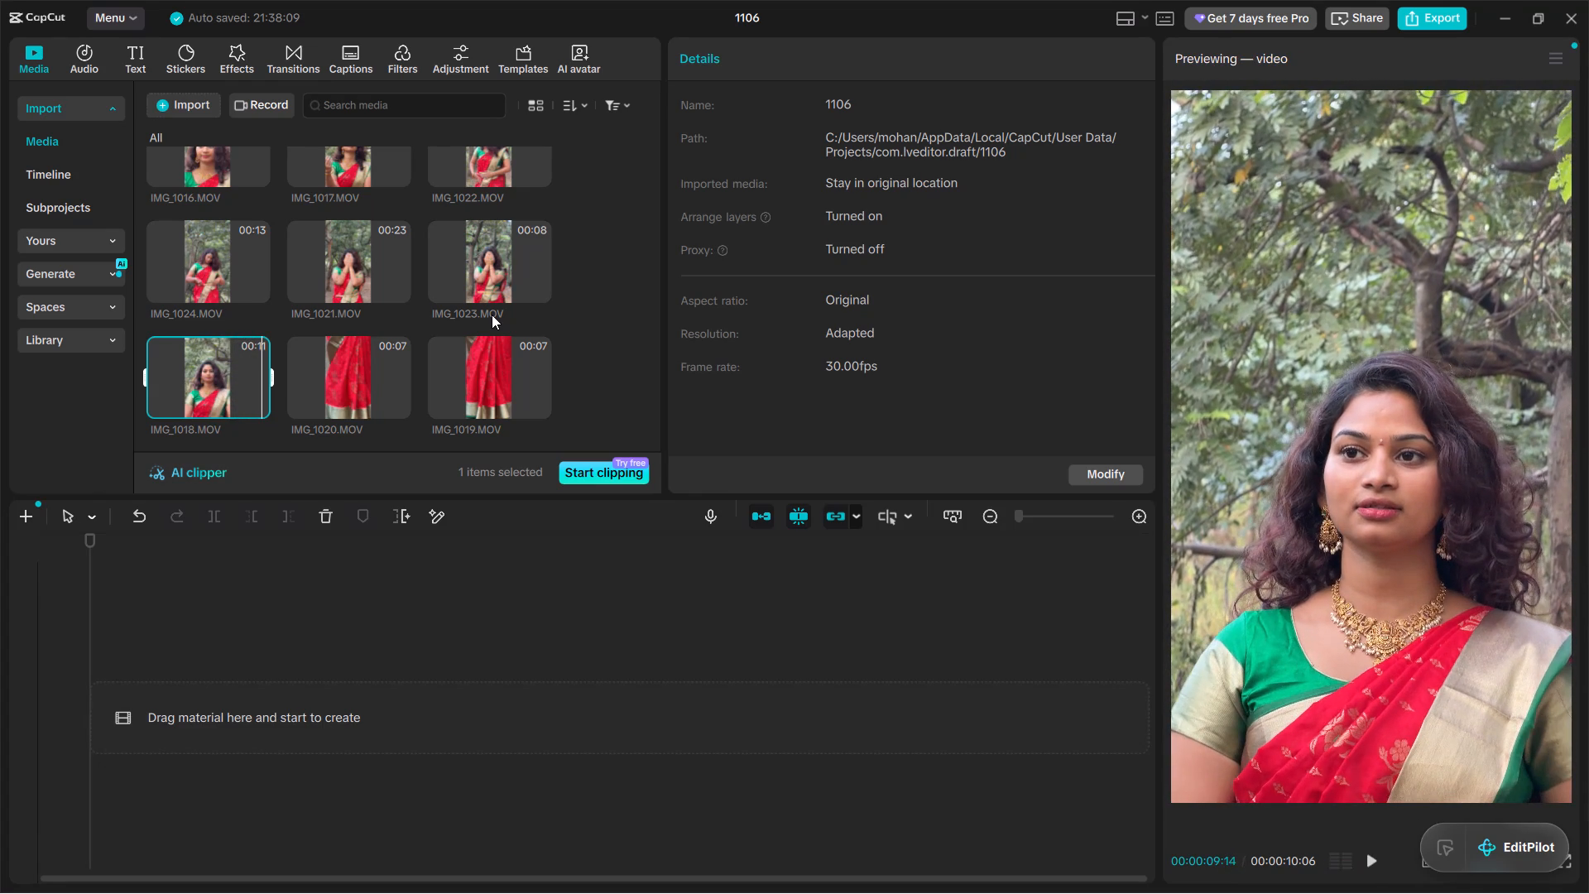
# Import the SaveClip MP3 file from the Downloads folder into the project's audio.
pyautogui.scroll(3, 499, 209)
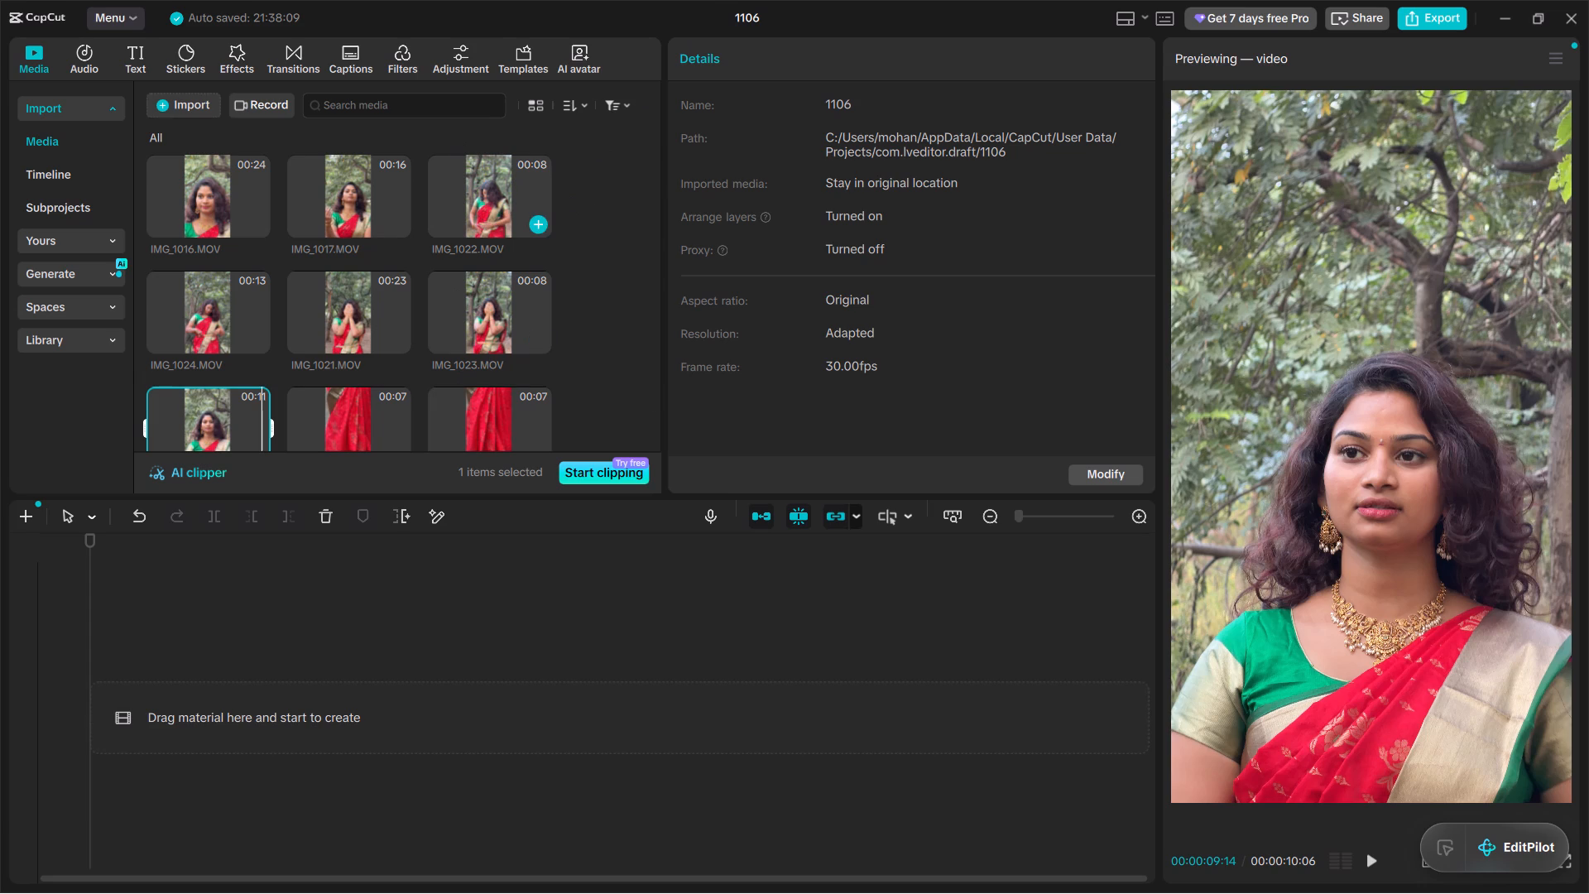
pyautogui.click(192, 102)
pyautogui.click(415, 145)
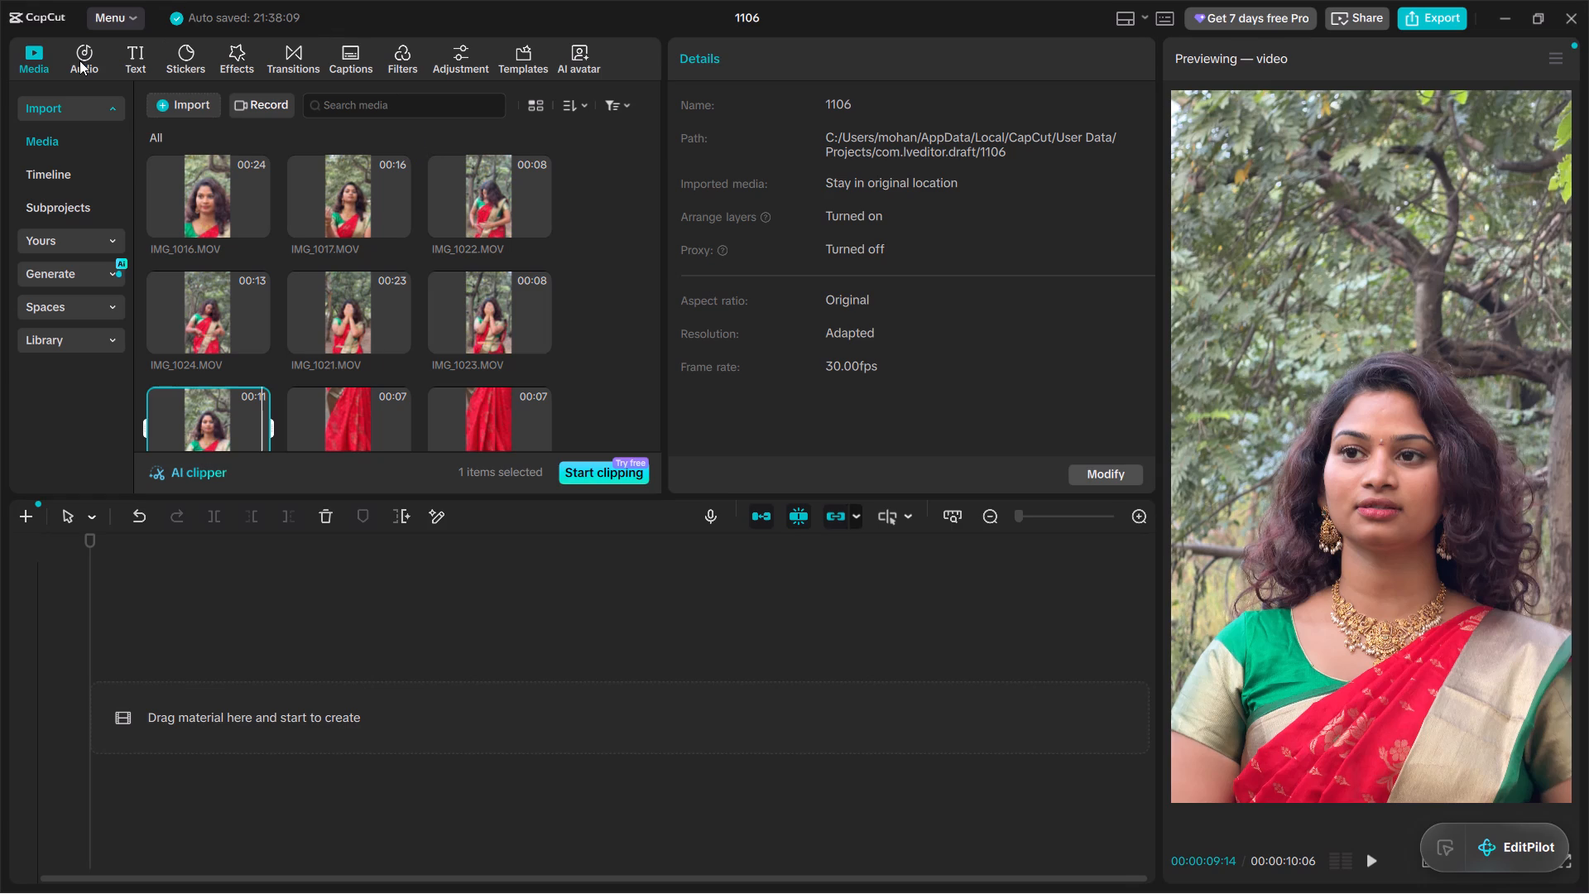
pyautogui.click(79, 60)
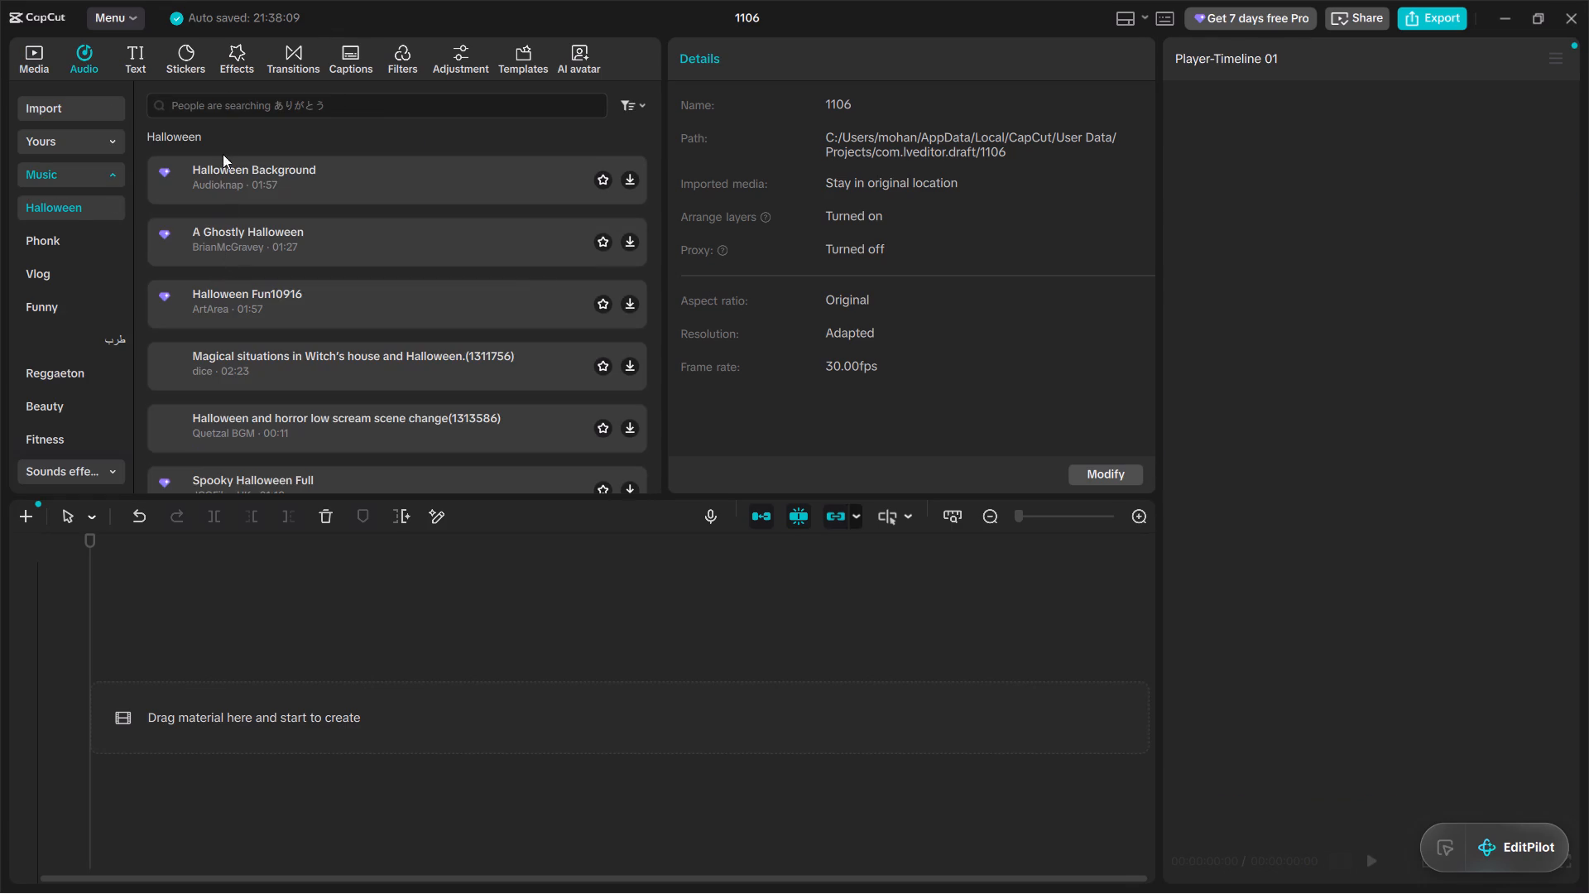
pyautogui.click(55, 103)
pyautogui.click(578, 150)
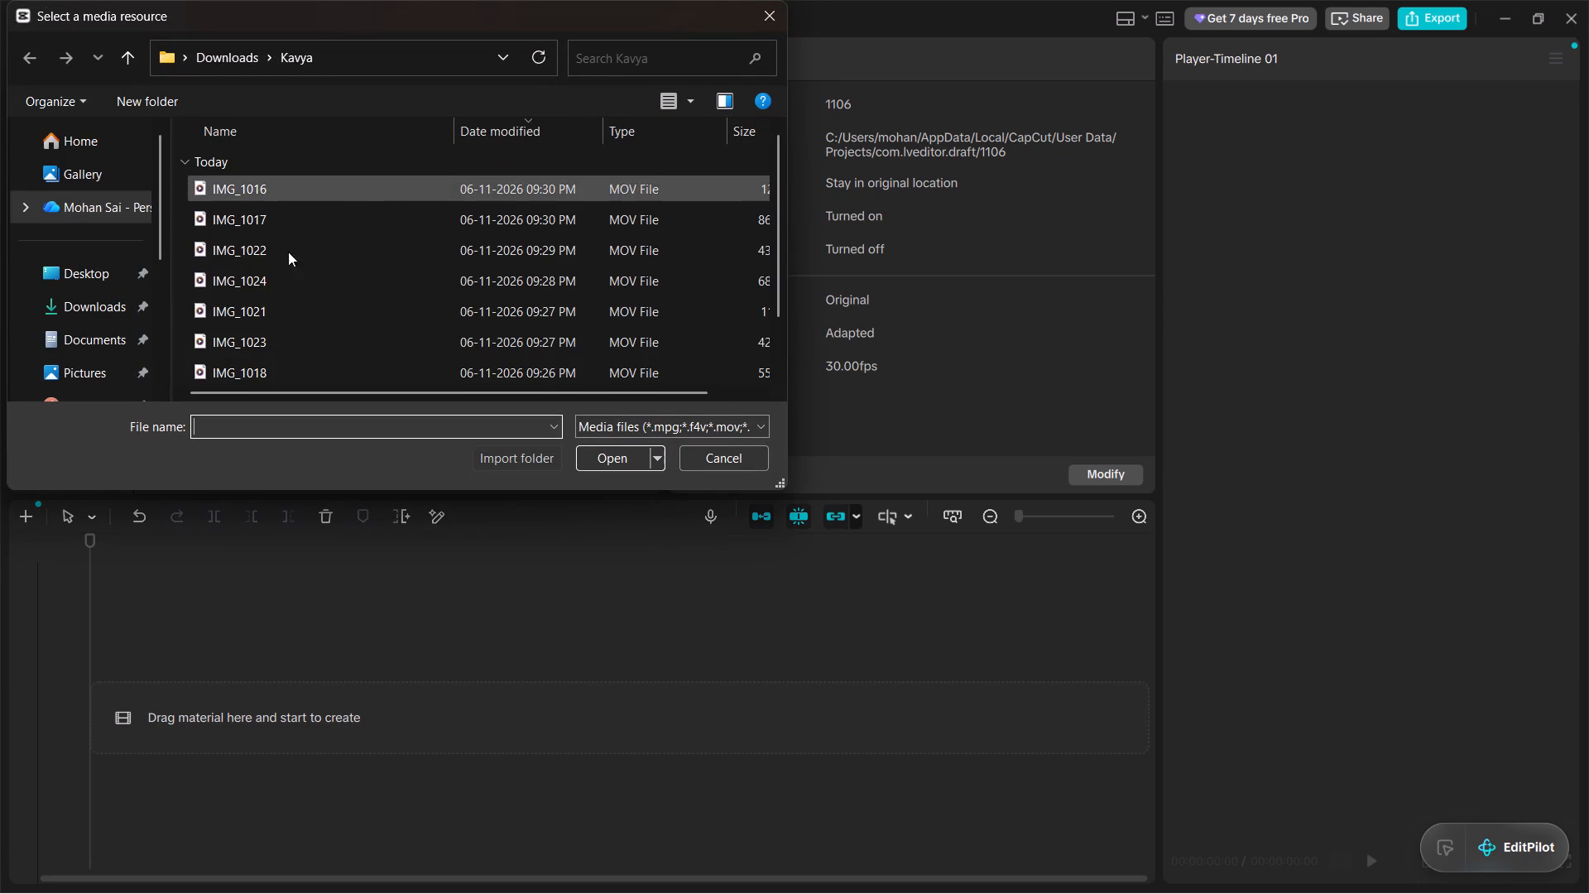
pyautogui.scroll(-5, 311, 283)
pyautogui.scroll(6, 311, 281)
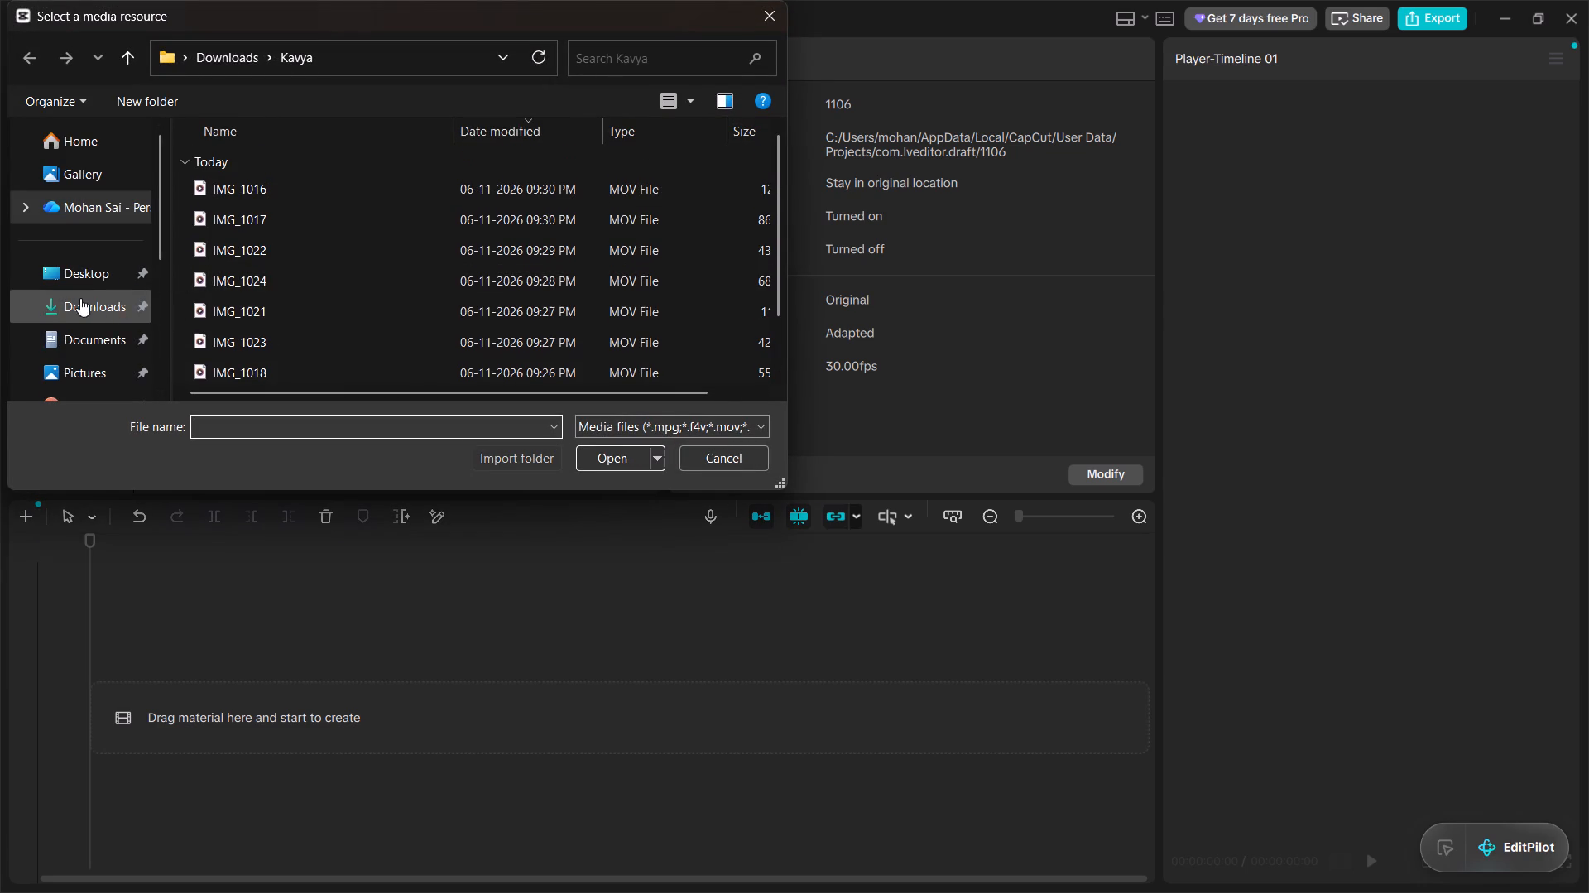
pyautogui.click(82, 287)
pyautogui.click(87, 307)
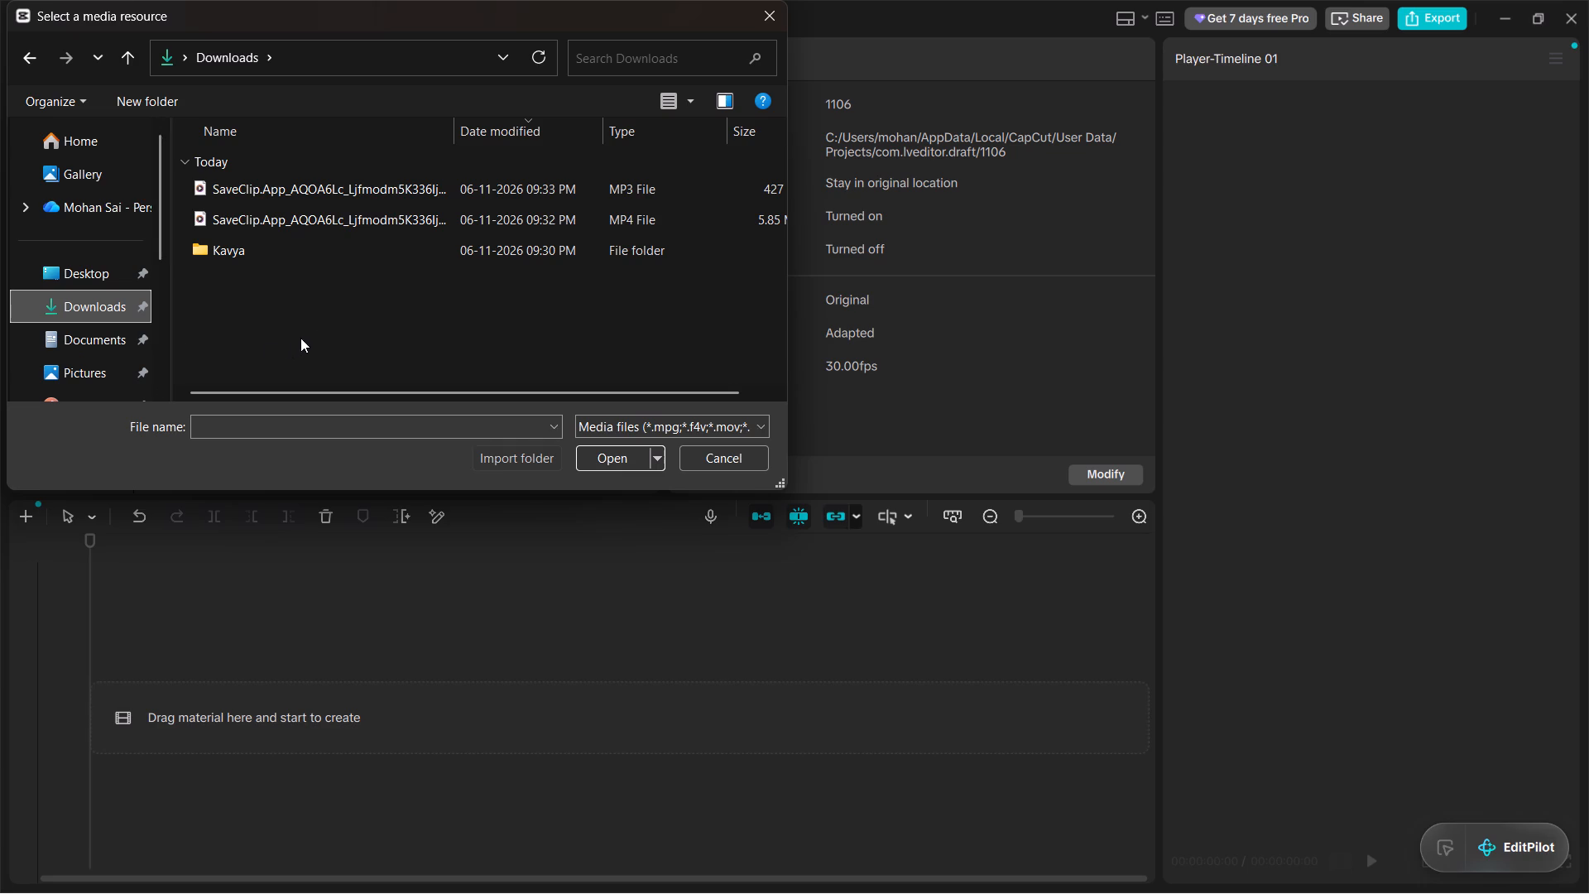
pyautogui.click(586, 192)
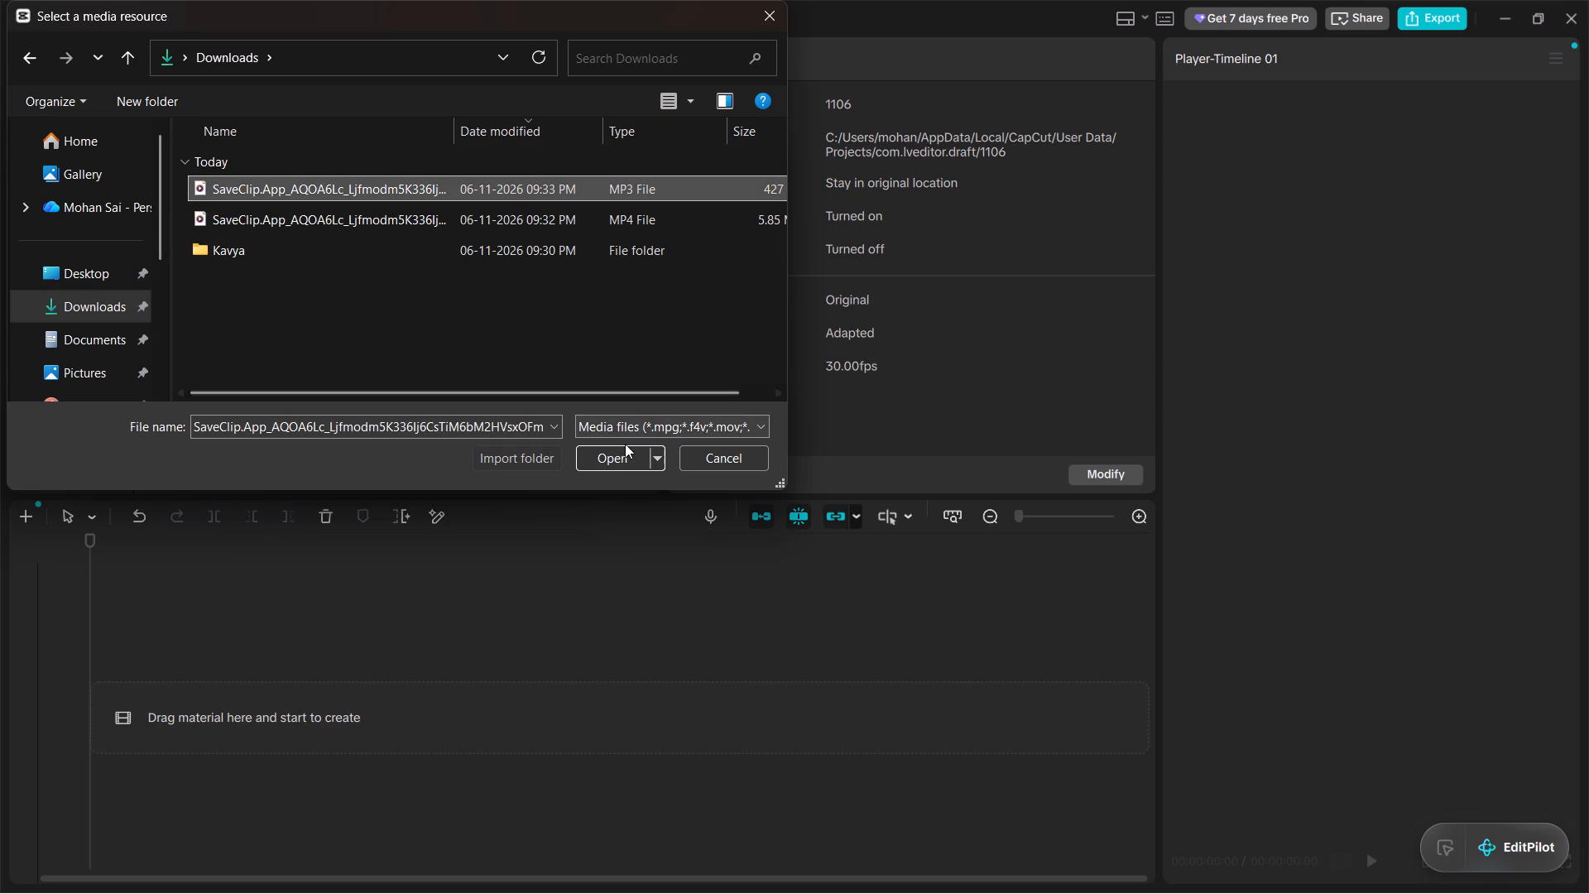
pyautogui.click(621, 453)
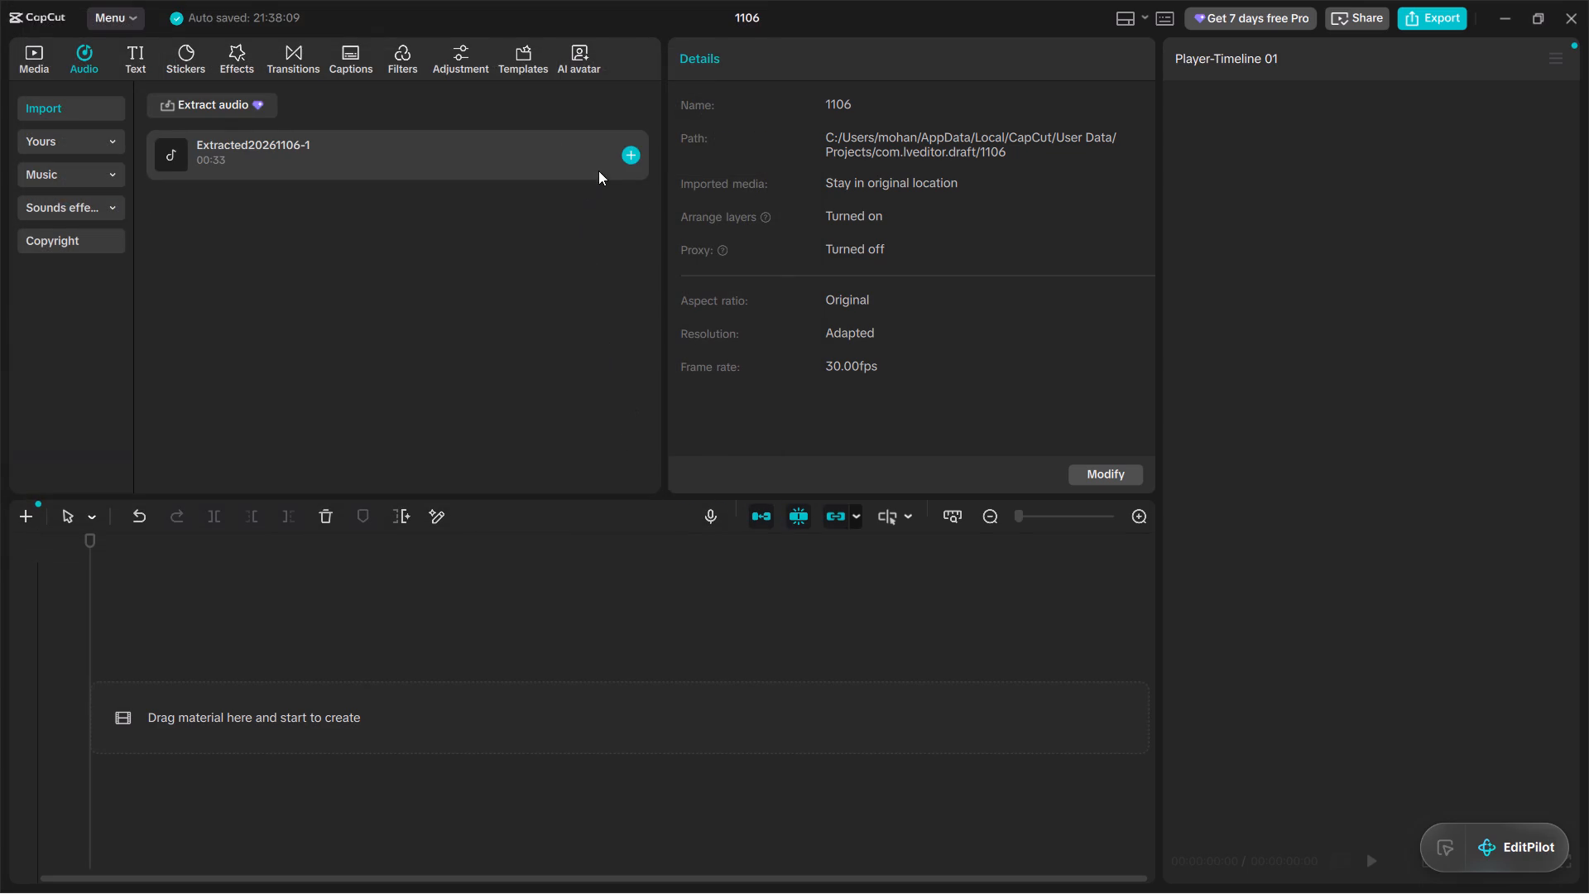
# Add the imported 33-second audio to the timeline.
pyautogui.click(632, 152)
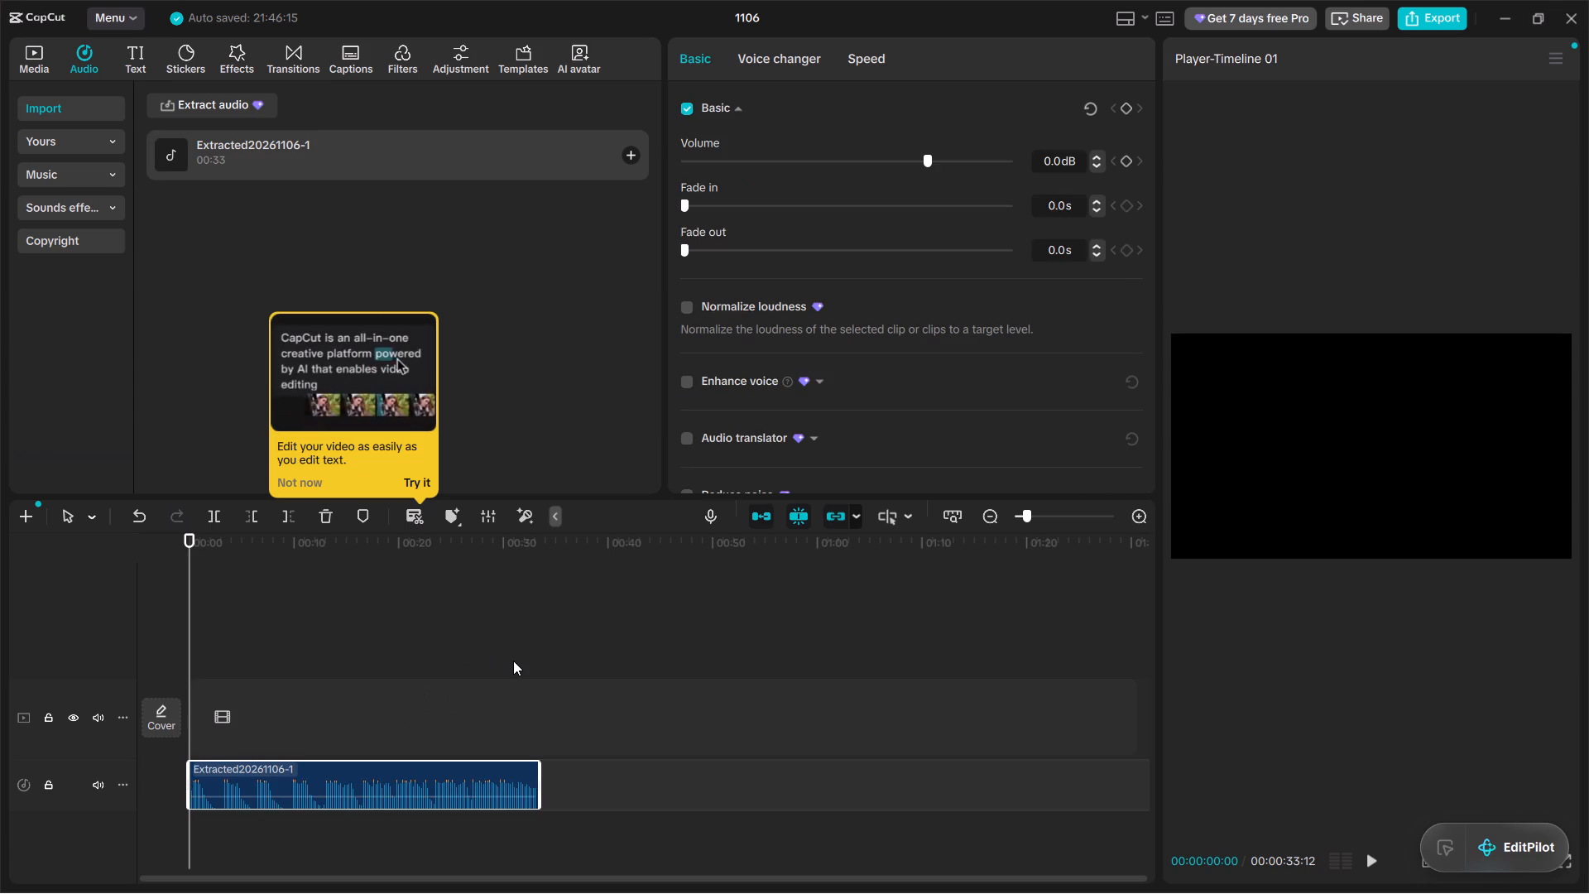
# Play the opening of the audio on the timeline, dismiss the text-based editing tip, and return the playhead to the start.
pyautogui.press('space')
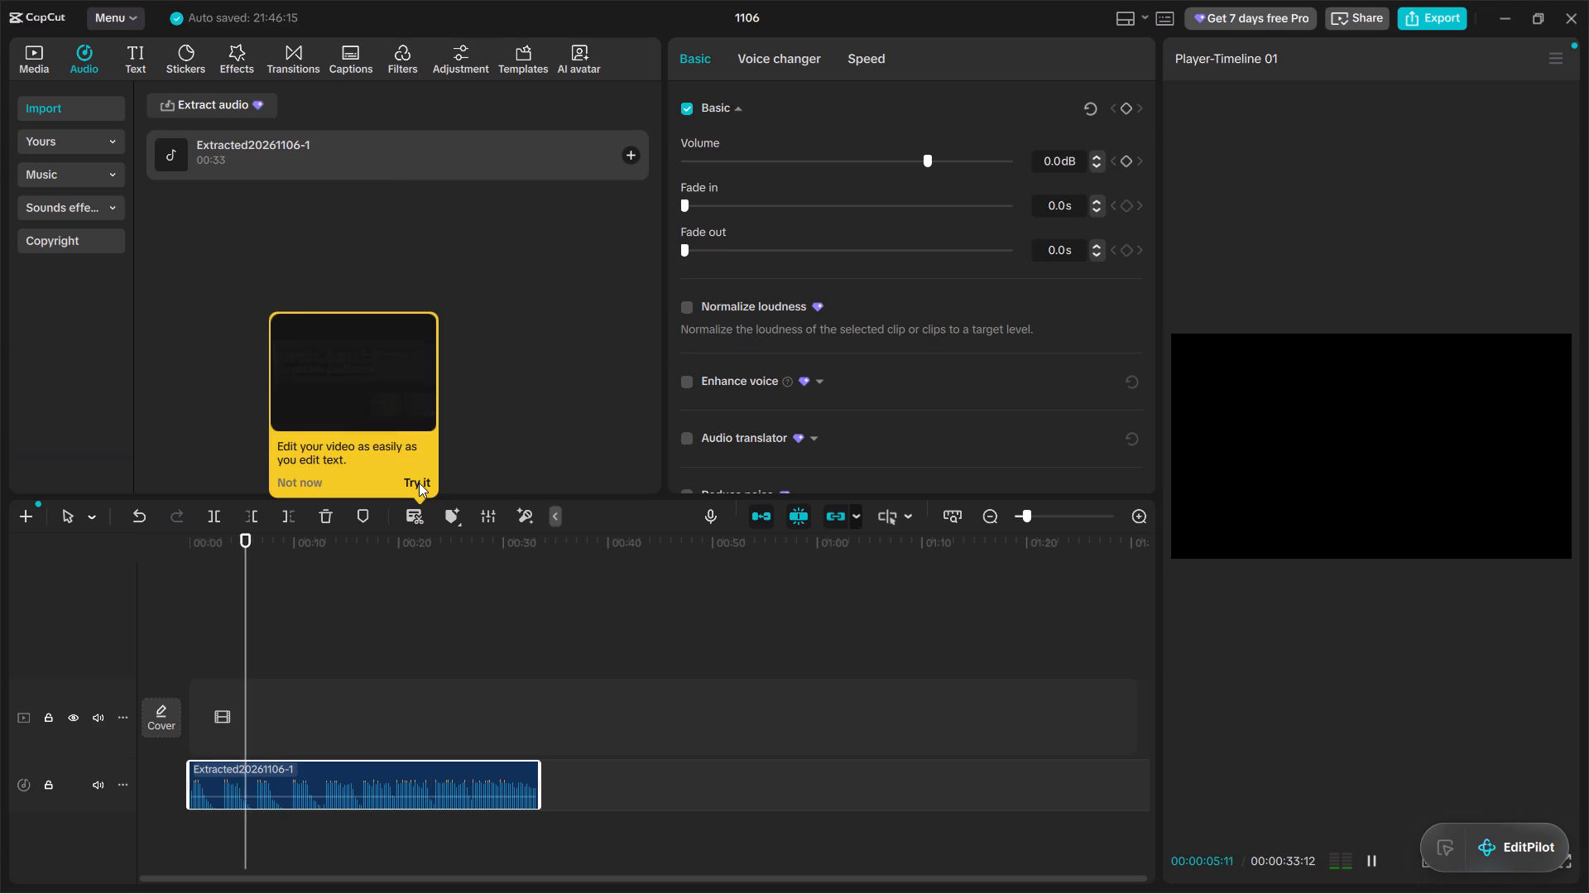
pyautogui.click(300, 484)
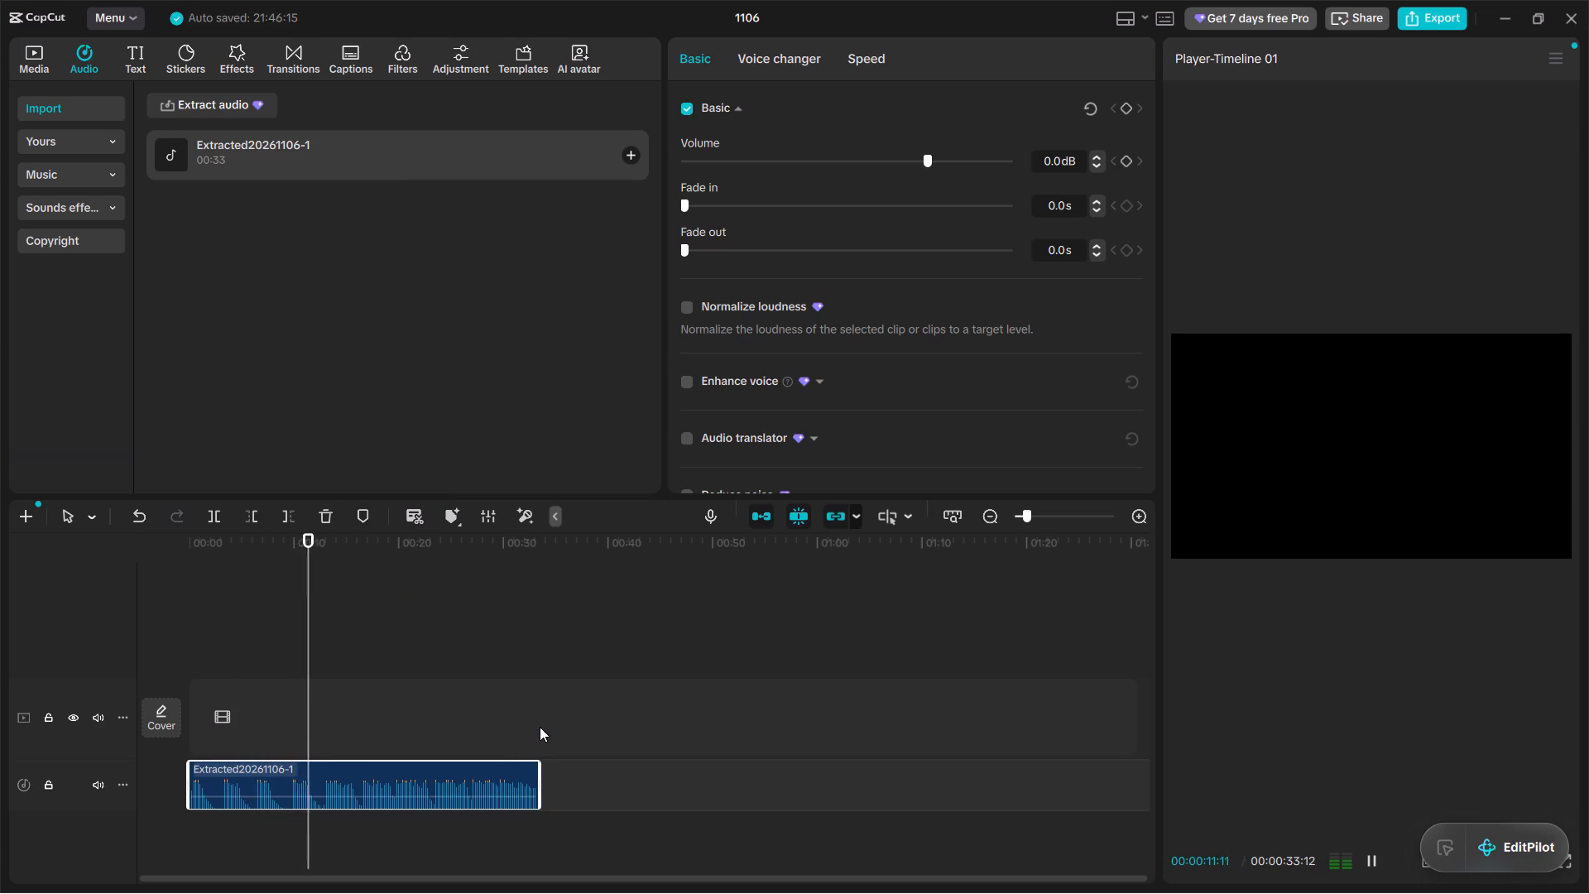
pyautogui.click(192, 671)
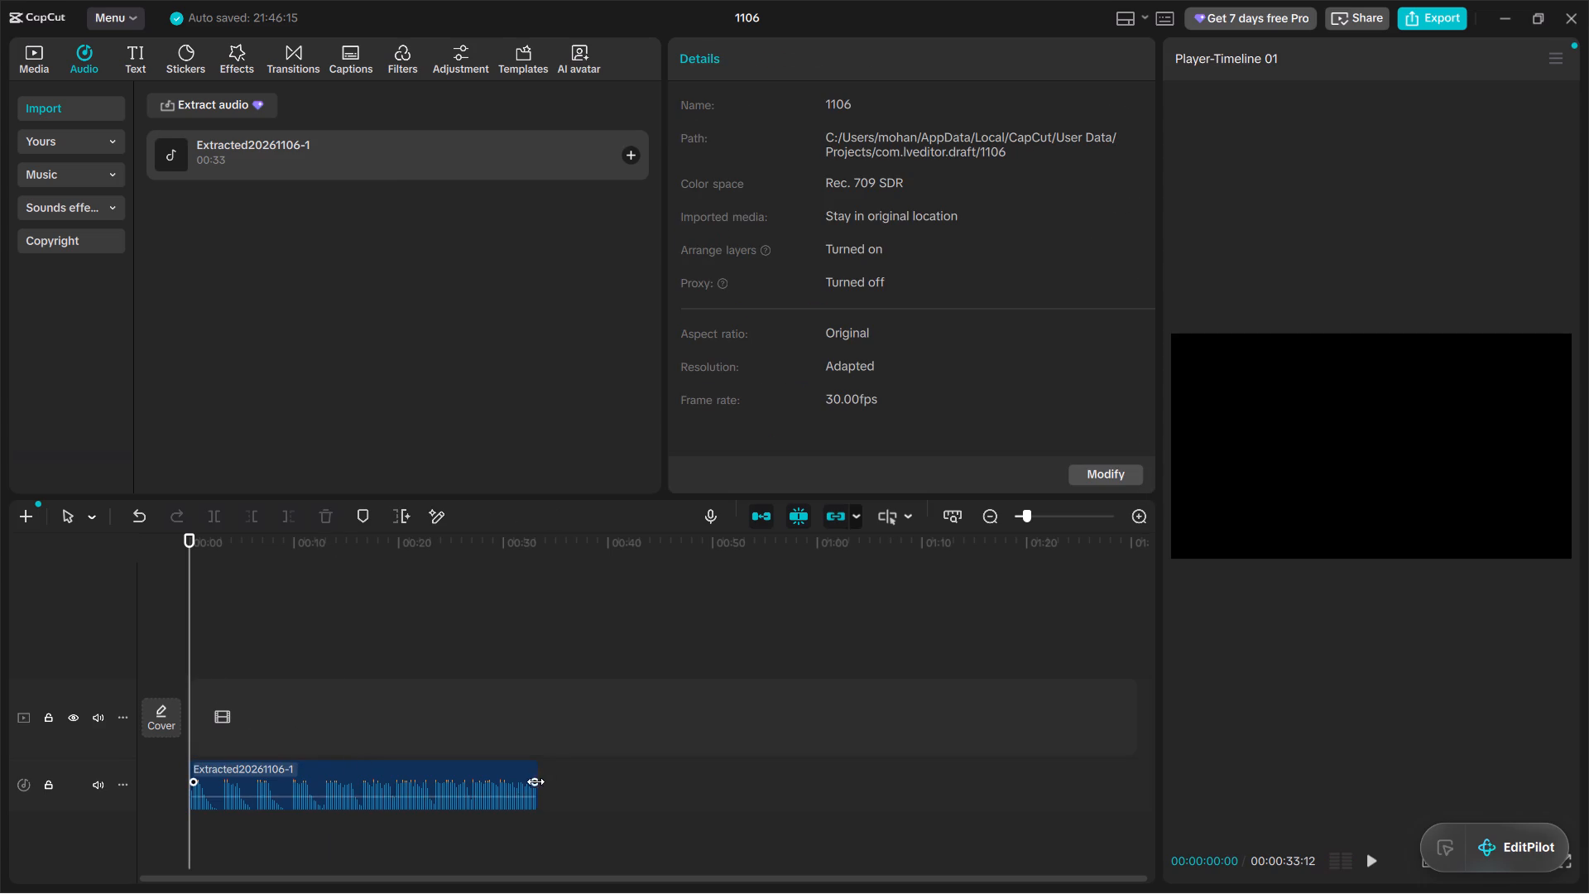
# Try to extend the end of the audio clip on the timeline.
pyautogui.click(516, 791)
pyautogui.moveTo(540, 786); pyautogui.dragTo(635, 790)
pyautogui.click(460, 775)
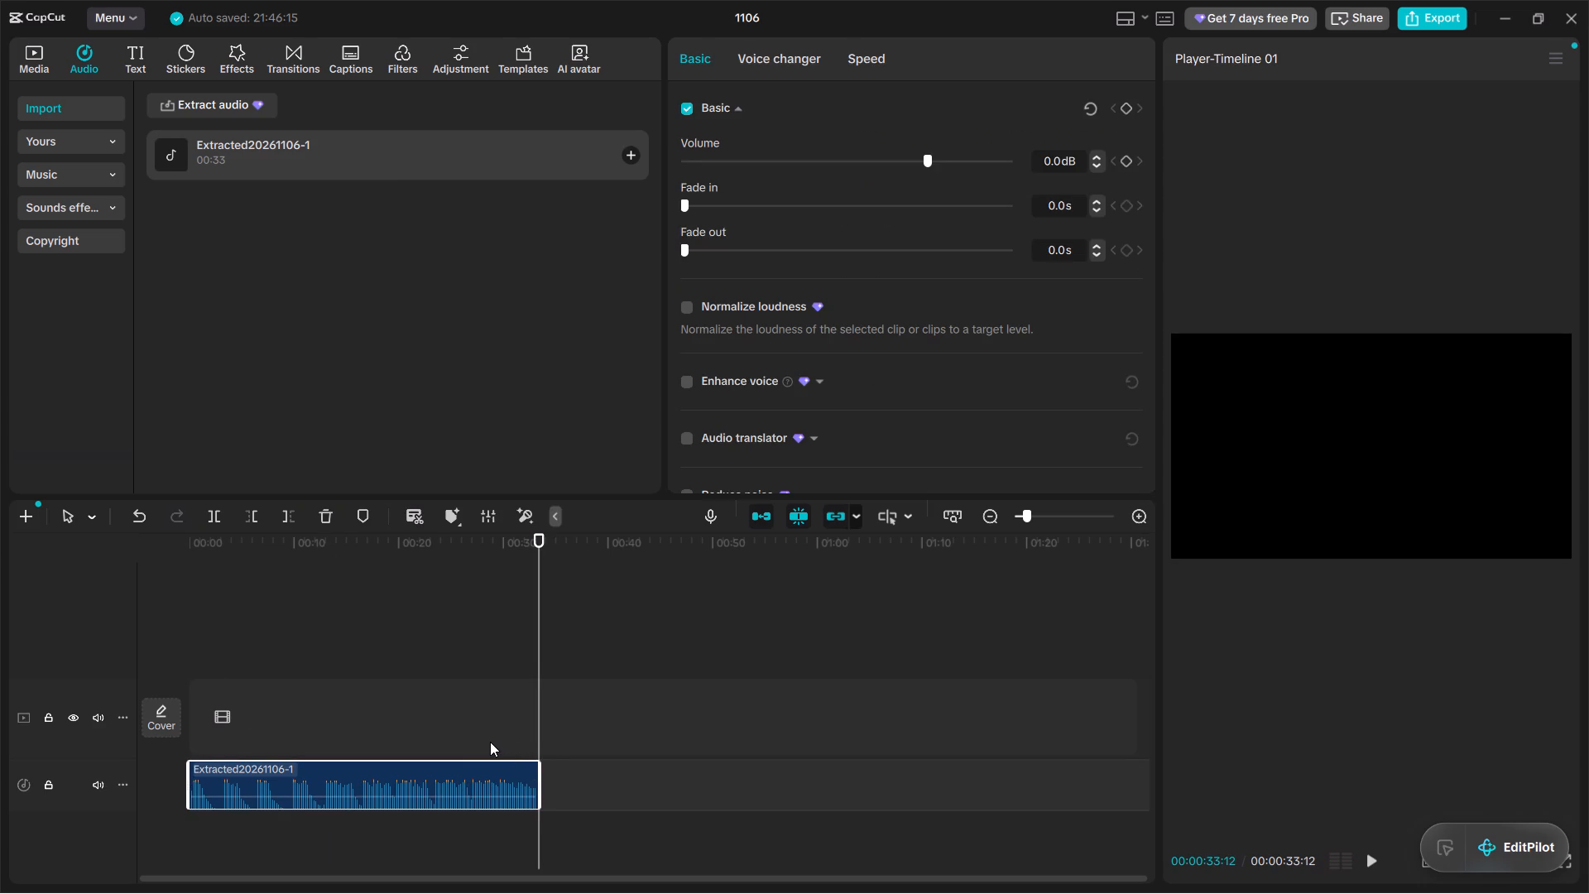
# Examine the audio waveform closely, return the playhead to the start, and play about the first second.
pyautogui.click(426, 690)
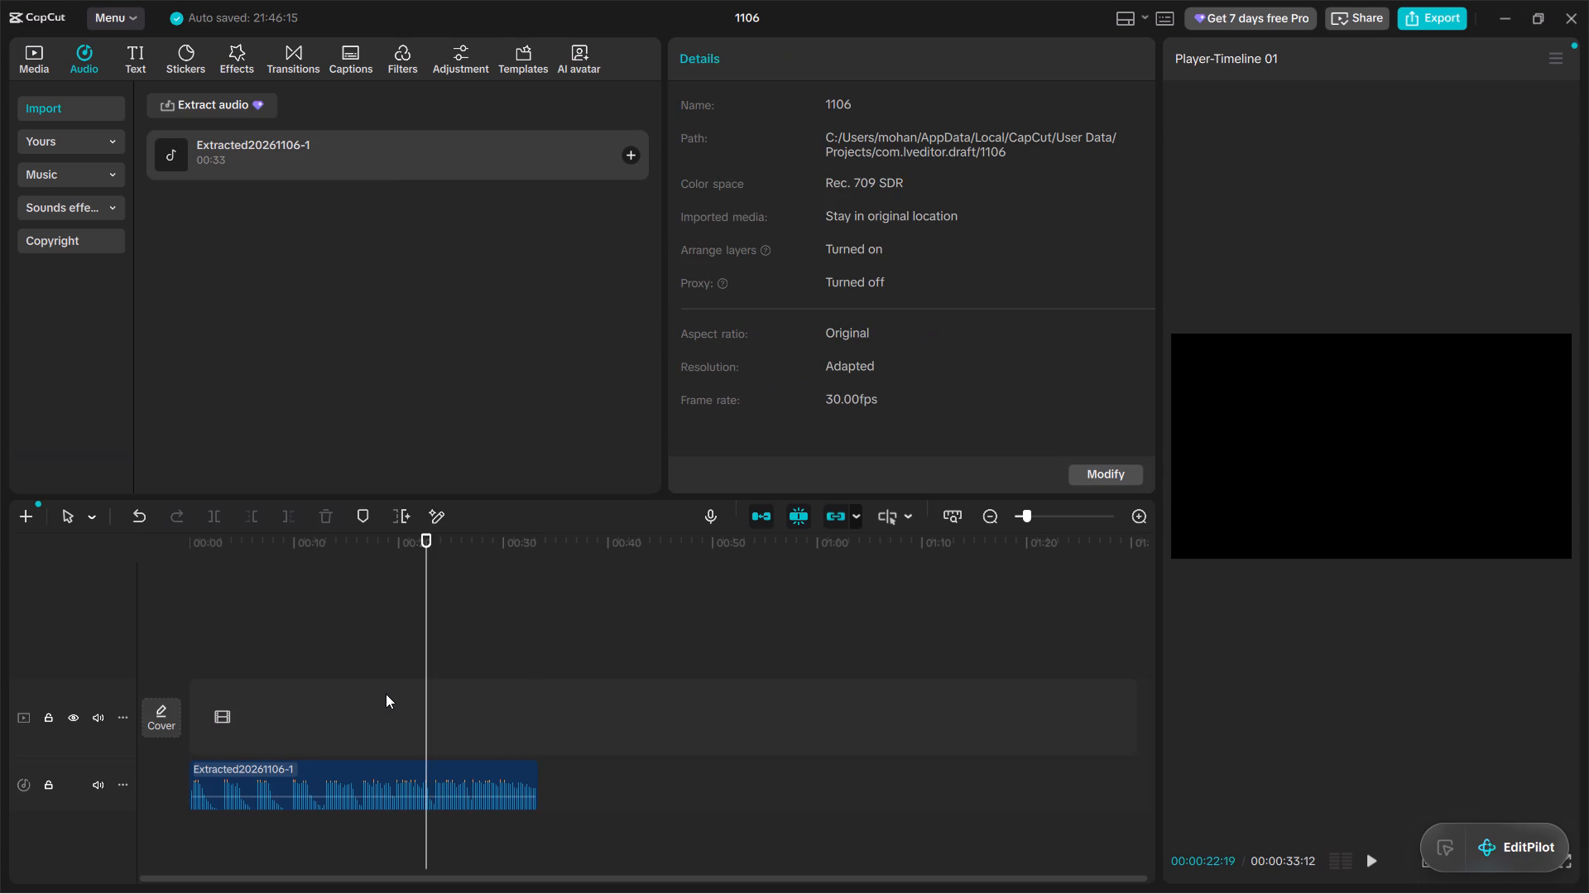
pyautogui.keyDown('ctrl'); pyautogui.scroll(6, 387, 694); pyautogui.keyUp('ctrl')
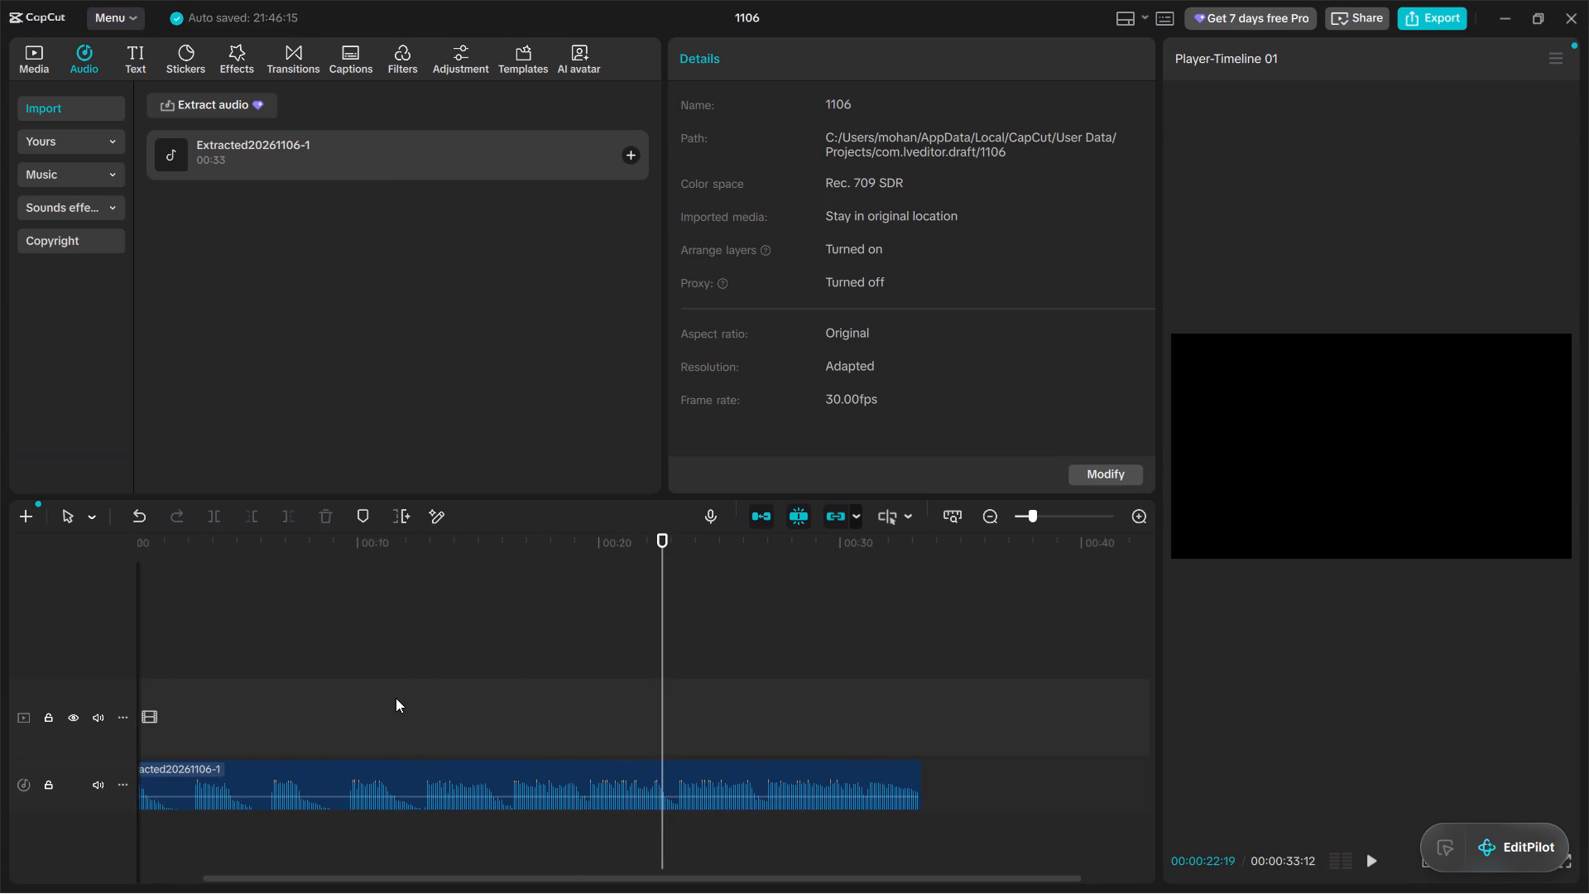
pyautogui.moveTo(278, 658); pyautogui.dragTo(579, 709)
pyautogui.click(204, 786)
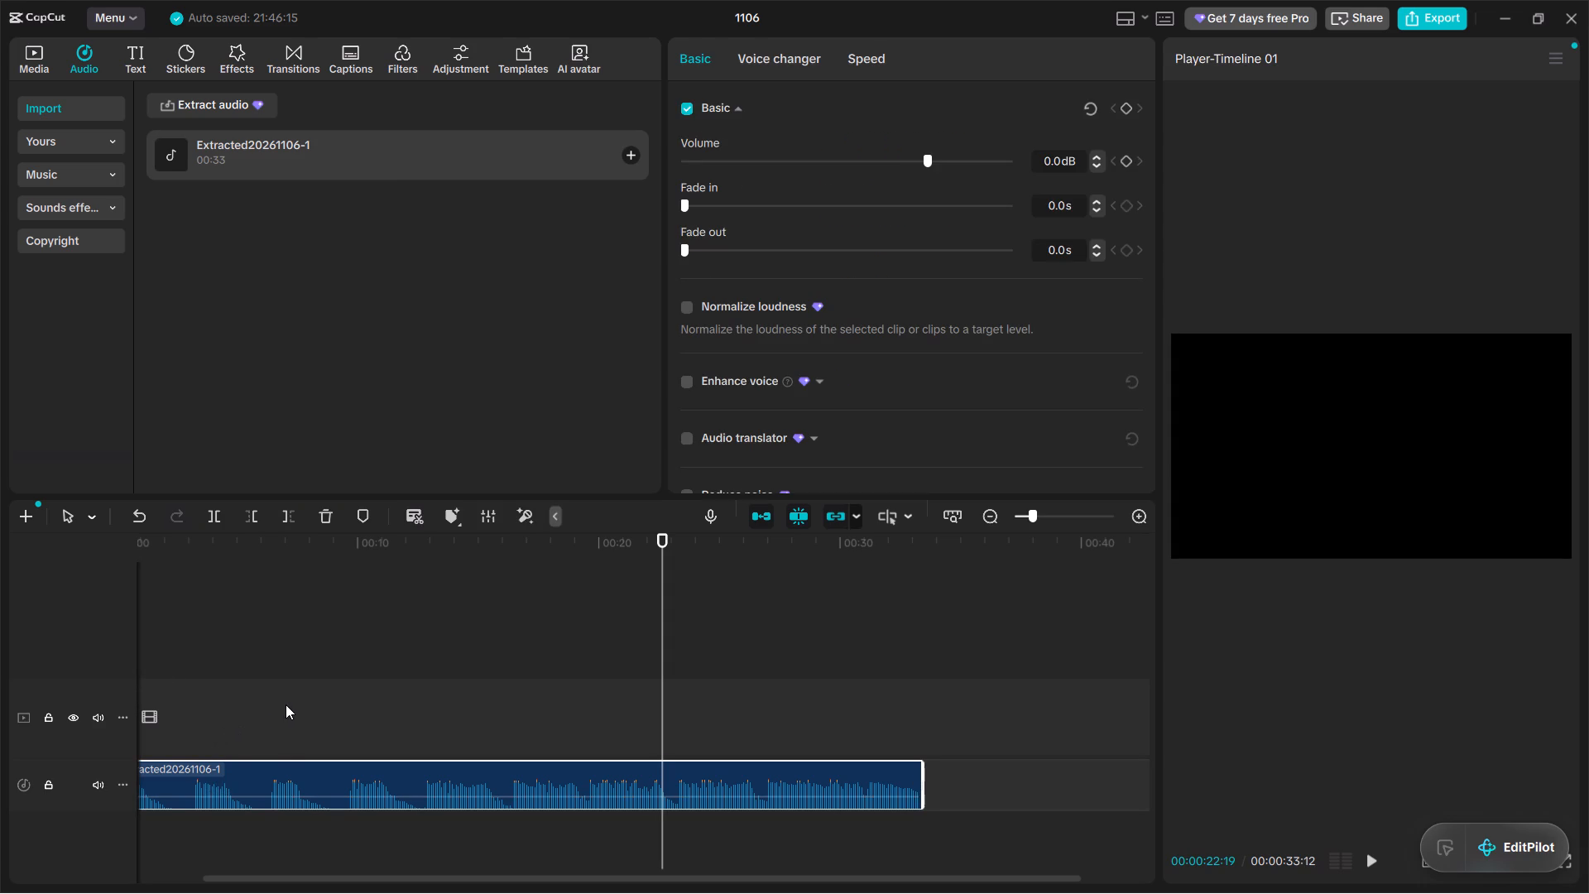
pyautogui.hscroll(5, 286, 704)
pyautogui.click(201, 661)
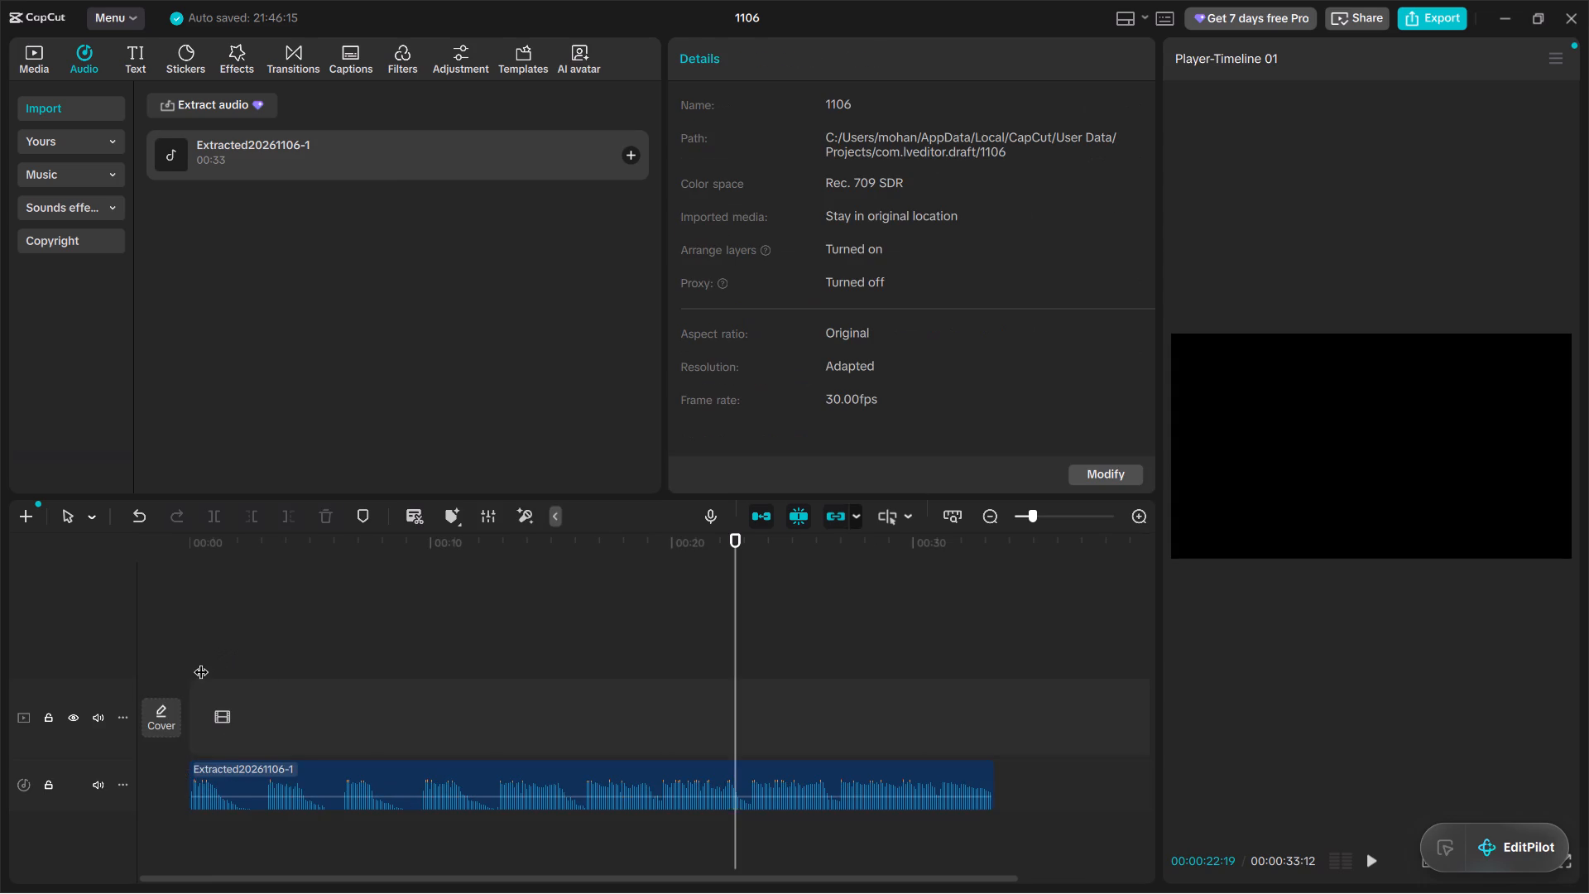
pyautogui.click(194, 669)
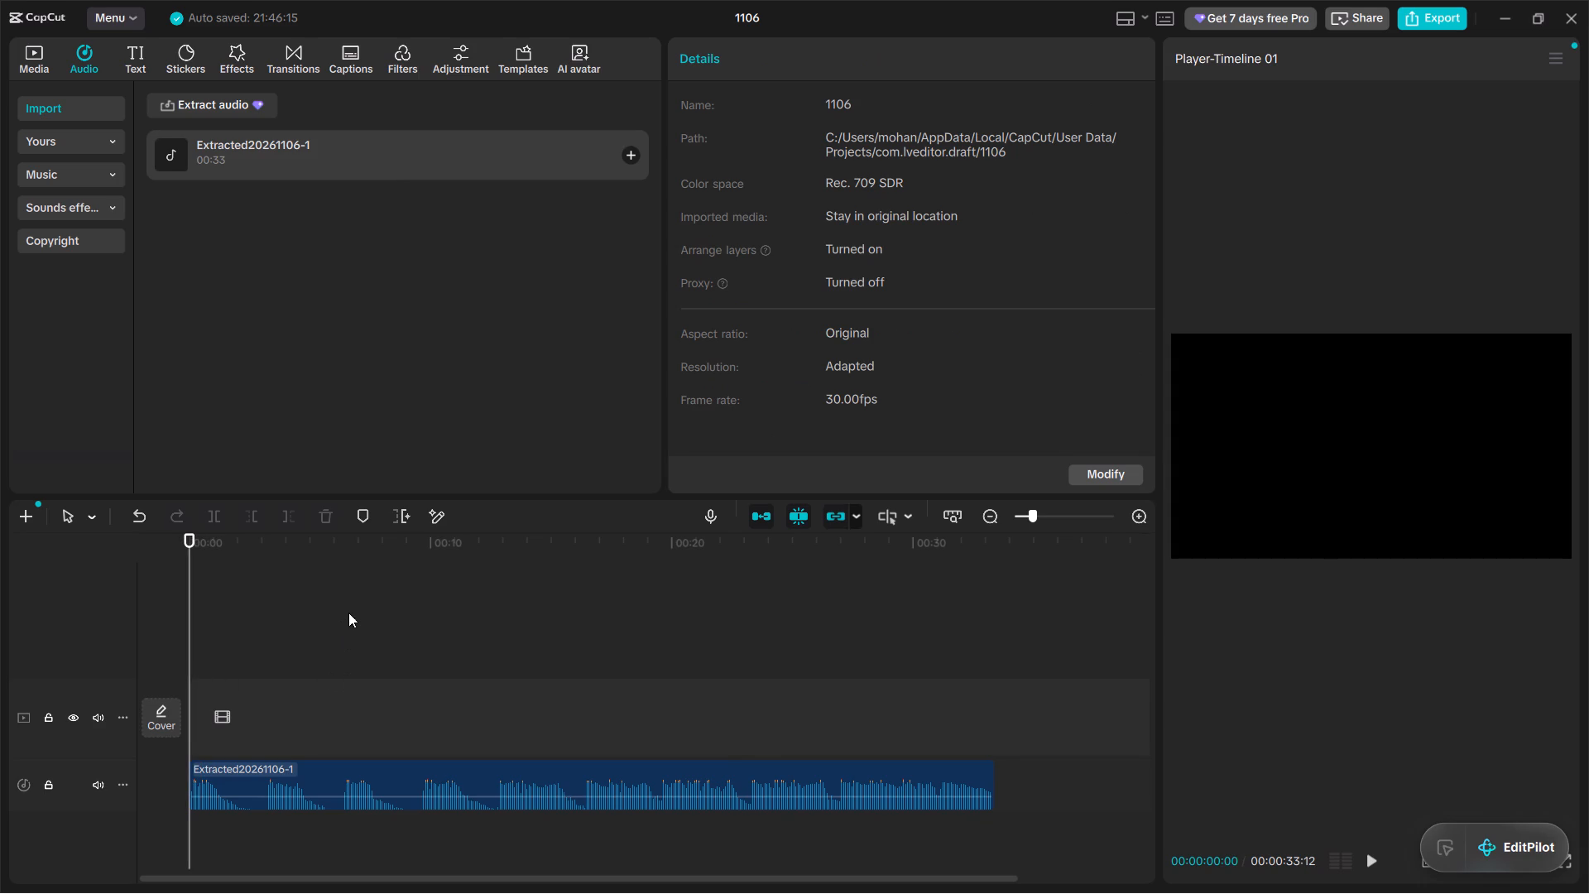
pyautogui.press('space')
pyautogui.press('space')
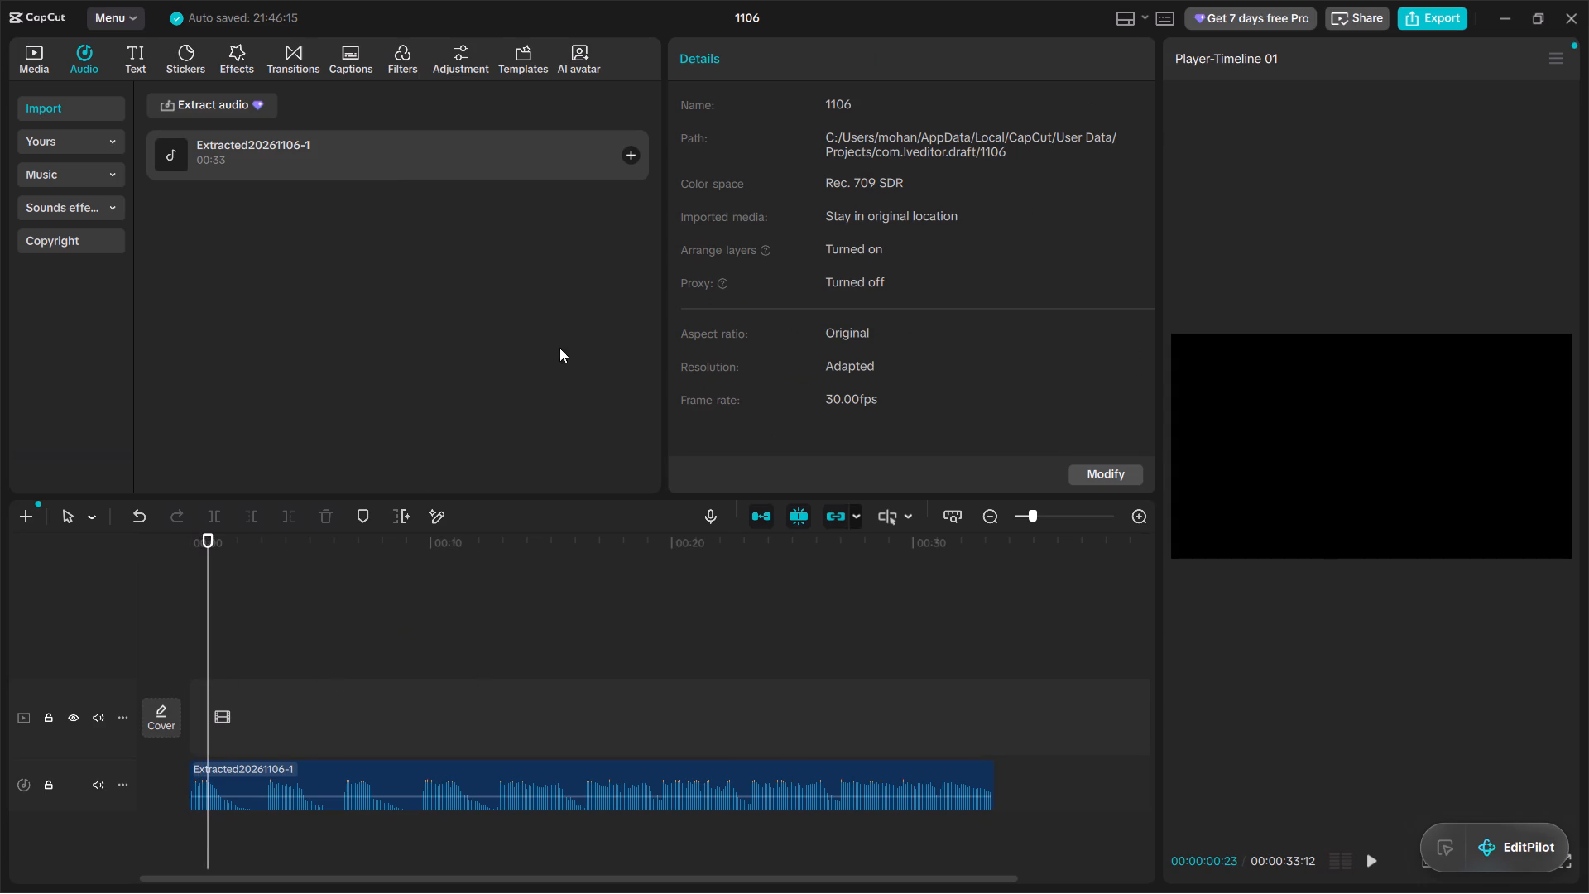
# Import the SaveClip MP4 reference video from the Downloads folder into the project media.
pyautogui.click(31, 65)
pyautogui.click(193, 97)
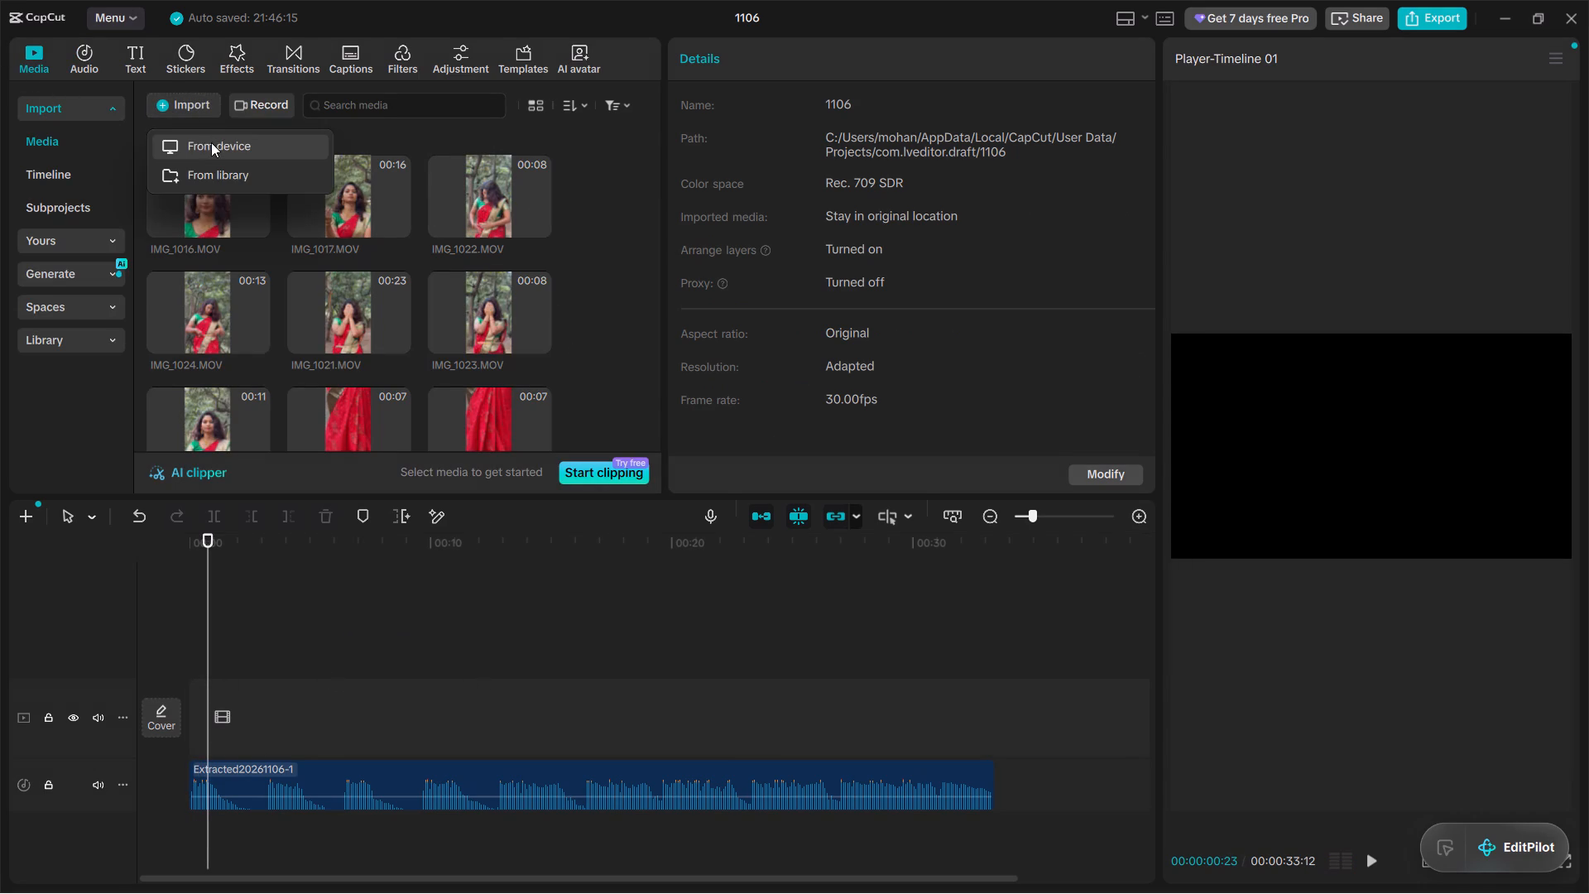
pyautogui.click(215, 137)
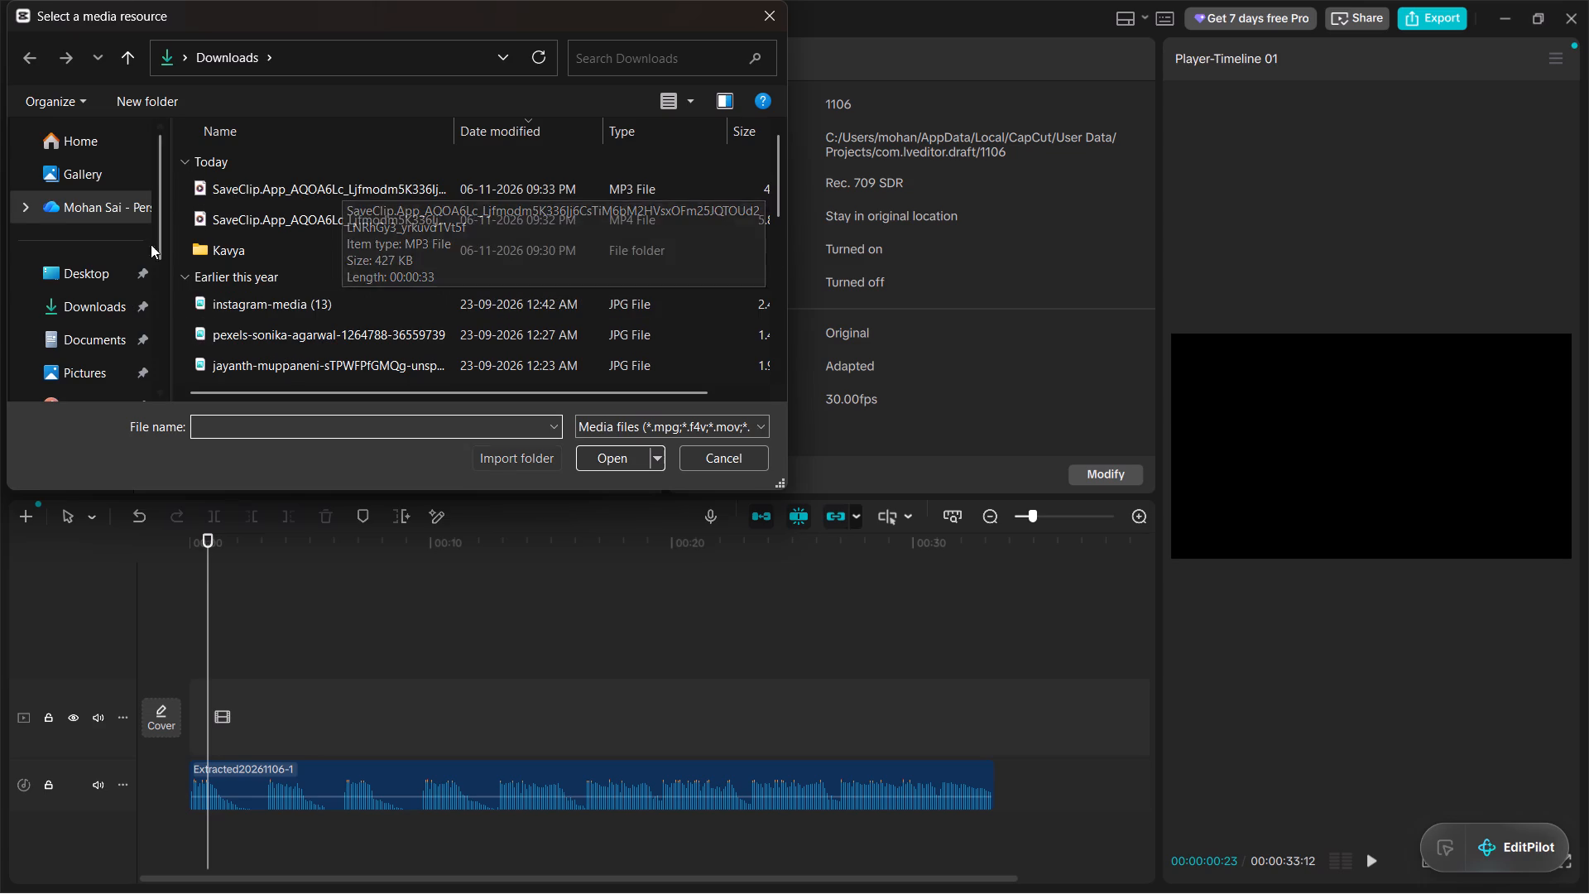
pyautogui.click(310, 219)
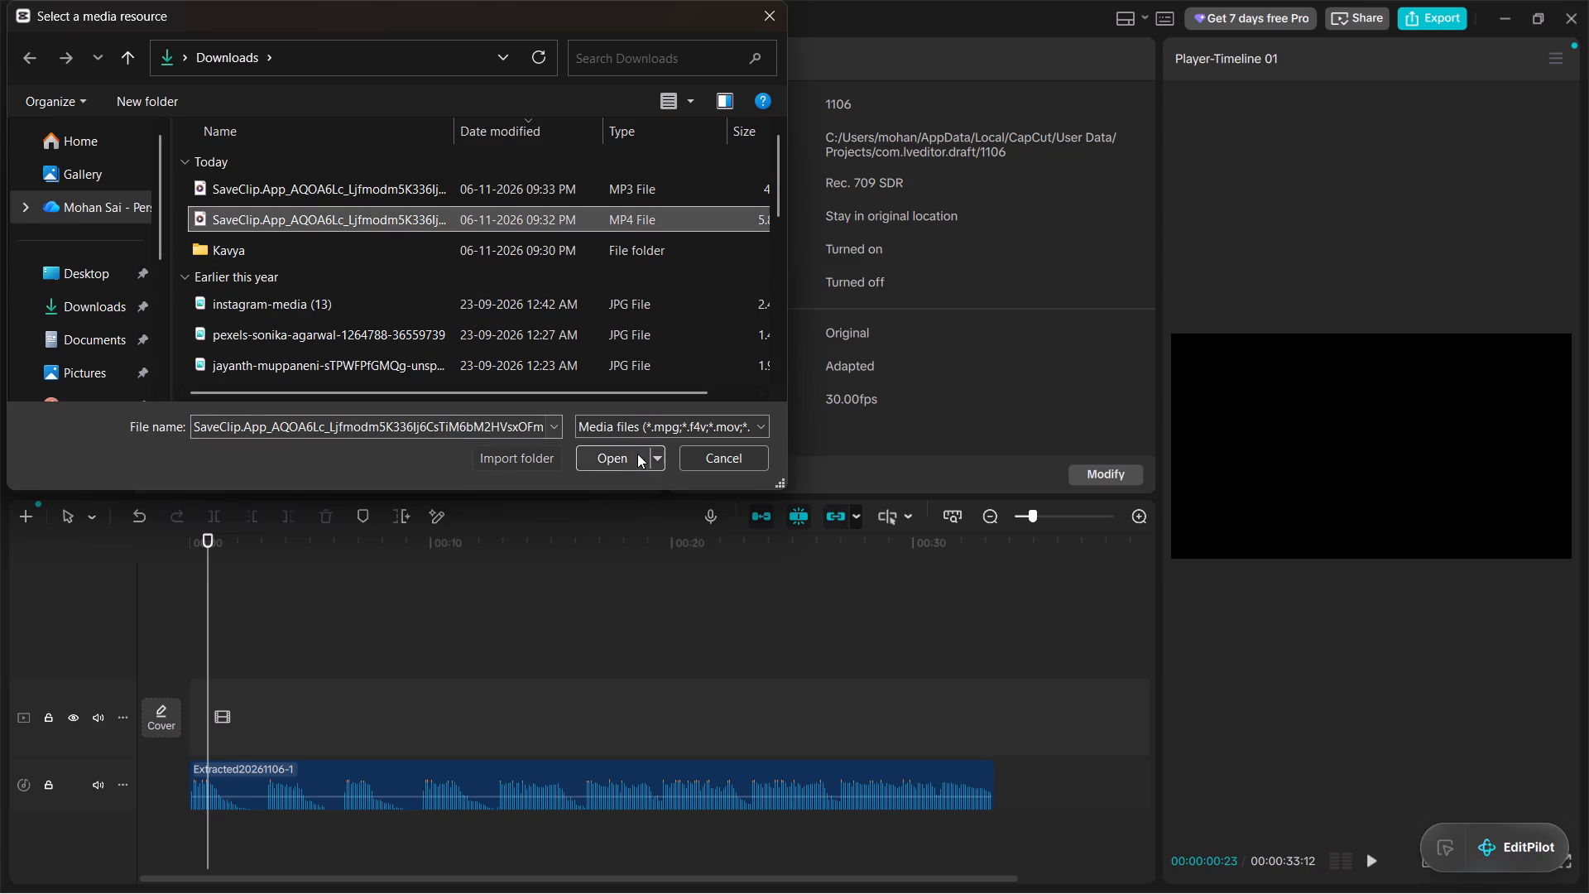
pyautogui.click(634, 454)
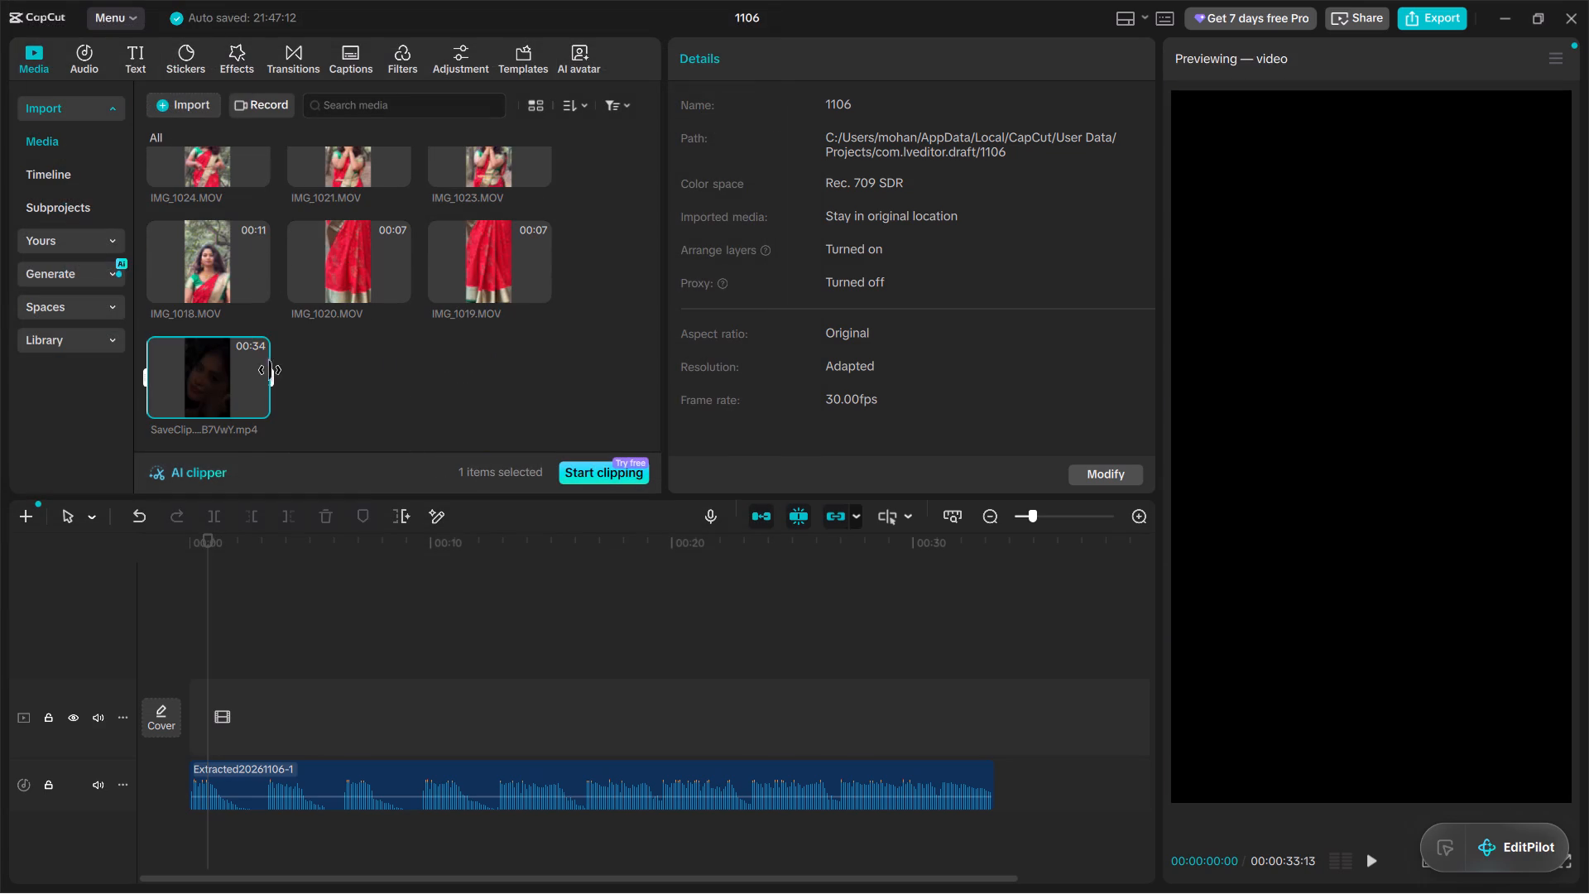
# Play the SaveClip reference video from its beginning in the media preview, with a brief look at IMG_1018.MOV.
pyautogui.click(210, 375)
pyautogui.click(160, 374)
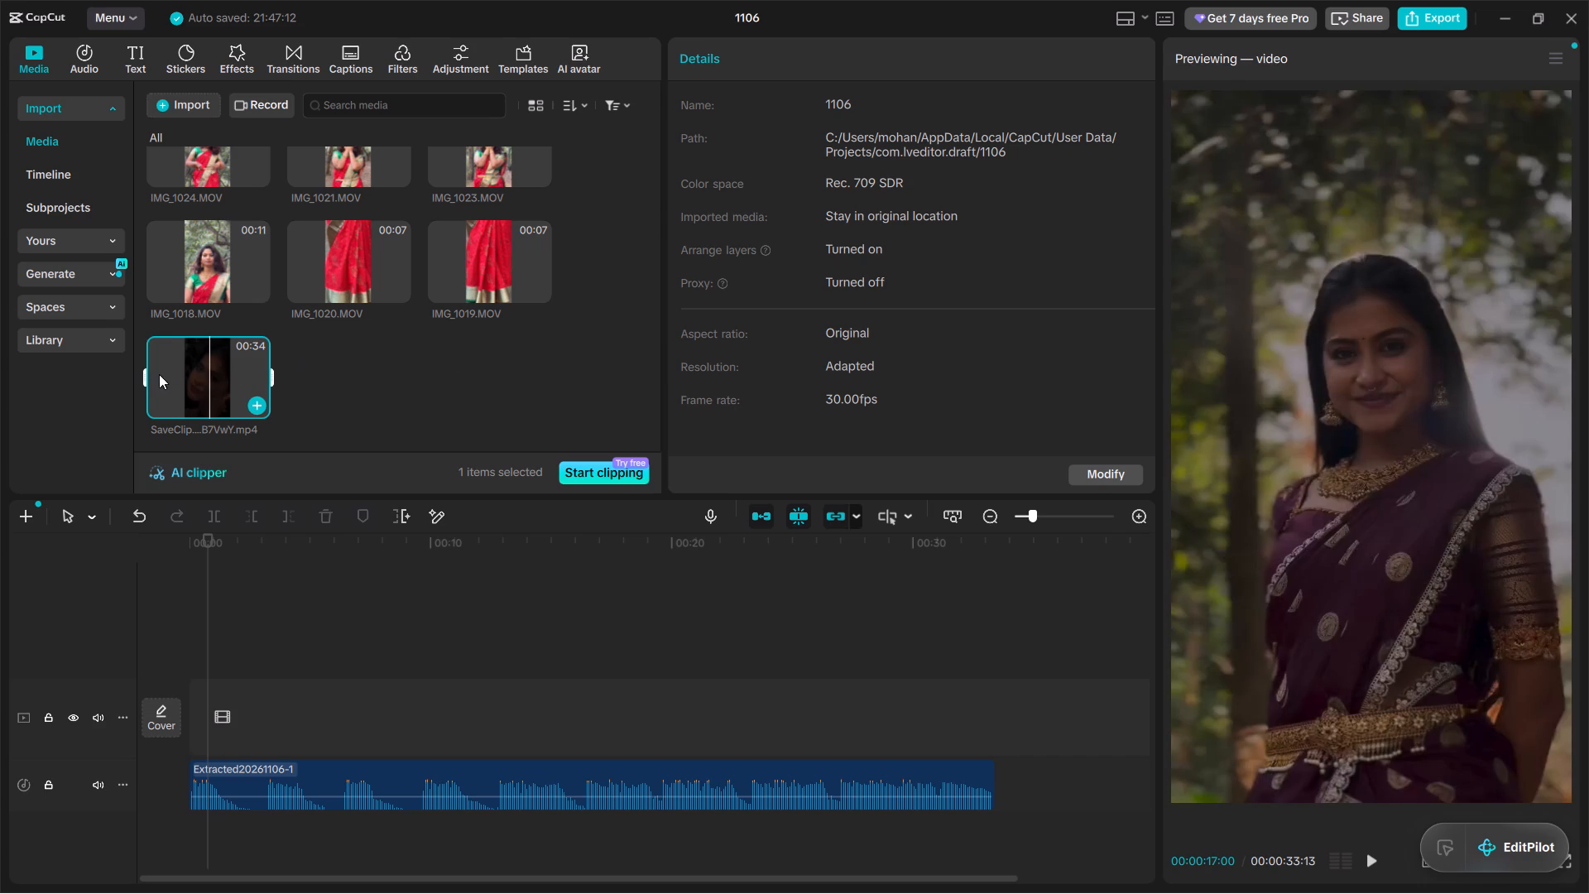
pyautogui.click(222, 238)
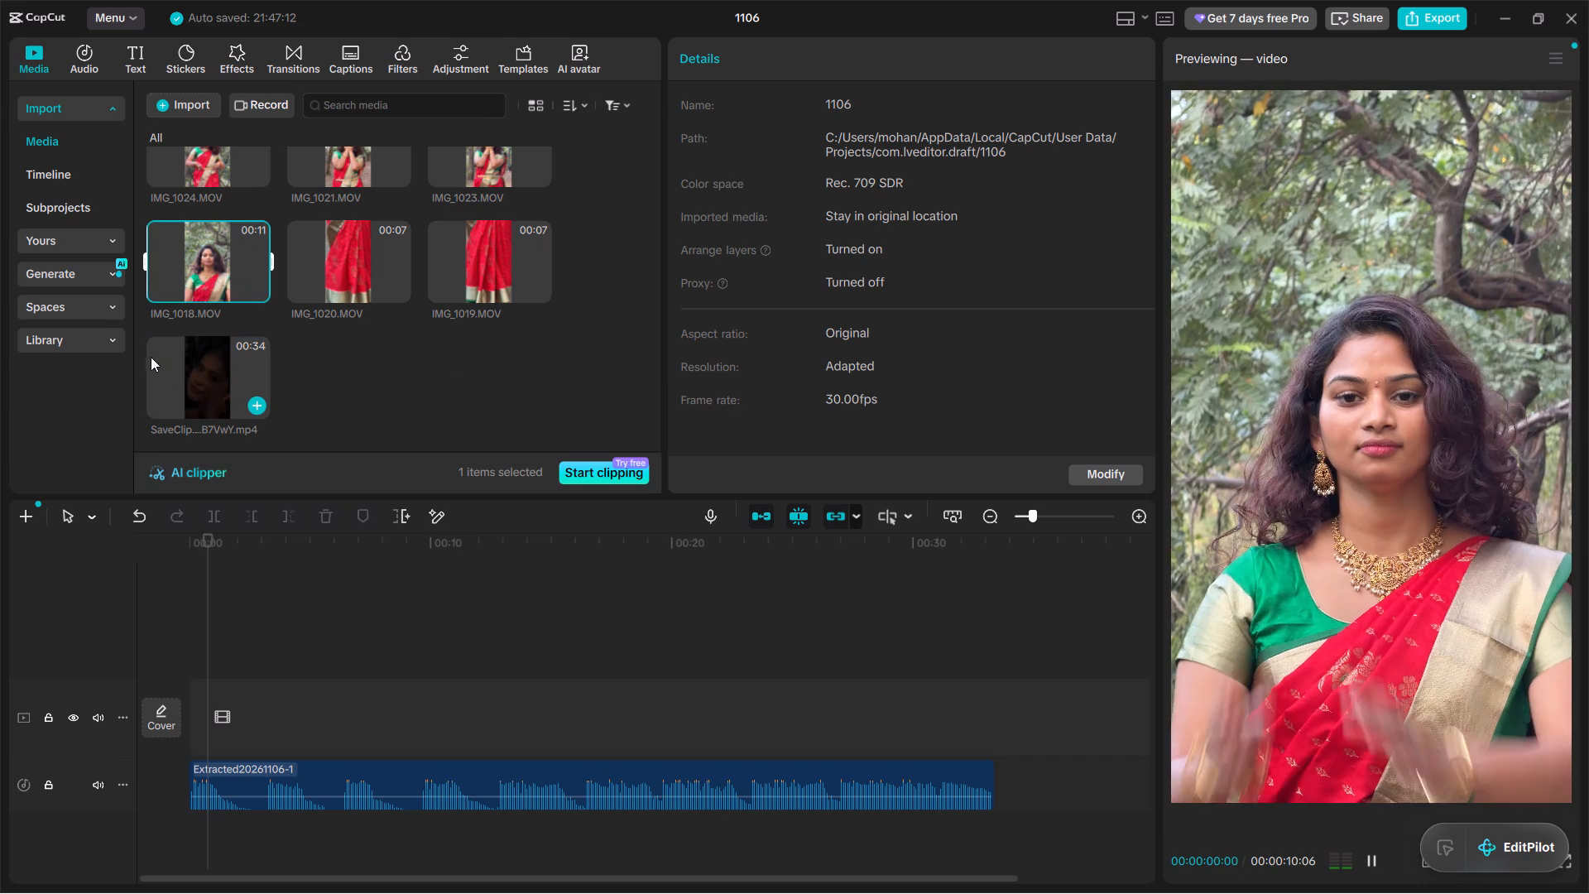
pyautogui.click(160, 374)
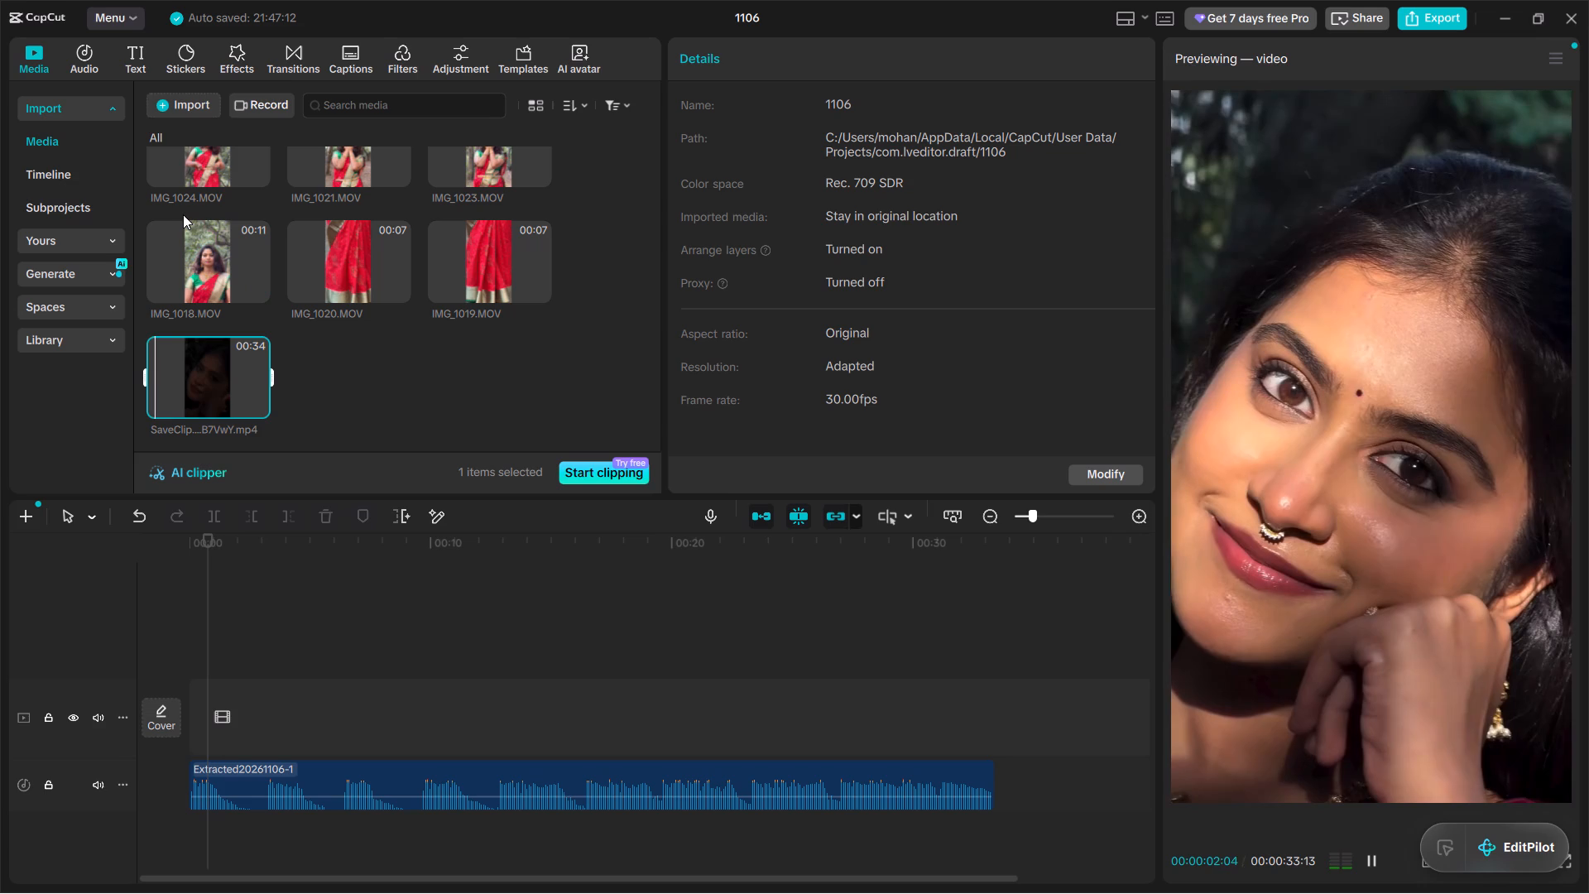
pyautogui.press('space')
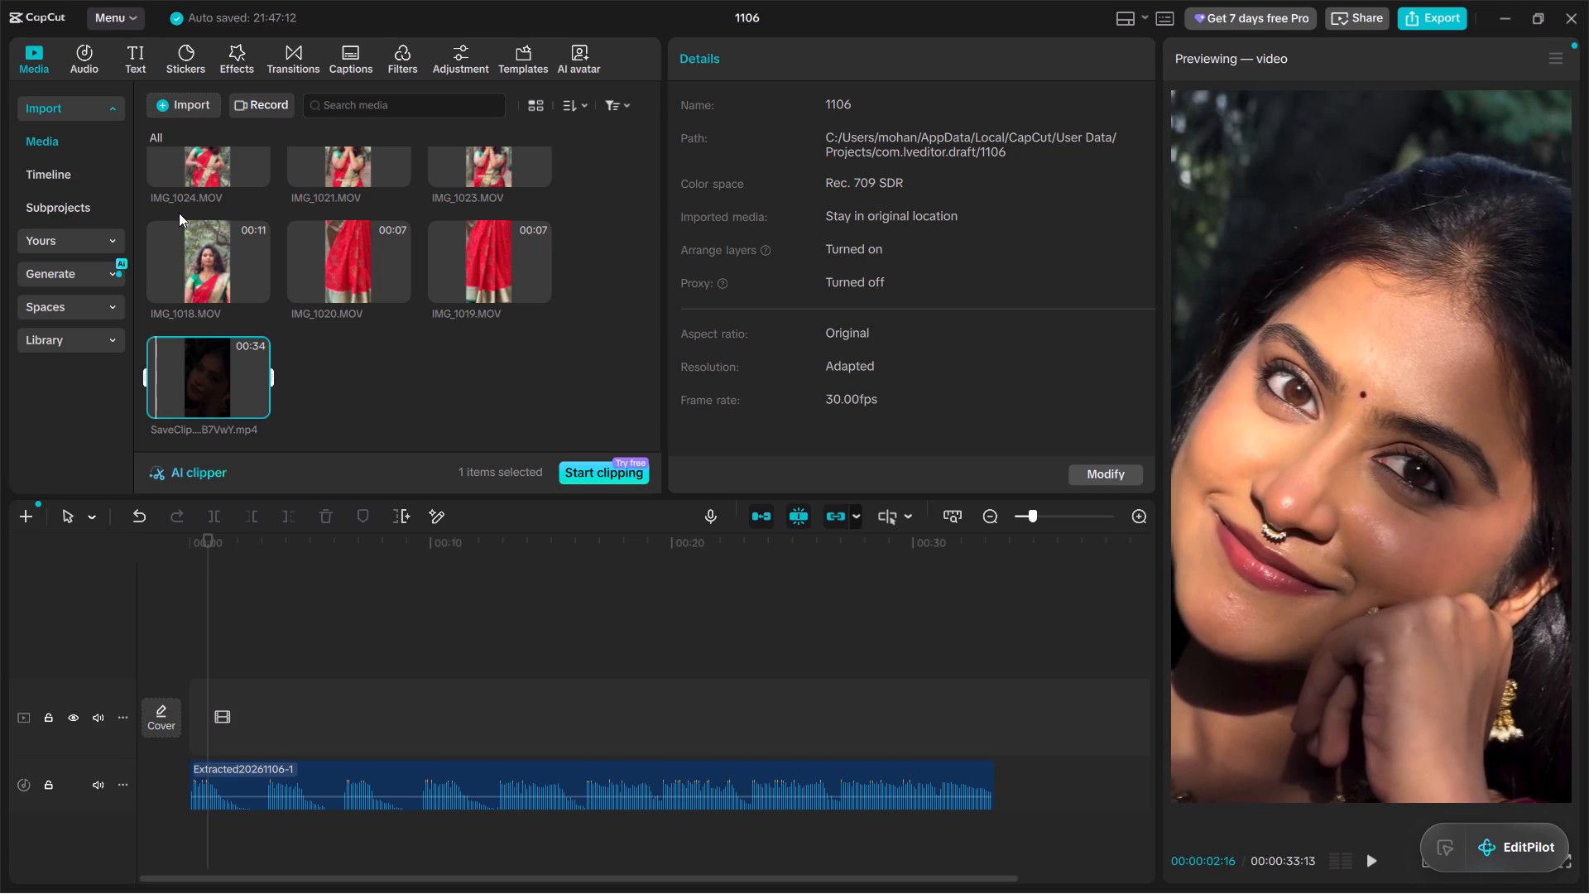
pyautogui.press('space')
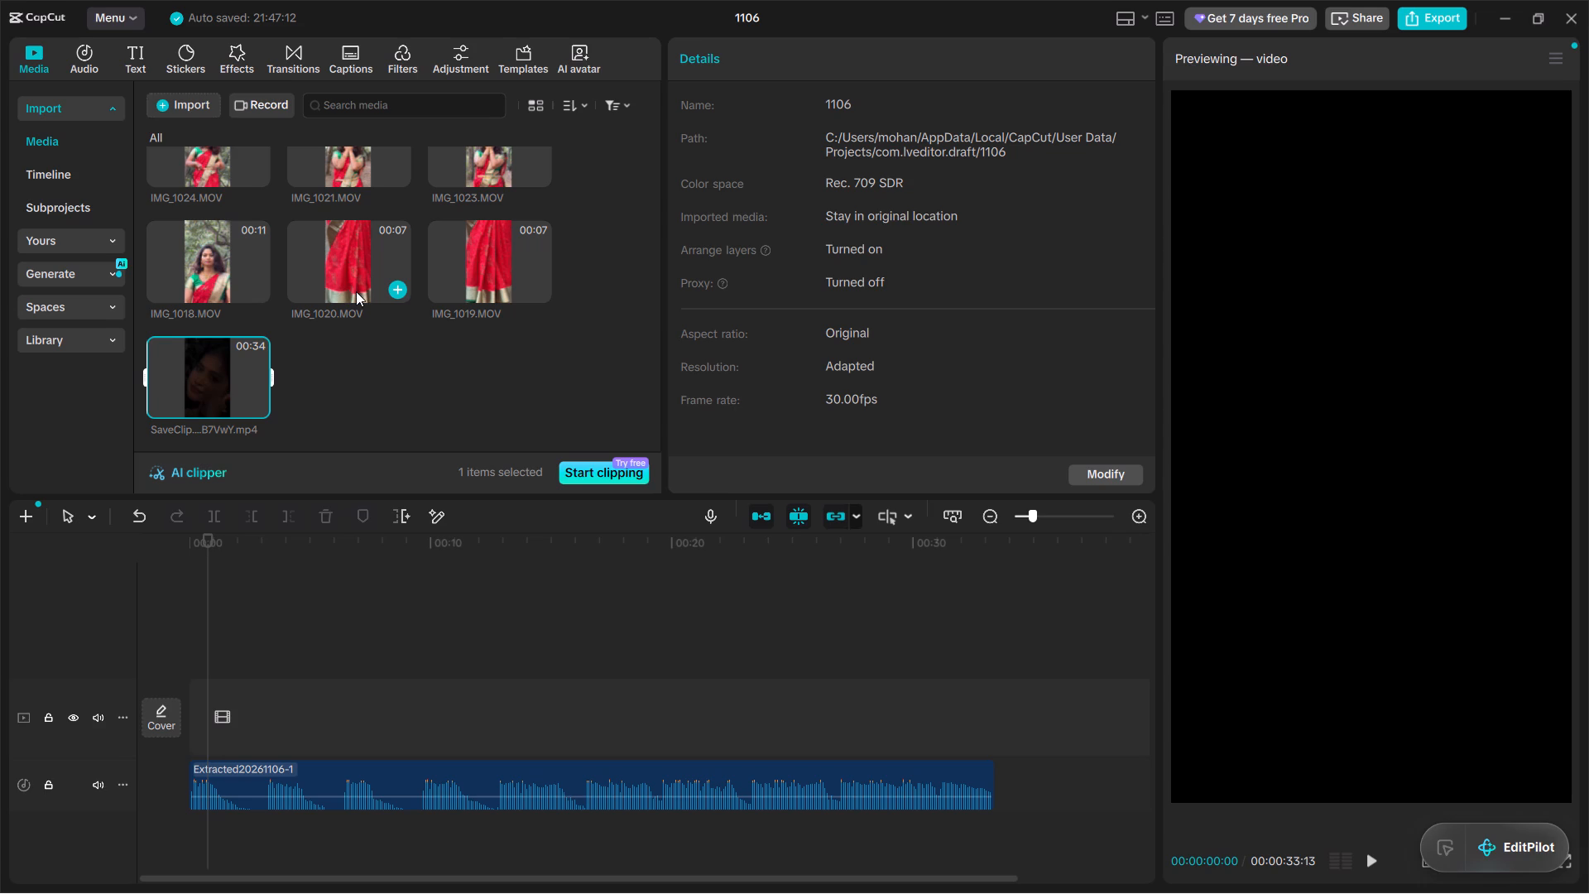
# Compare IMG_1018.MOV with the opening of the SaveClip reference video by previewing them alternately.
pyautogui.scroll(3, 356, 291)
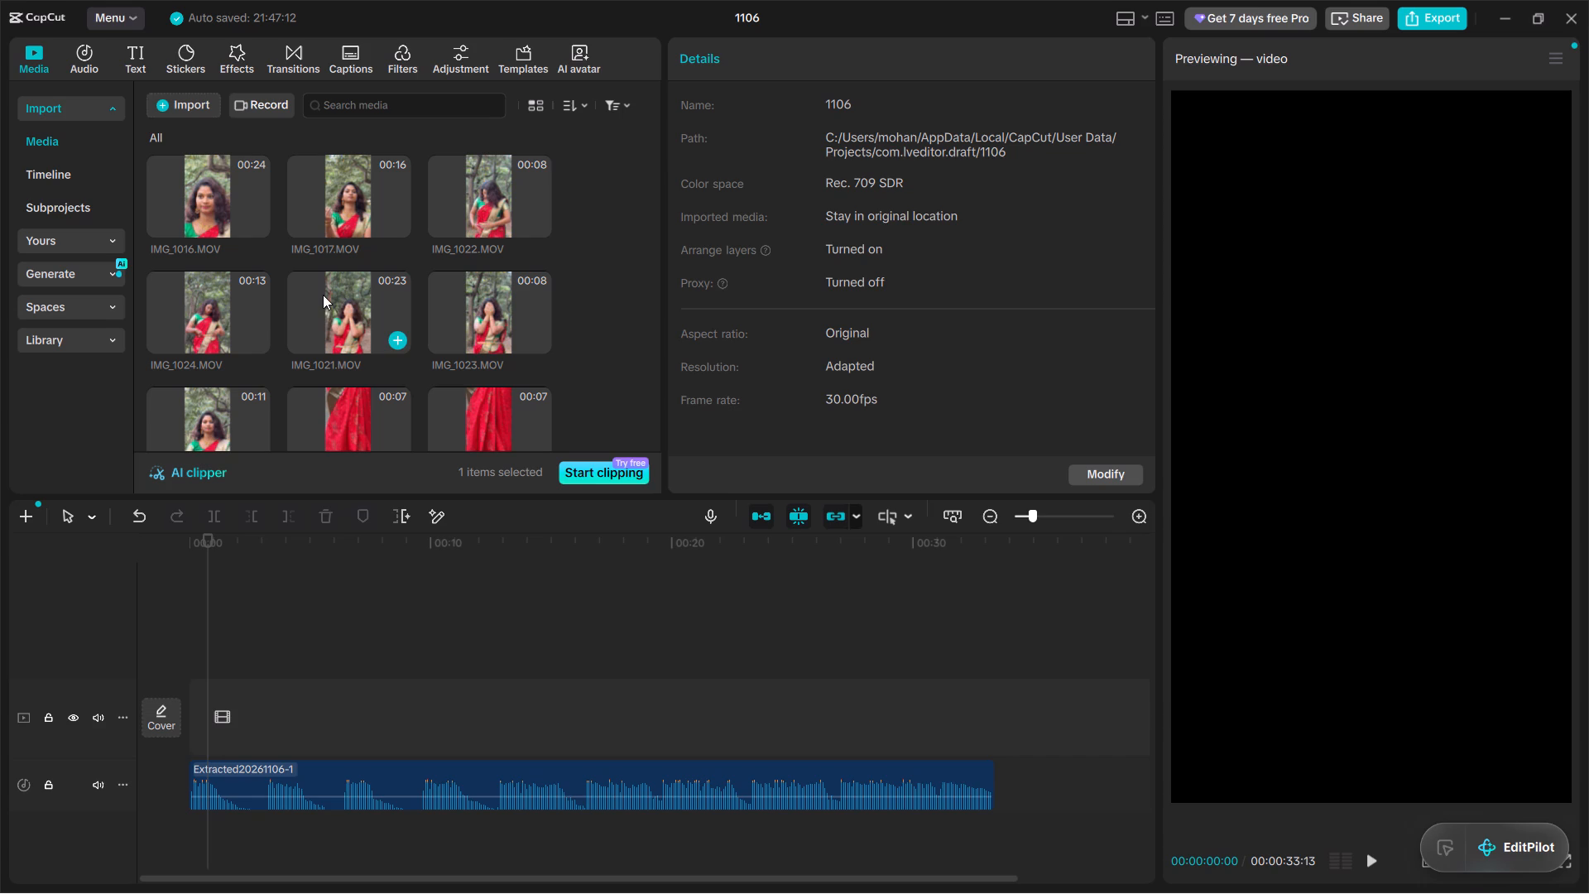
pyautogui.scroll(-2, 305, 230)
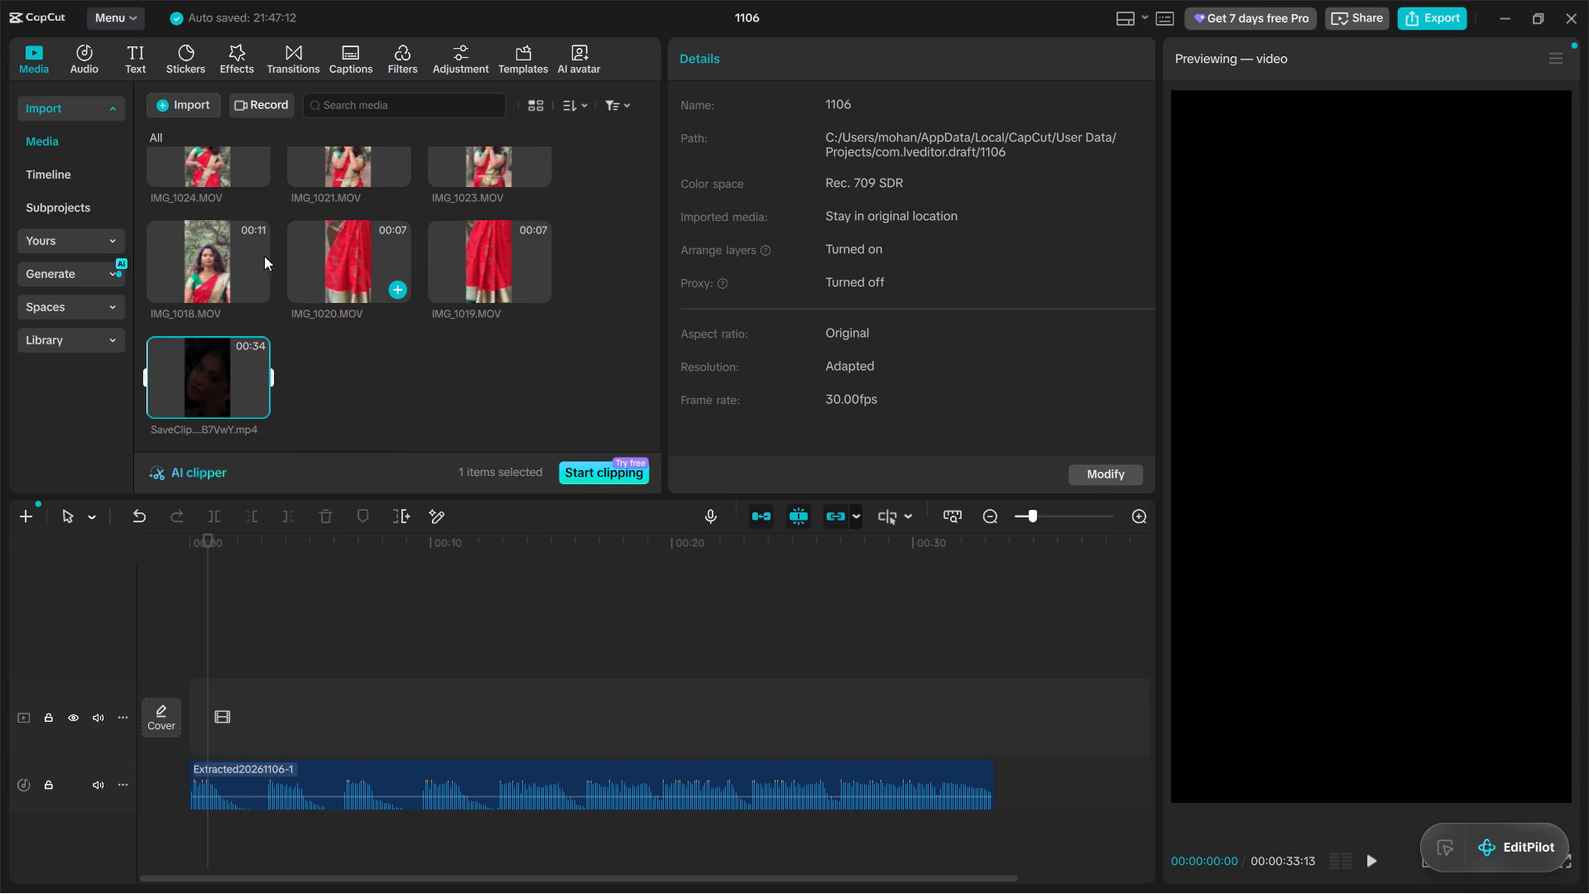
pyautogui.click(211, 261)
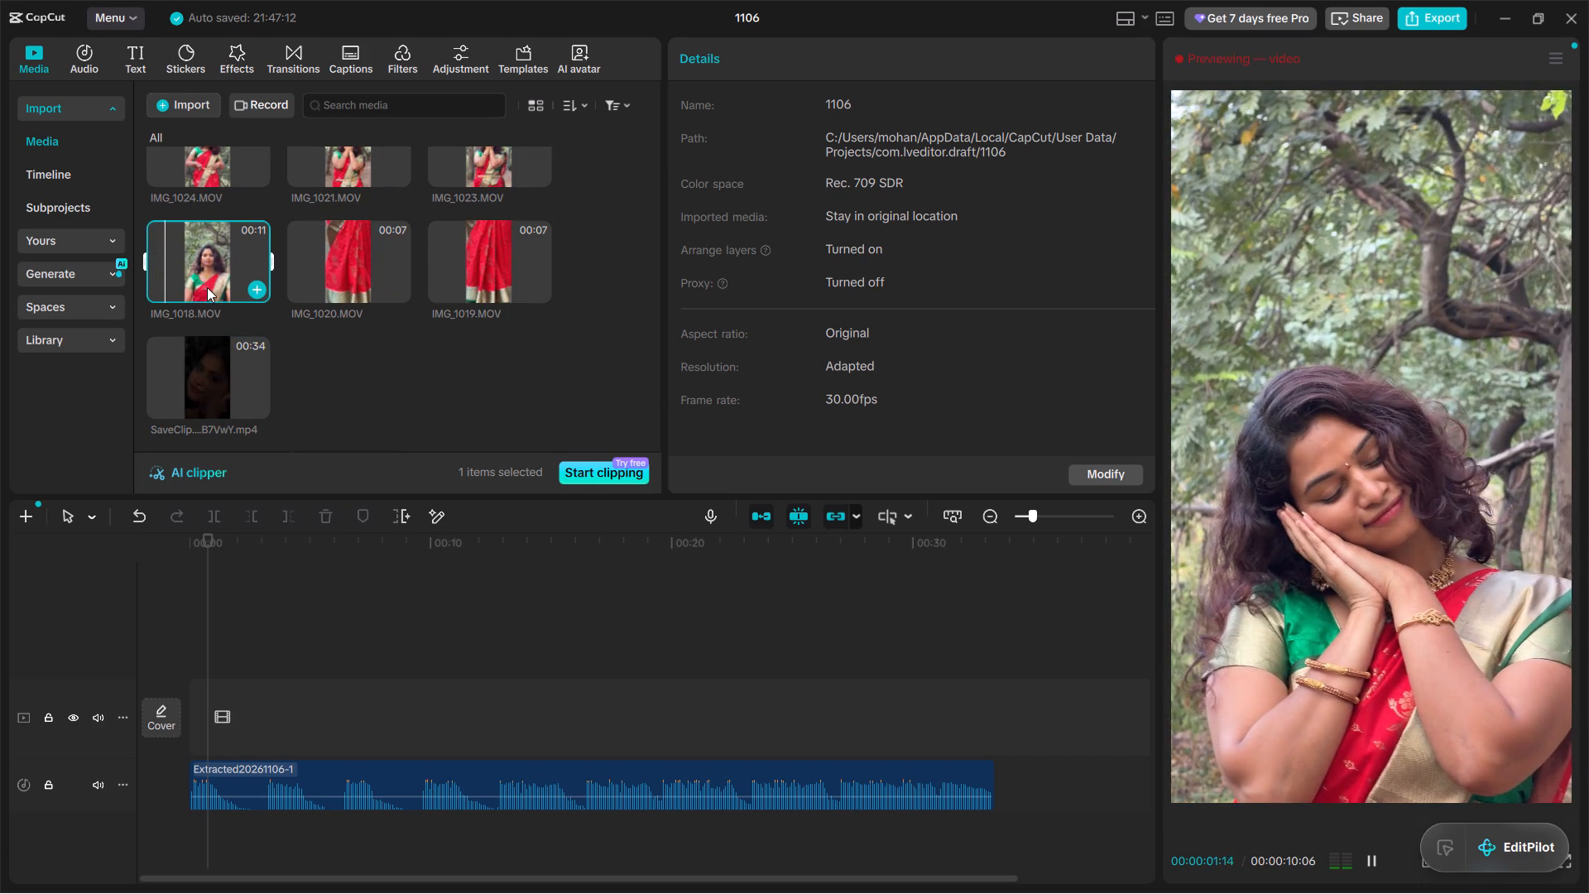
pyautogui.press('space')
pyautogui.click(195, 365)
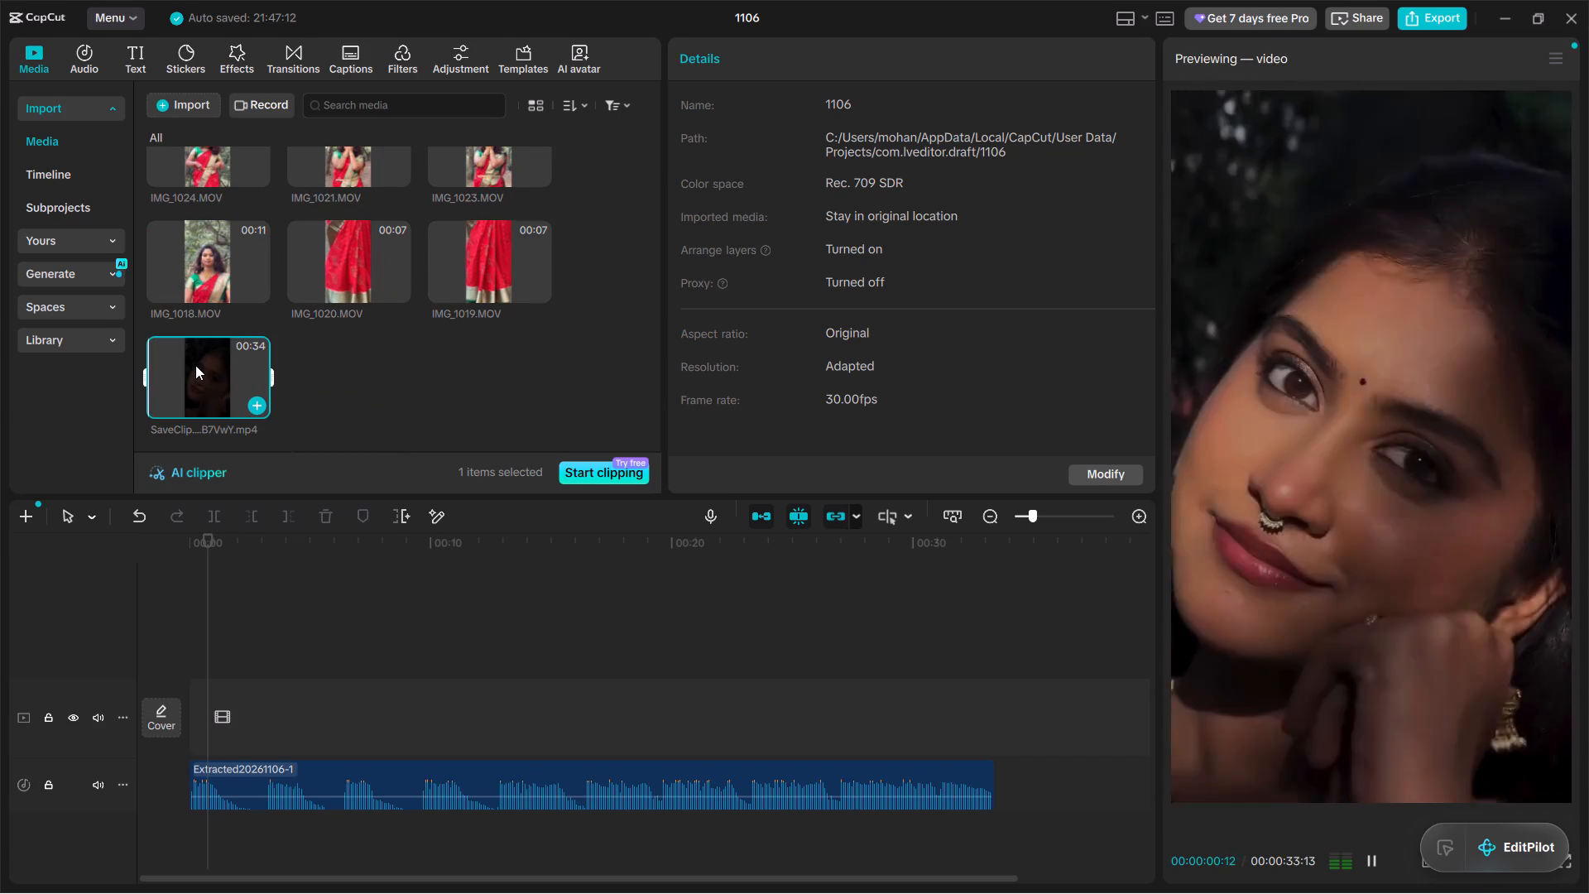
pyautogui.press('space')
pyautogui.click(199, 270)
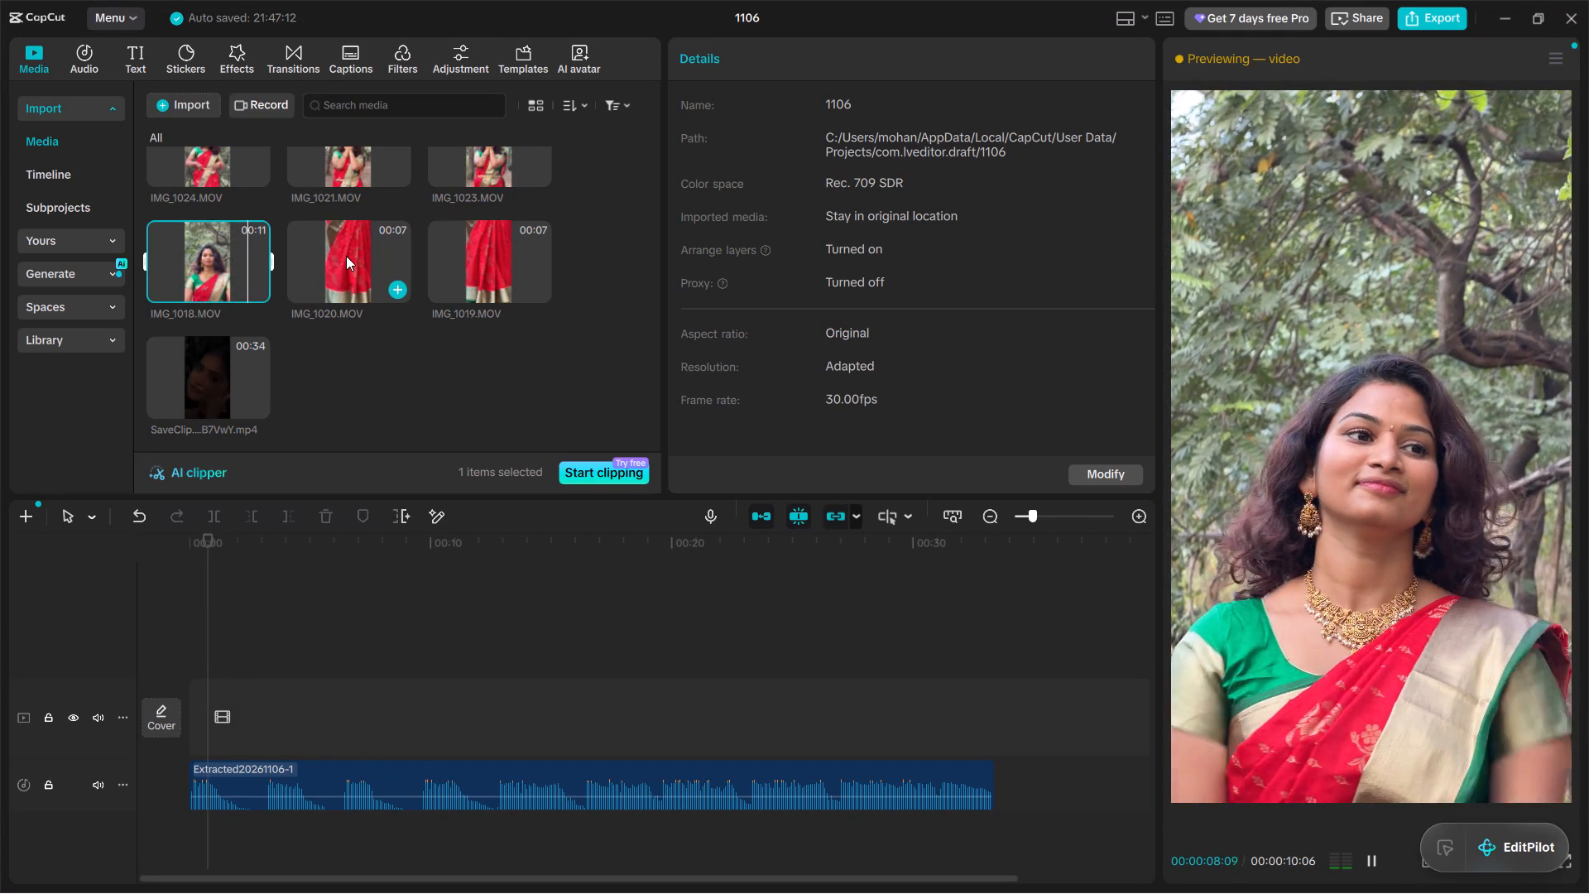
# Preview the footage in IMG_1020, IMG_1023, IMG_1021 and IMG_1024.MOV to examine the available shots.
pyautogui.click(346, 256)
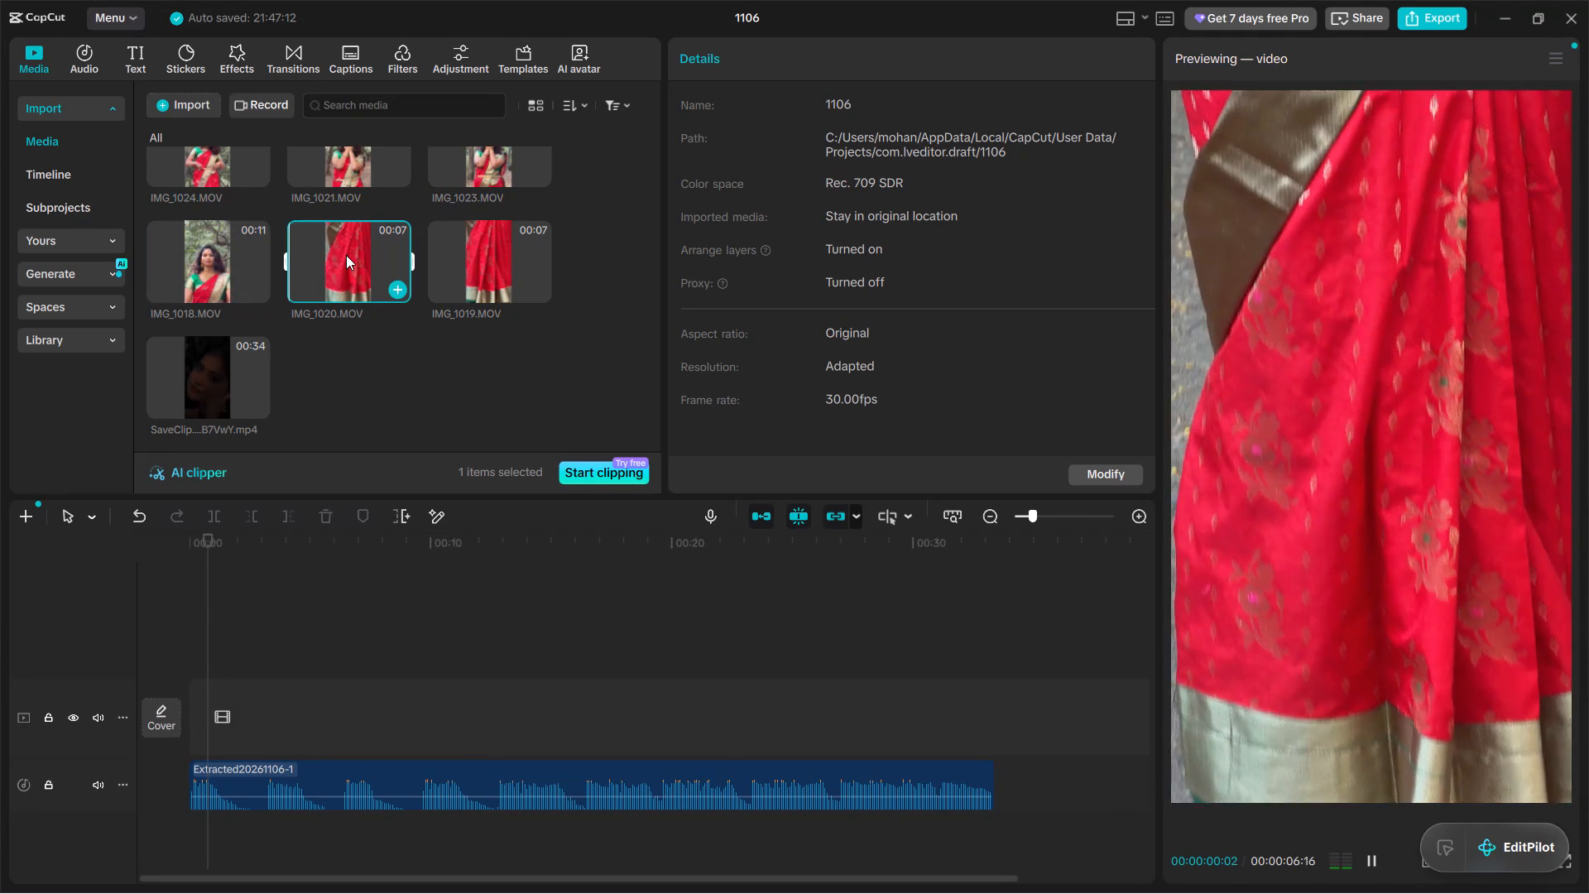
pyautogui.scroll(3, 478, 275)
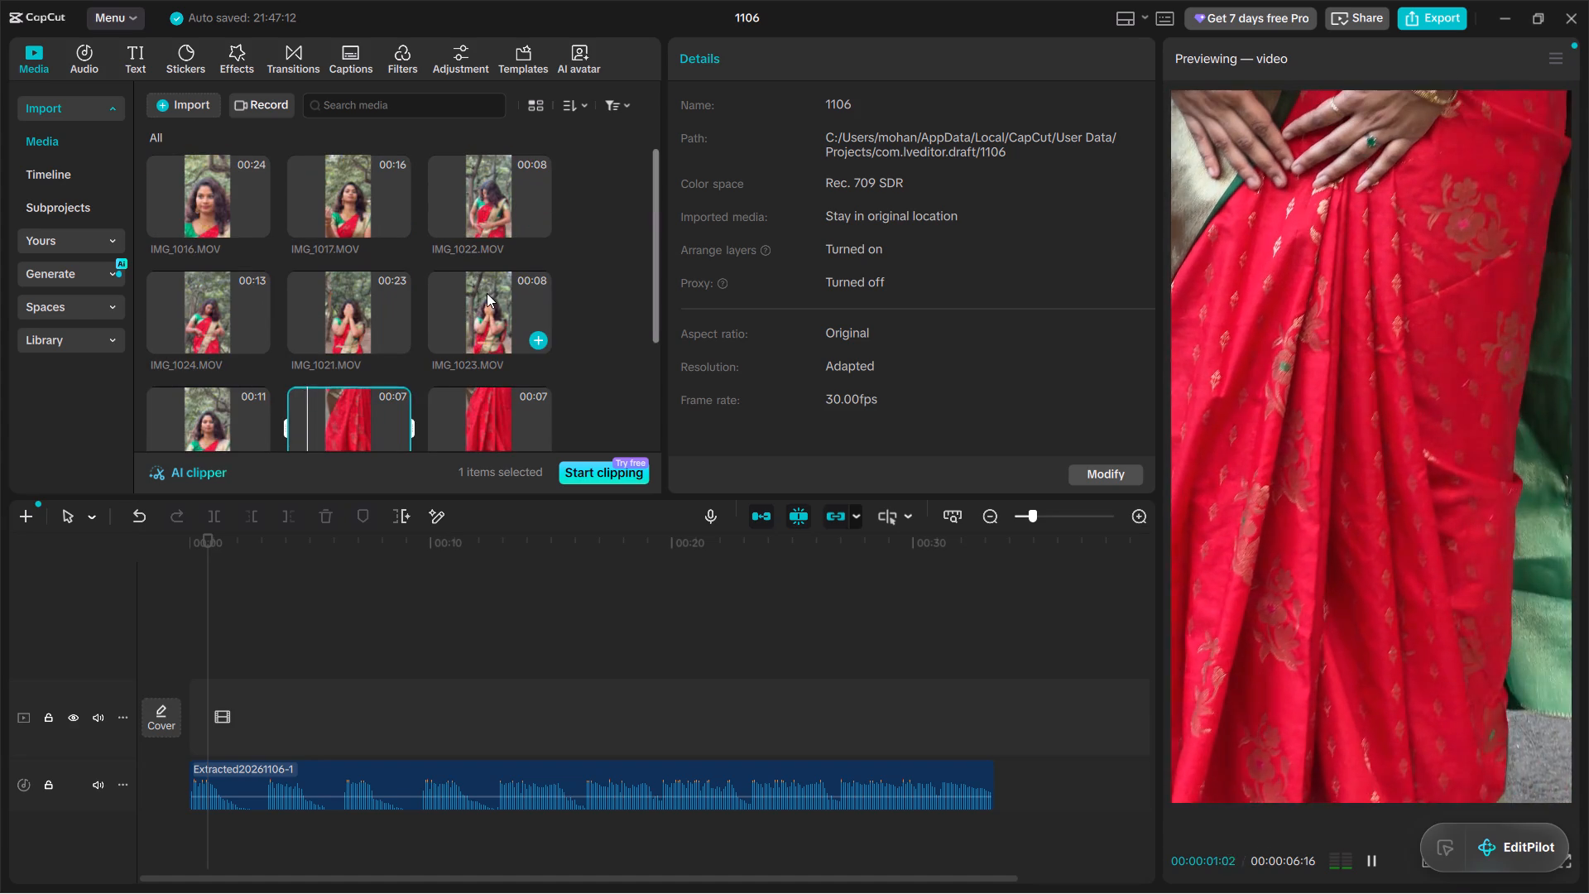
pyautogui.click(490, 294)
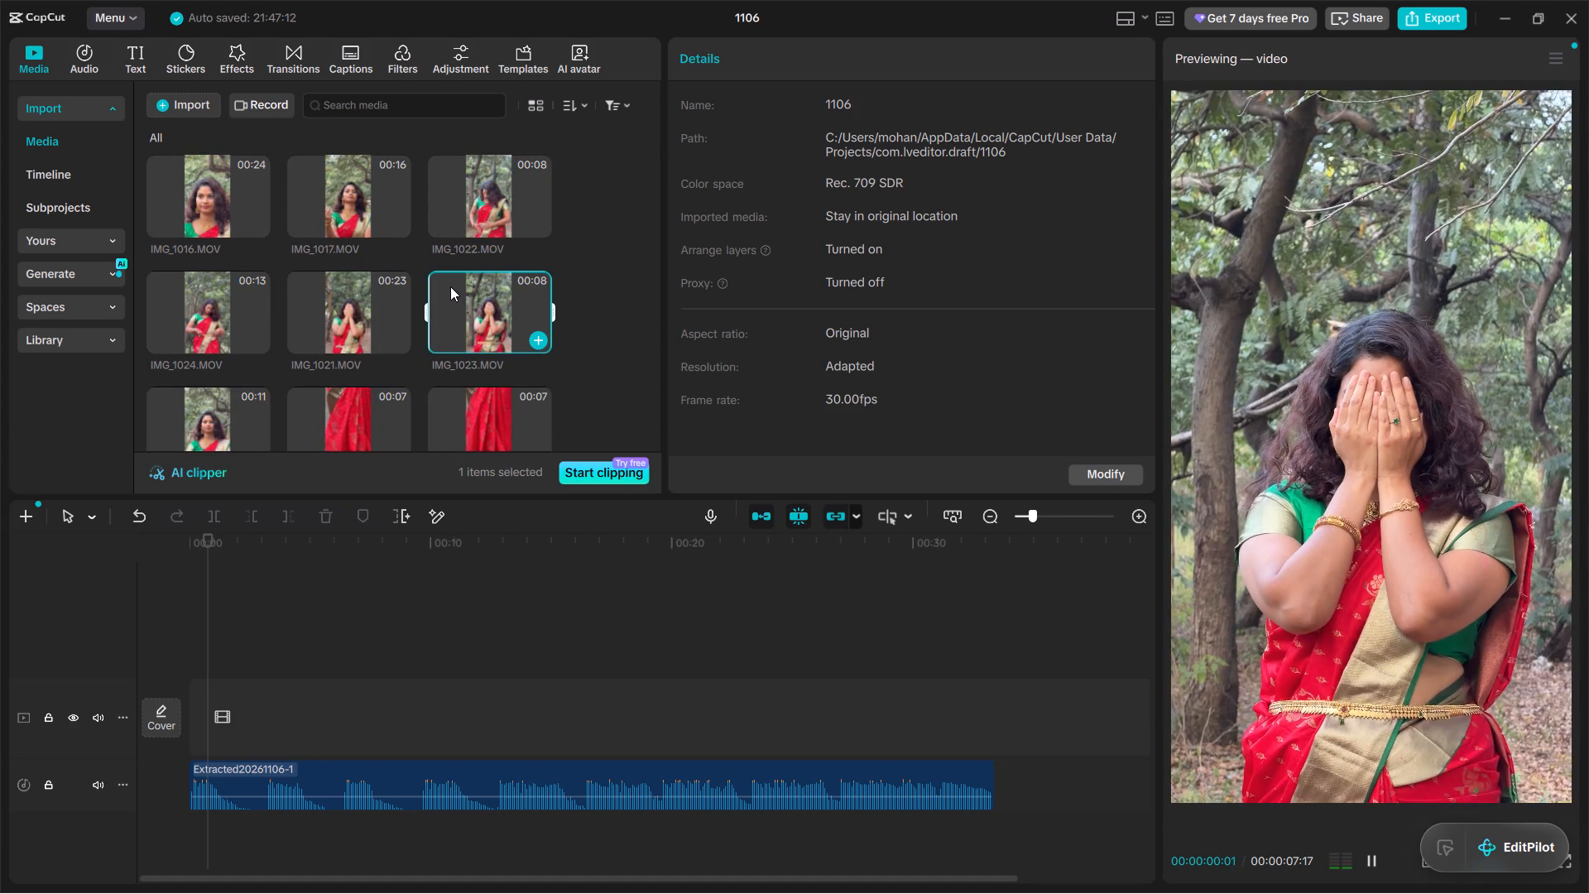
pyautogui.scroll(1, 450, 286)
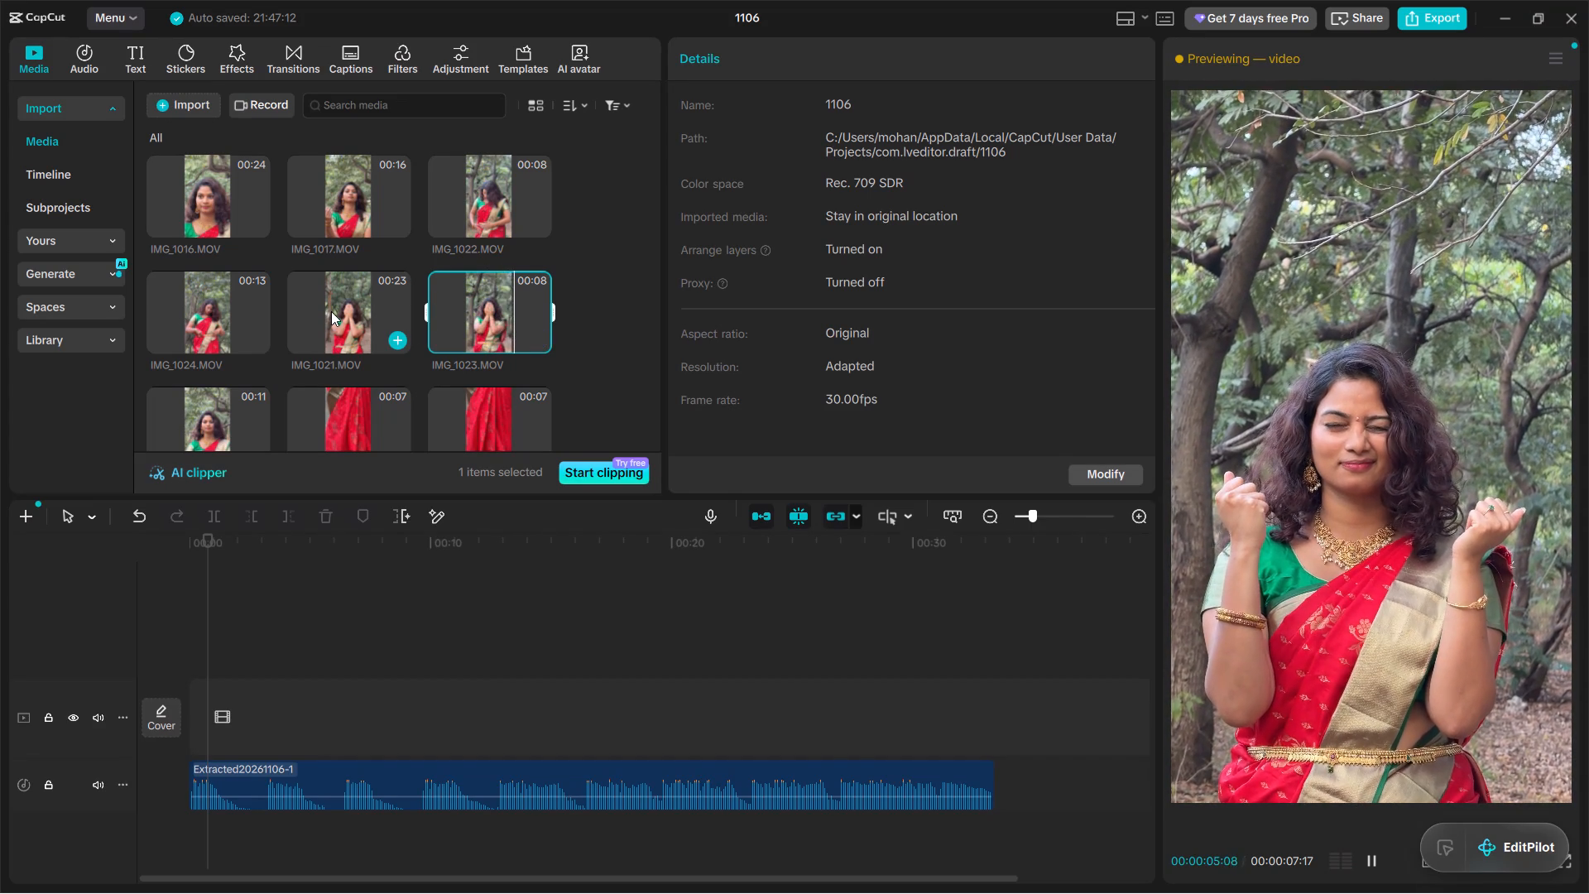
pyautogui.click(332, 310)
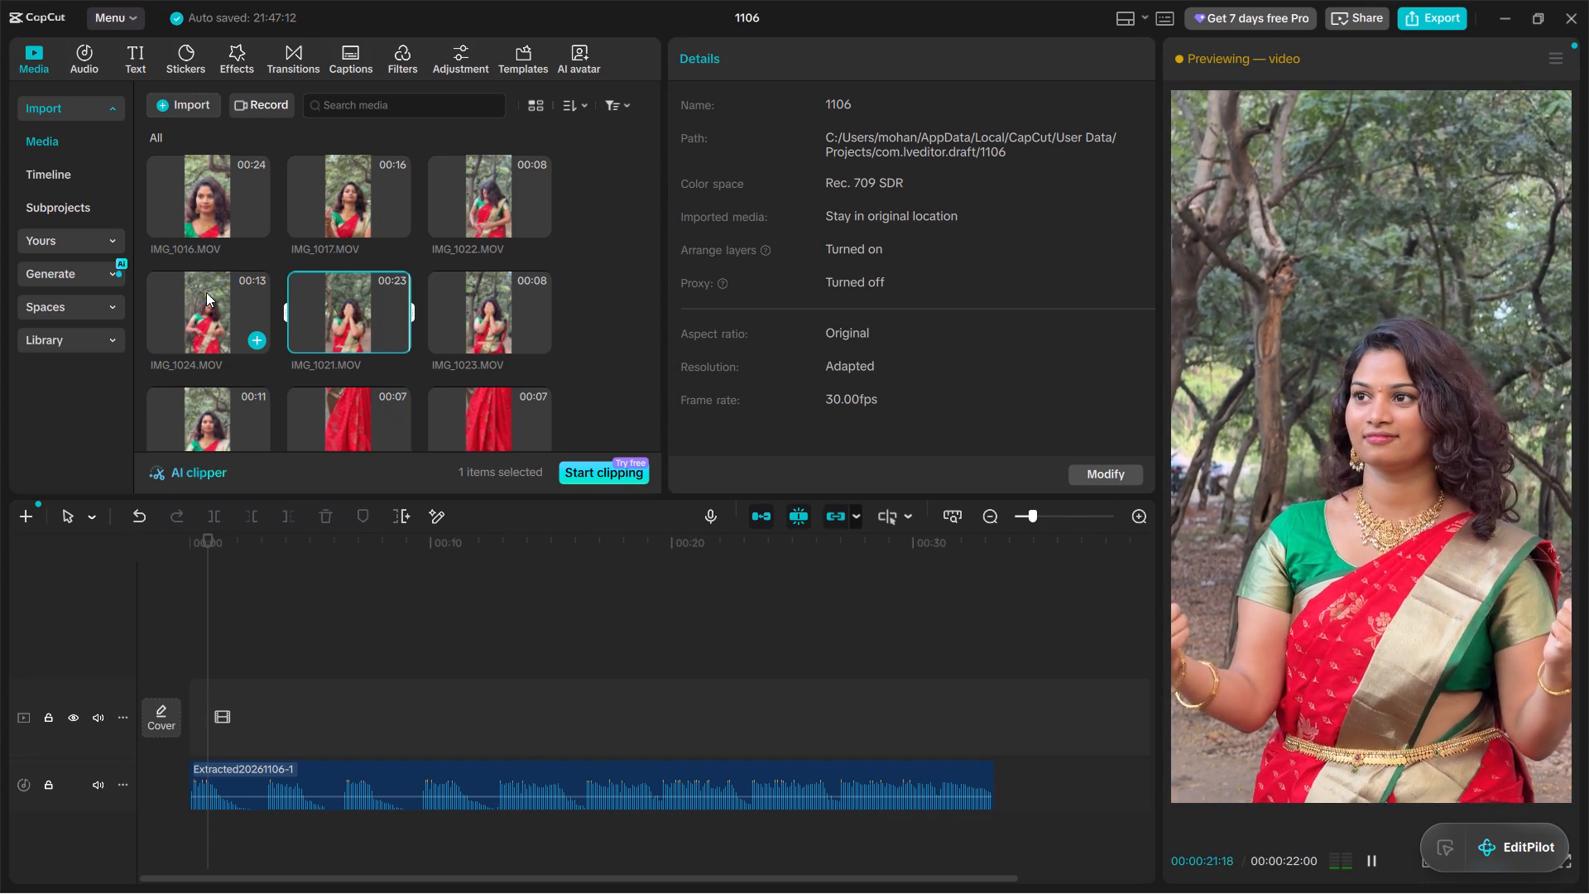
pyautogui.click(206, 292)
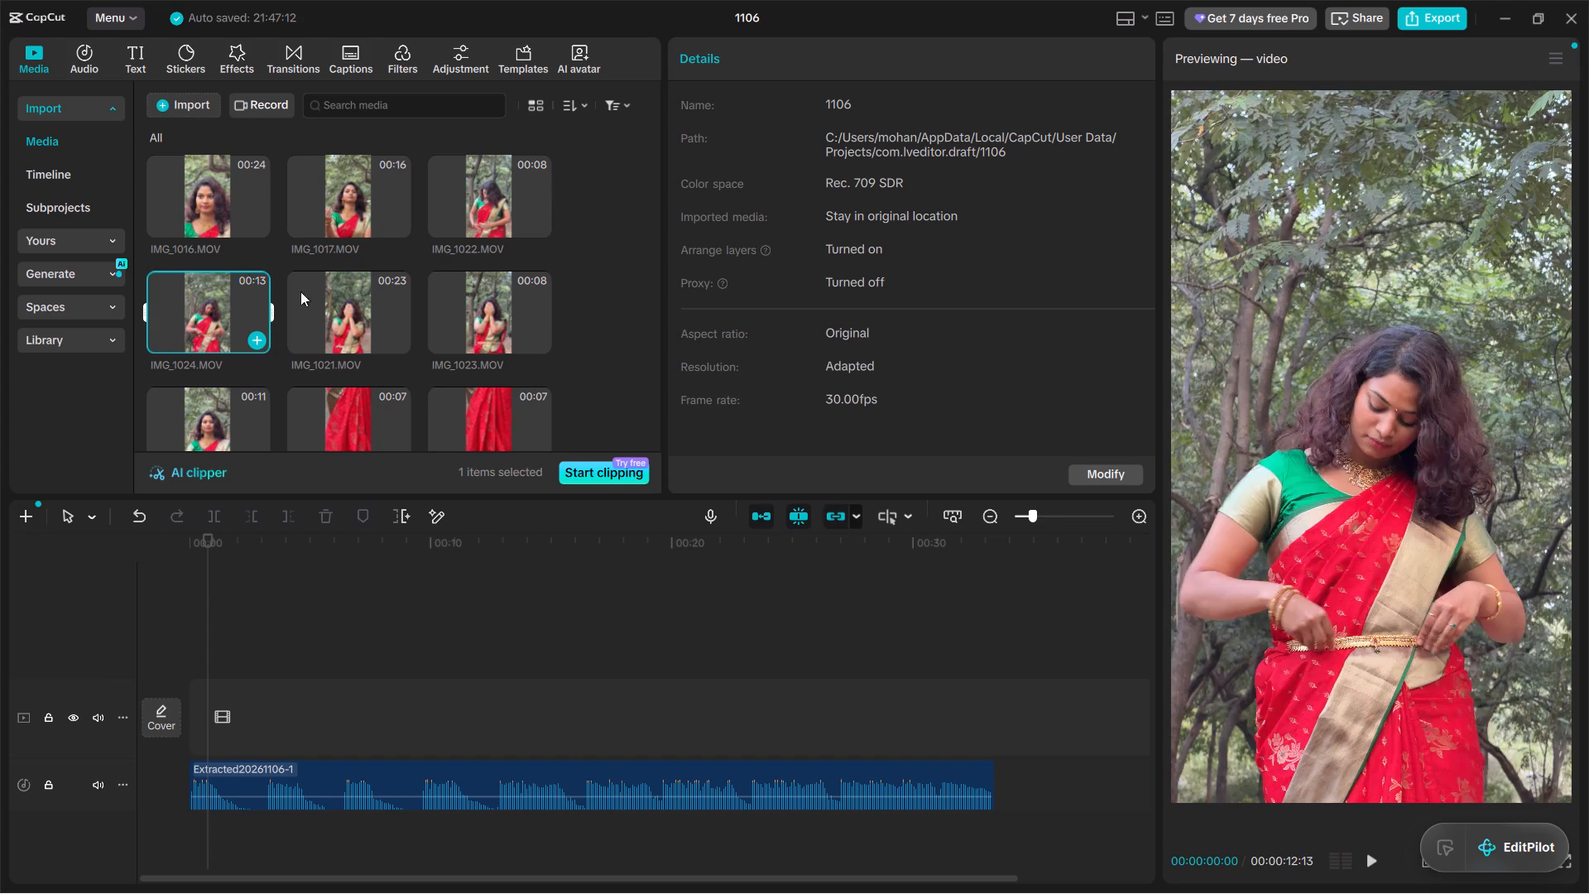
pyautogui.scroll(2, 312, 298)
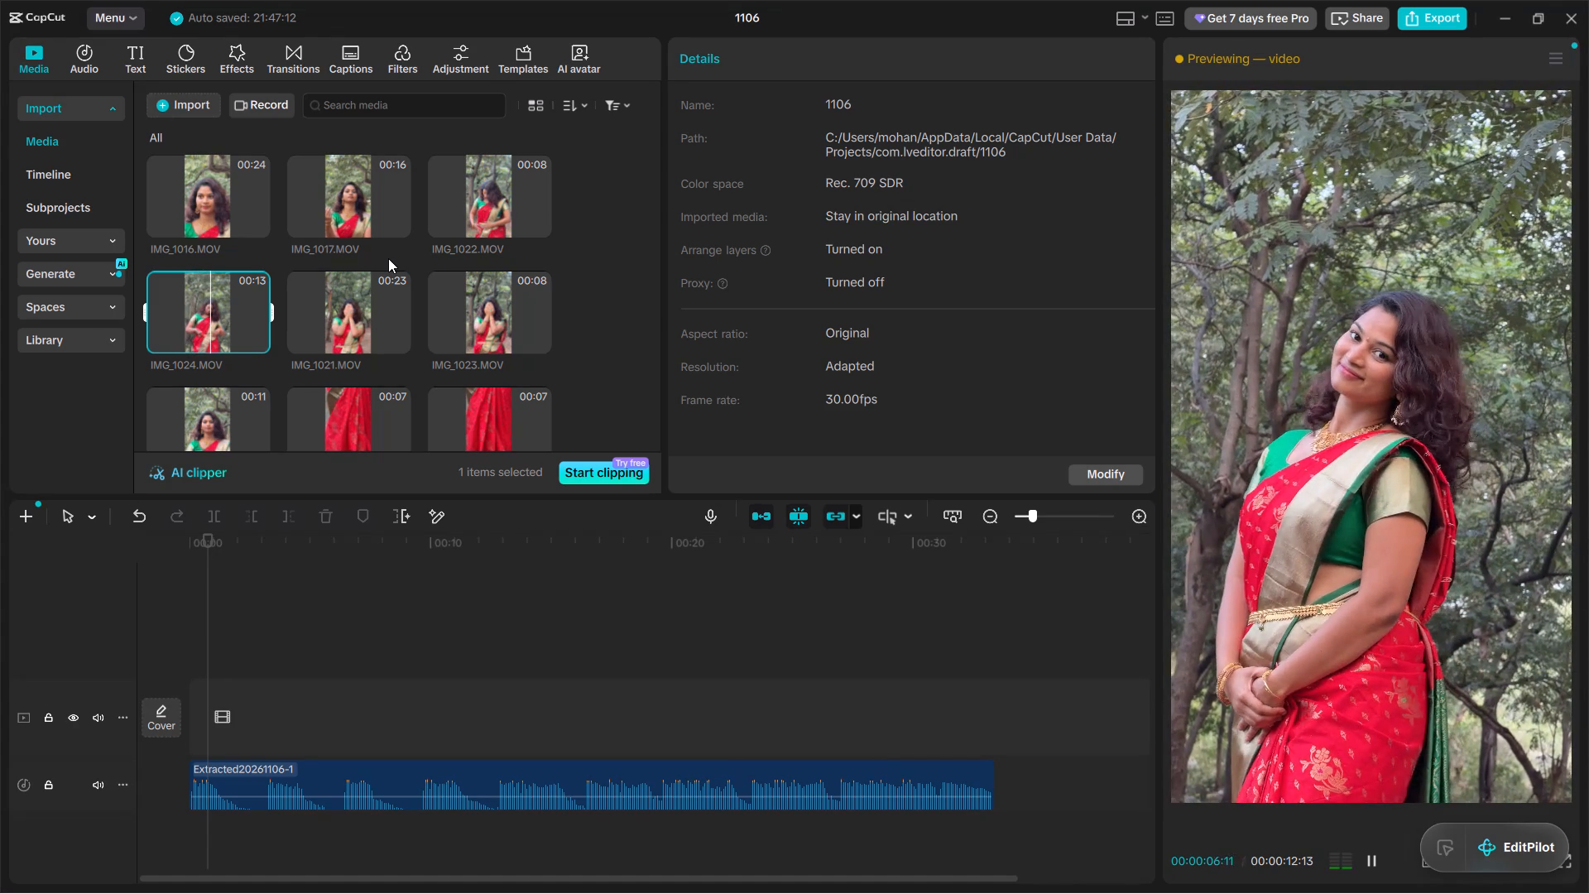
pyautogui.press('space')
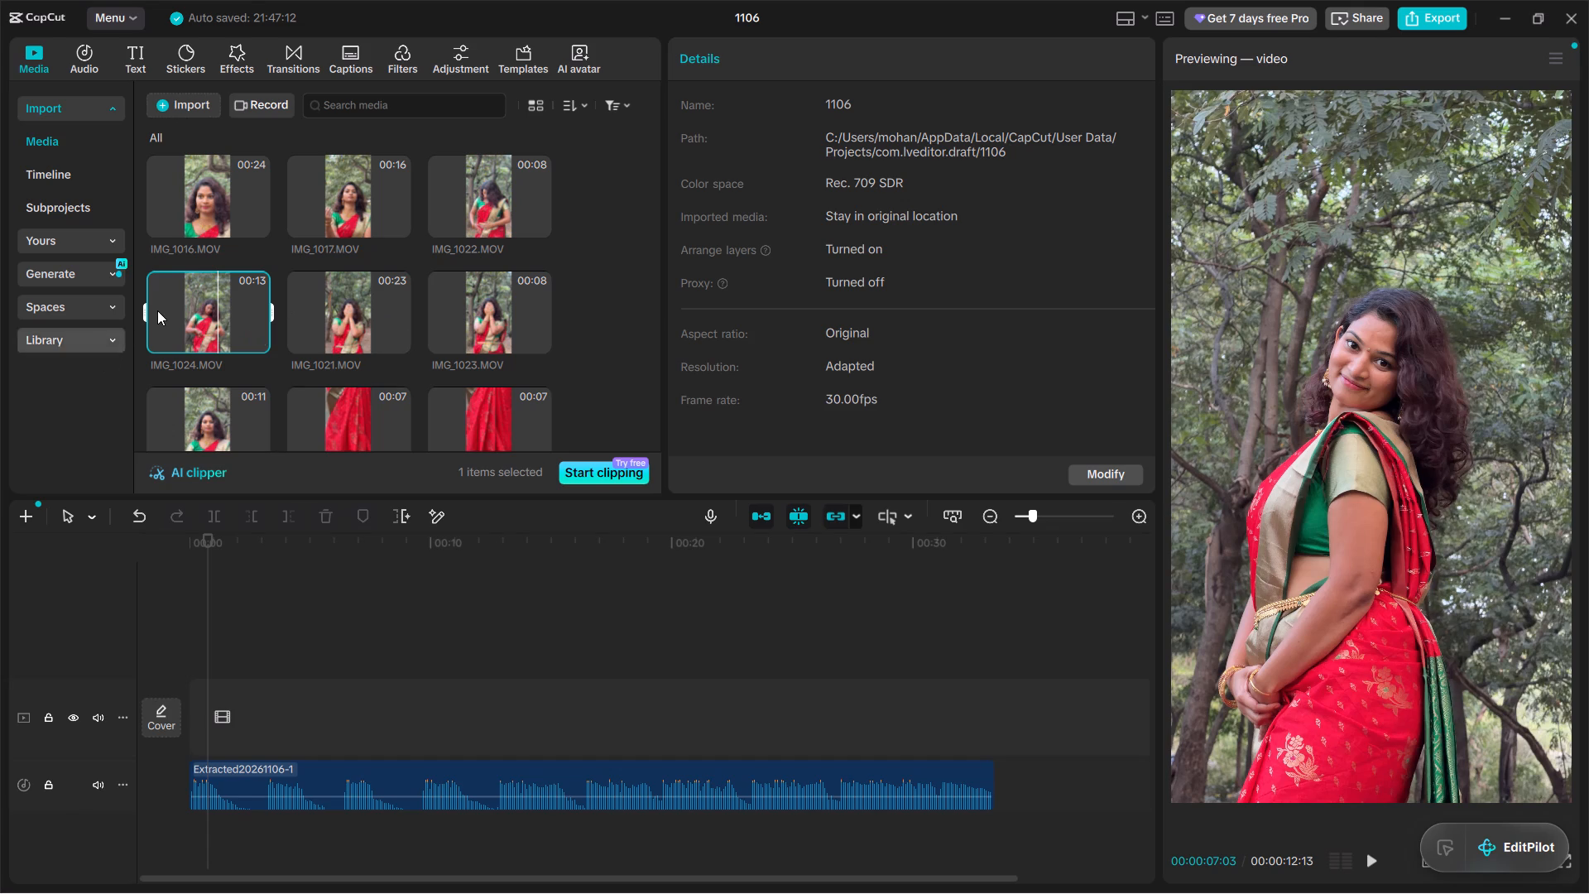
# Mark a source range in IMG_1024.MOV from about 6 s to about 7 s and play that part to check it.
pyautogui.moveTo(146, 311); pyautogui.dragTo(226, 324)
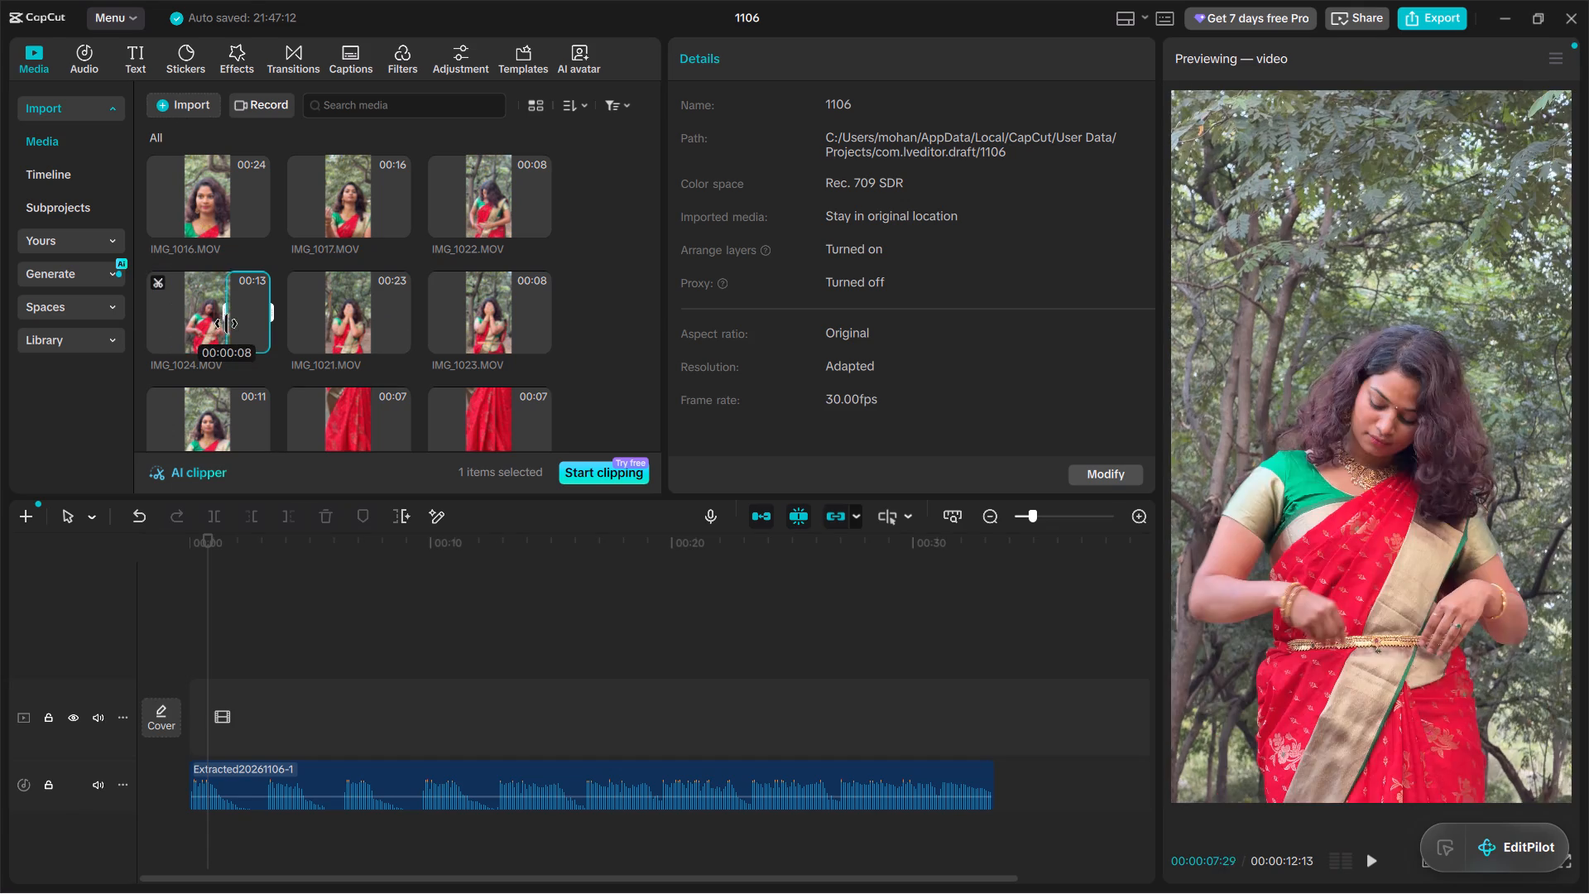
pyautogui.moveTo(226, 324); pyautogui.dragTo(207, 323)
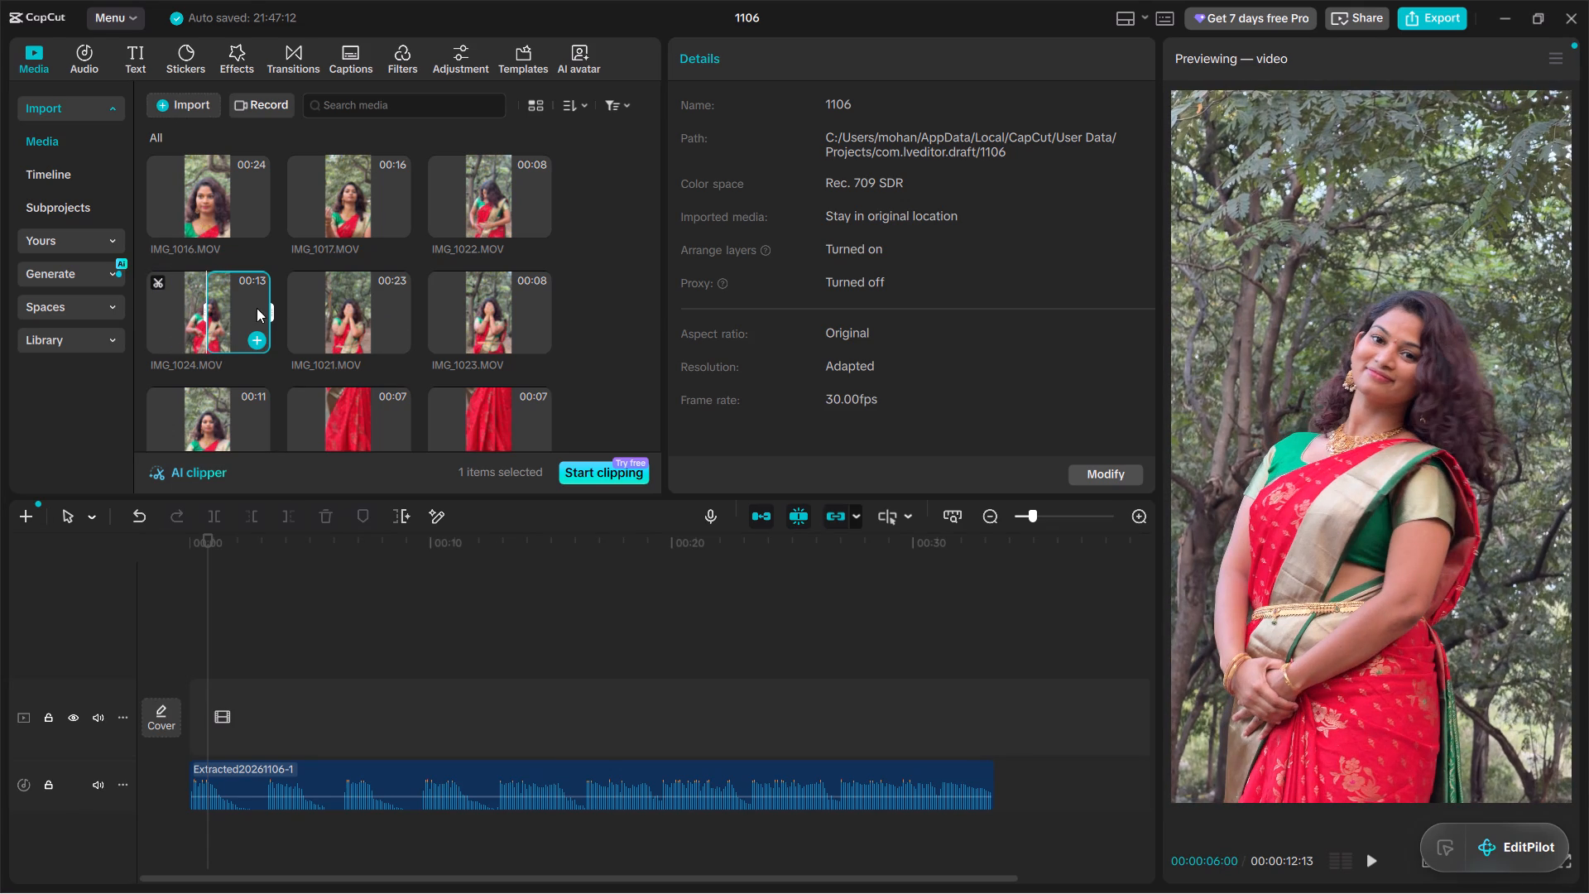
pyautogui.moveTo(269, 305); pyautogui.dragTo(229, 317)
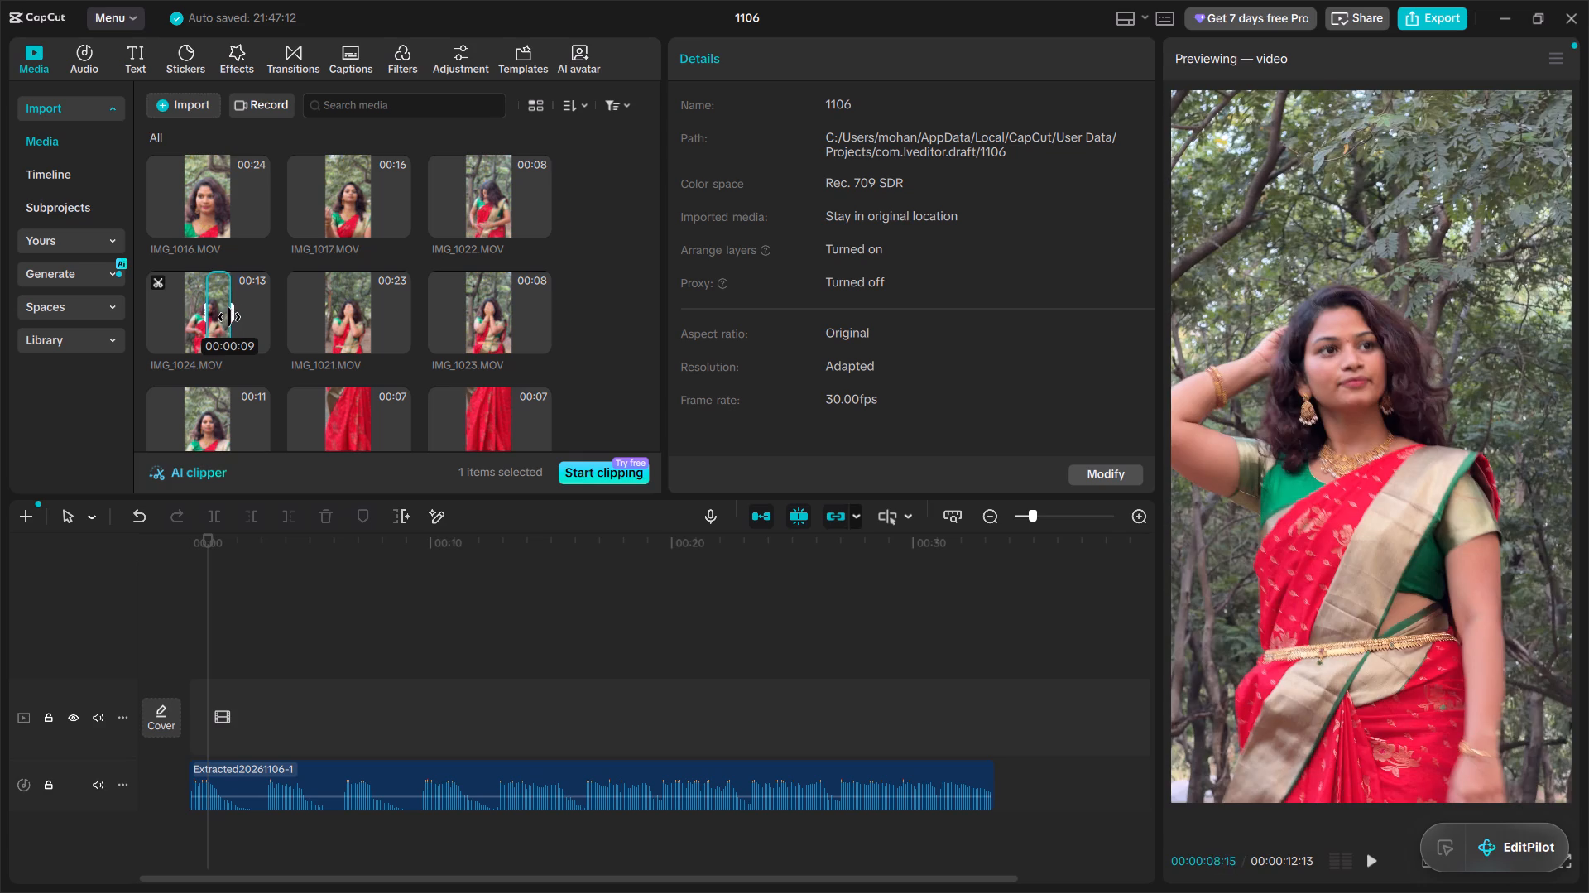
pyautogui.moveTo(229, 317); pyautogui.dragTo(222, 319)
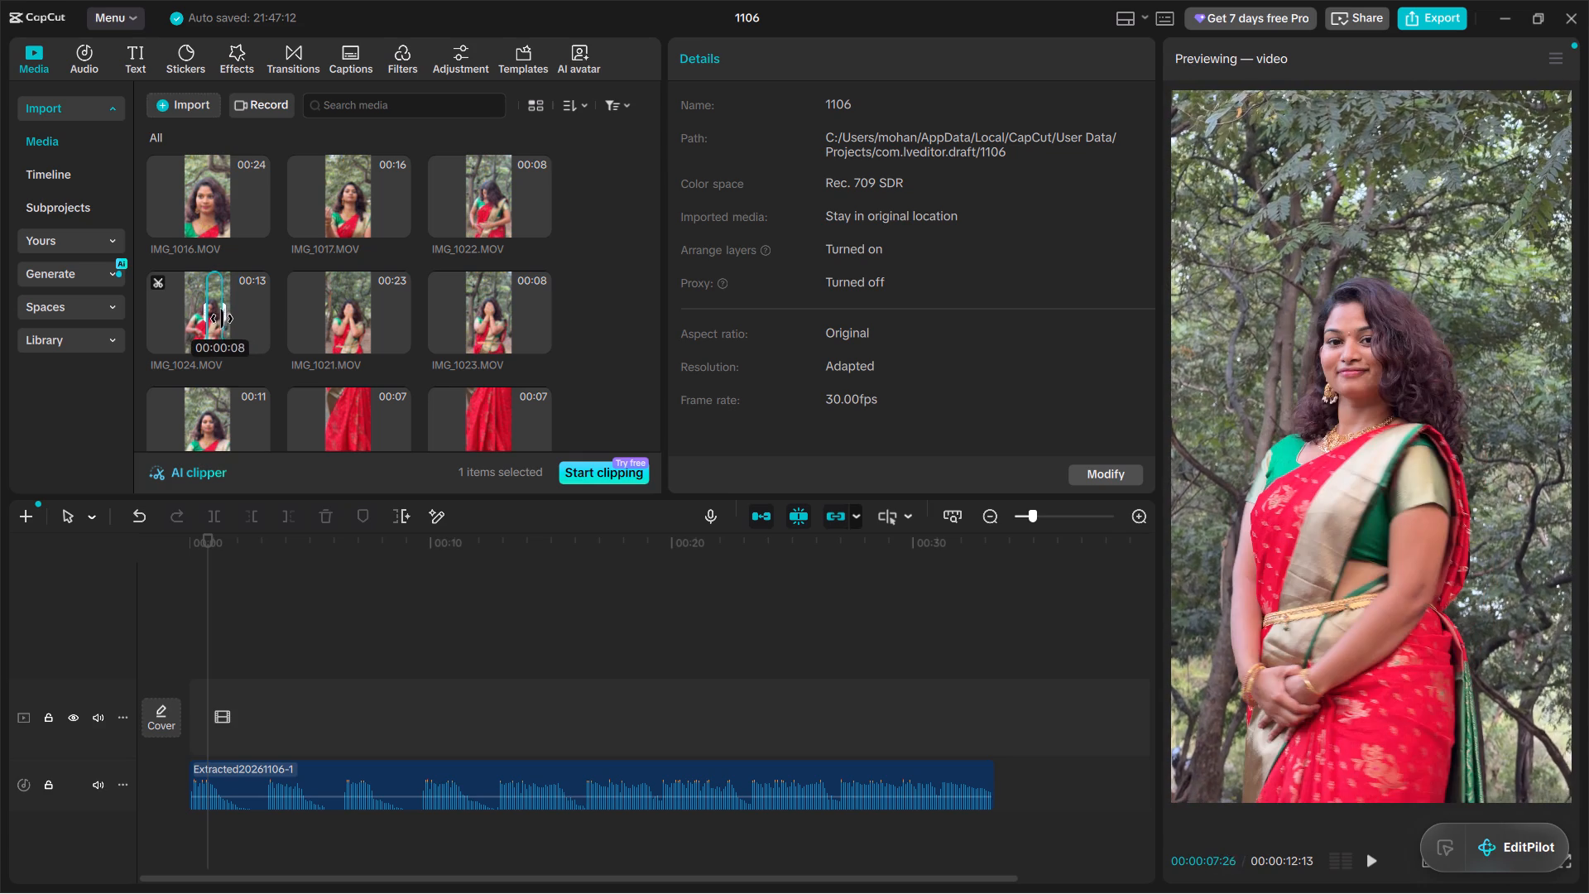
pyautogui.moveTo(222, 319); pyautogui.dragTo(217, 320)
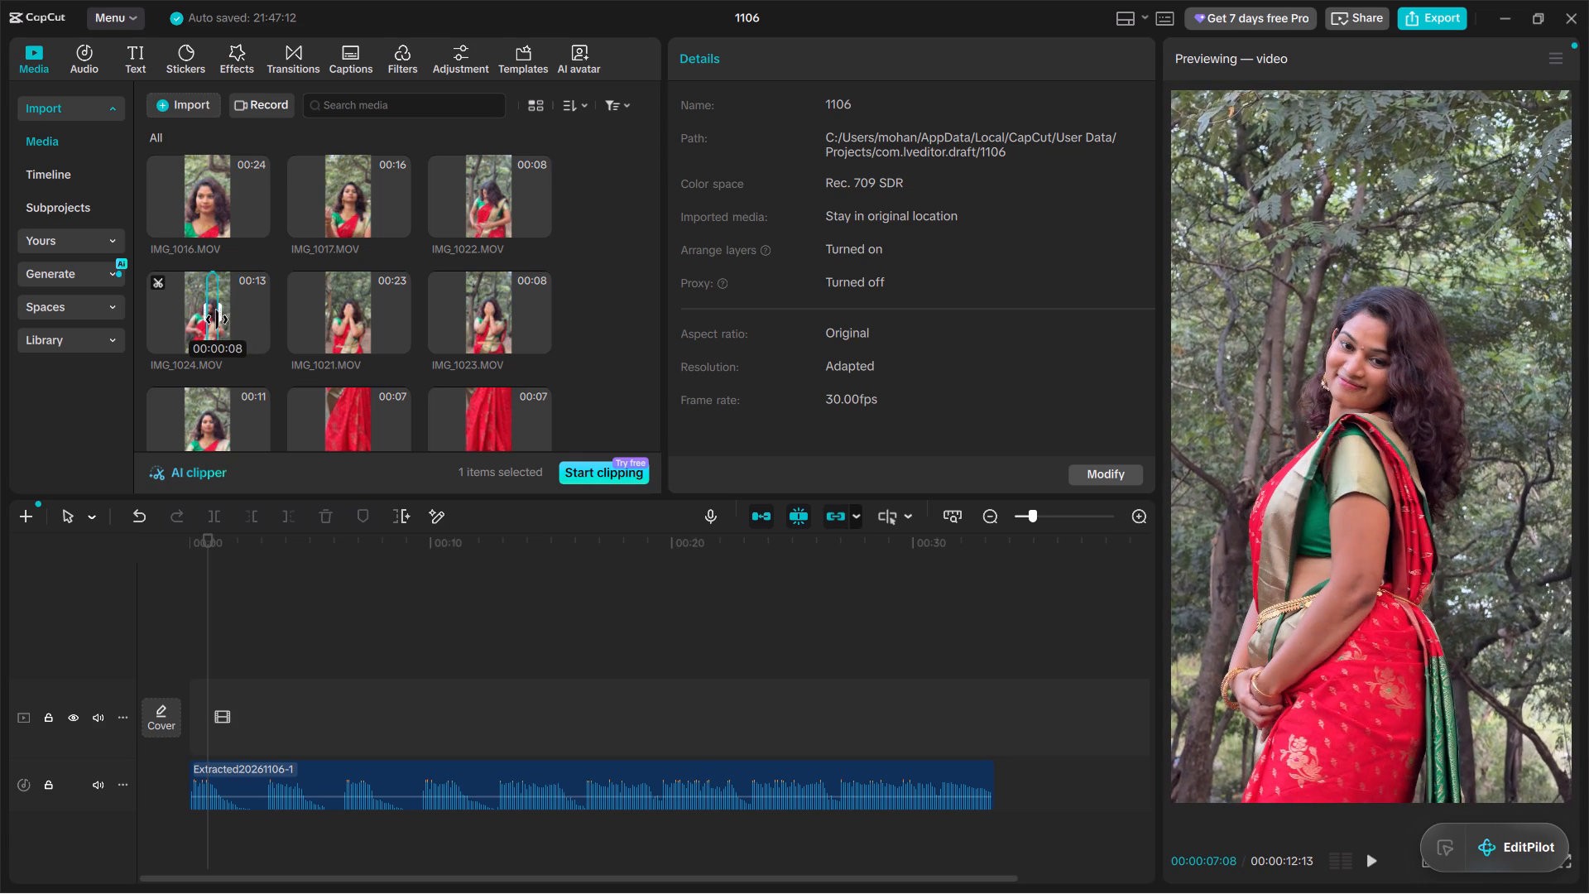
pyautogui.moveTo(217, 320); pyautogui.dragTo(218, 320)
pyautogui.press('space')
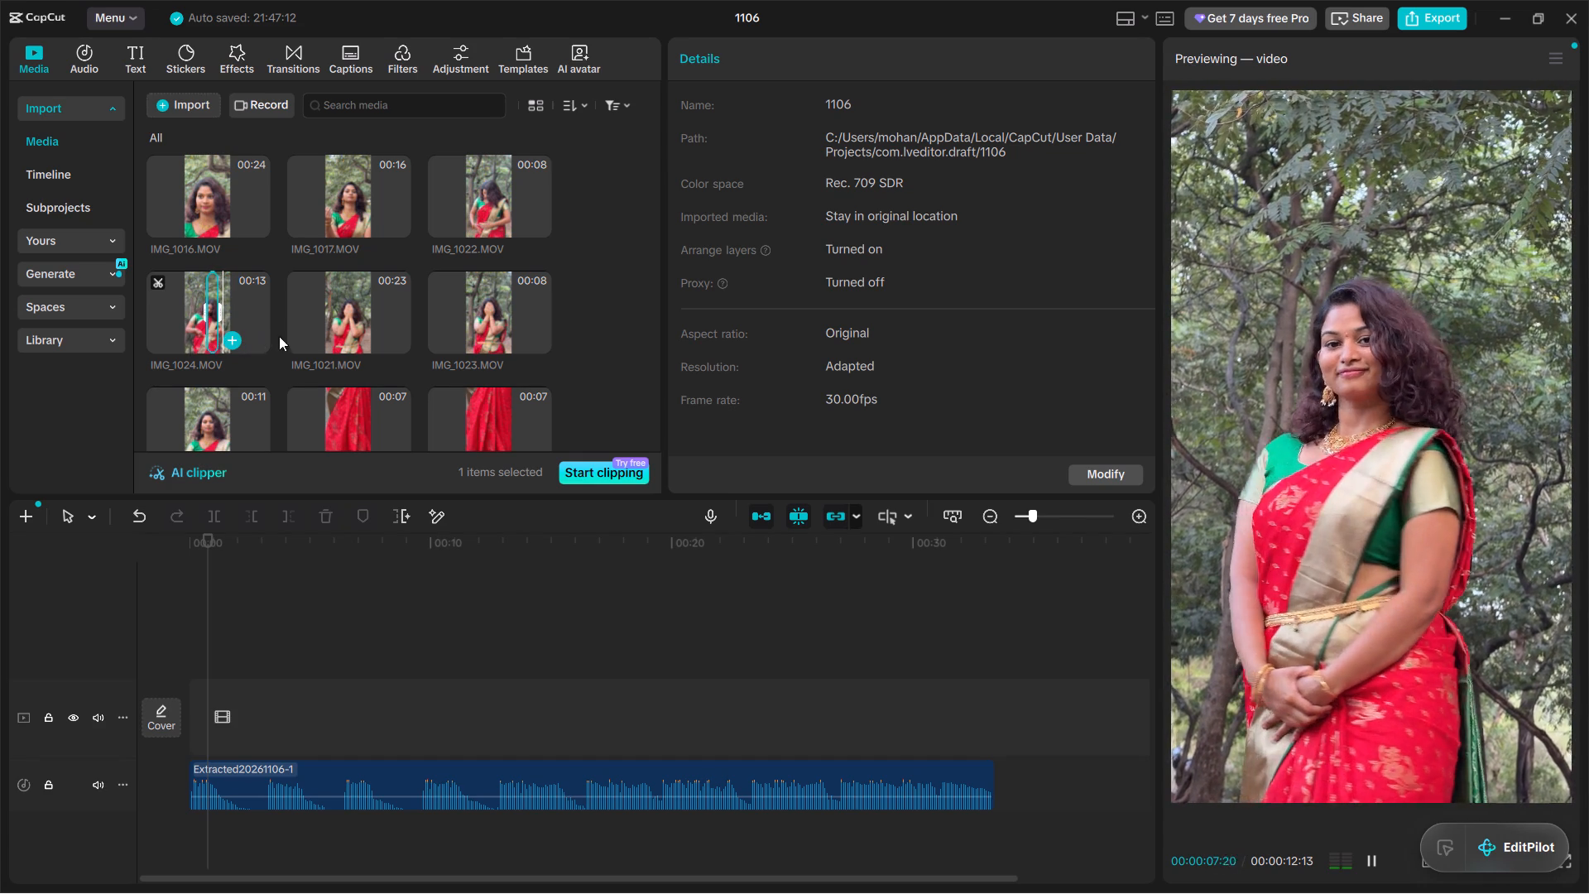
pyautogui.press('space')
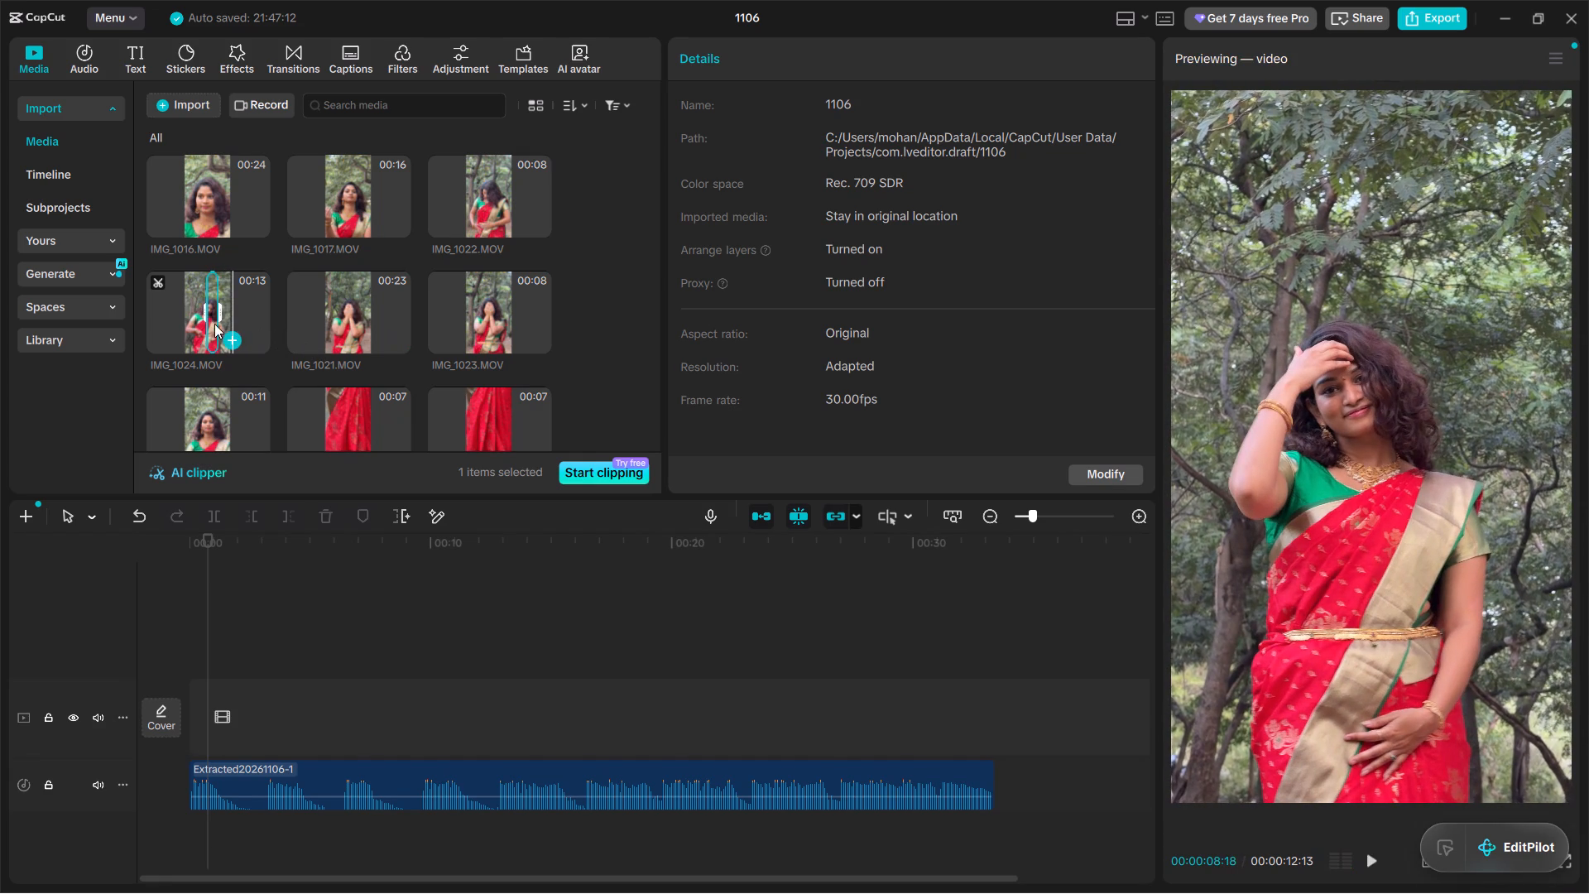
pyautogui.click(209, 320)
pyautogui.press('space')
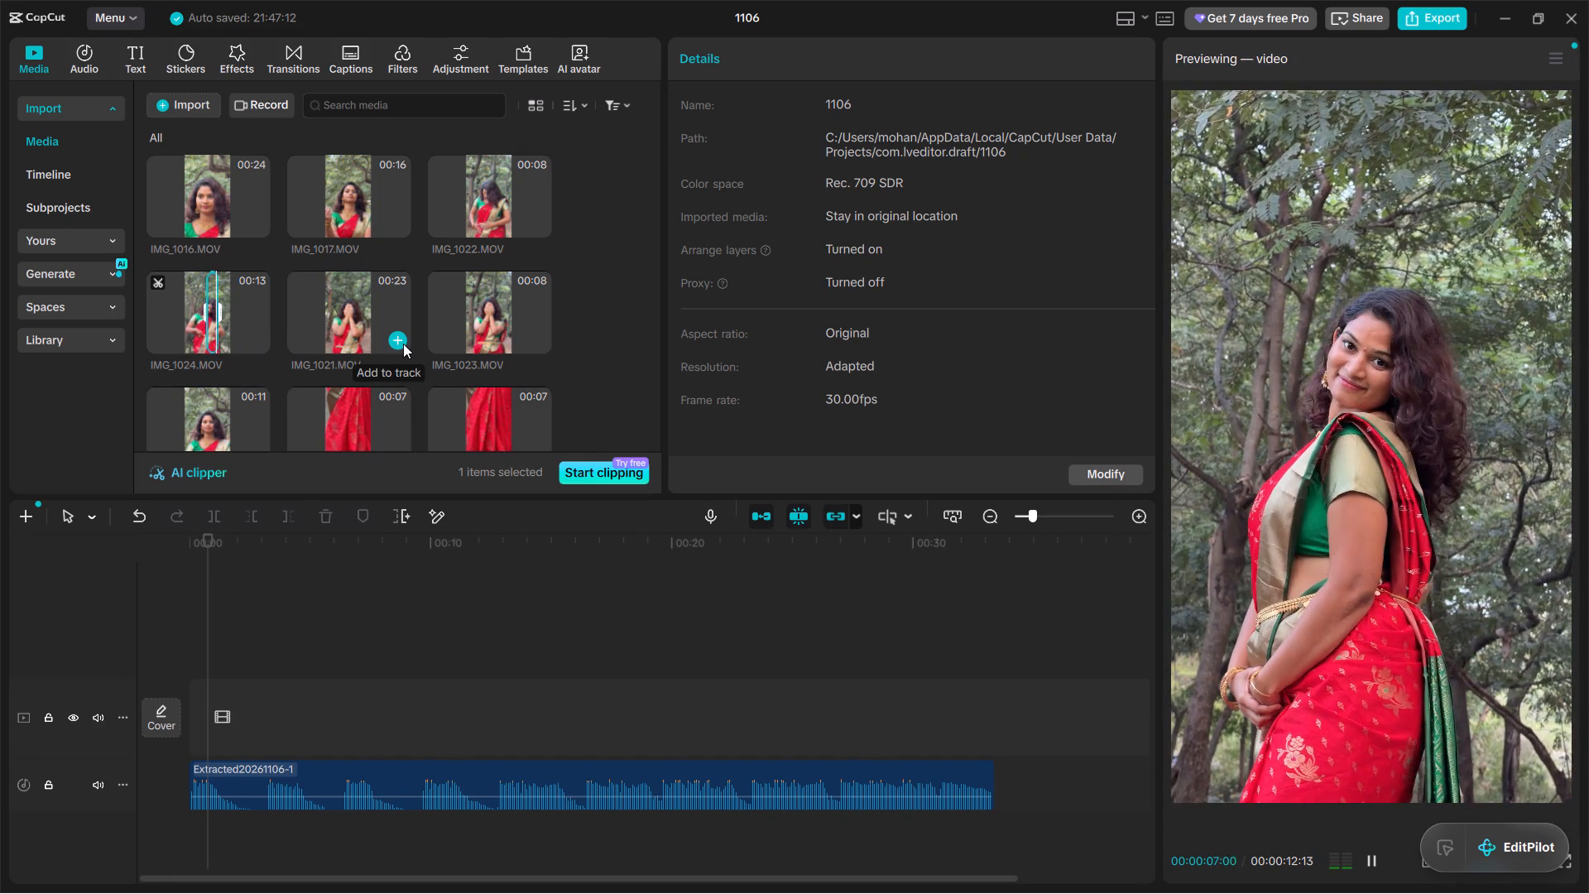
pyautogui.press('space')
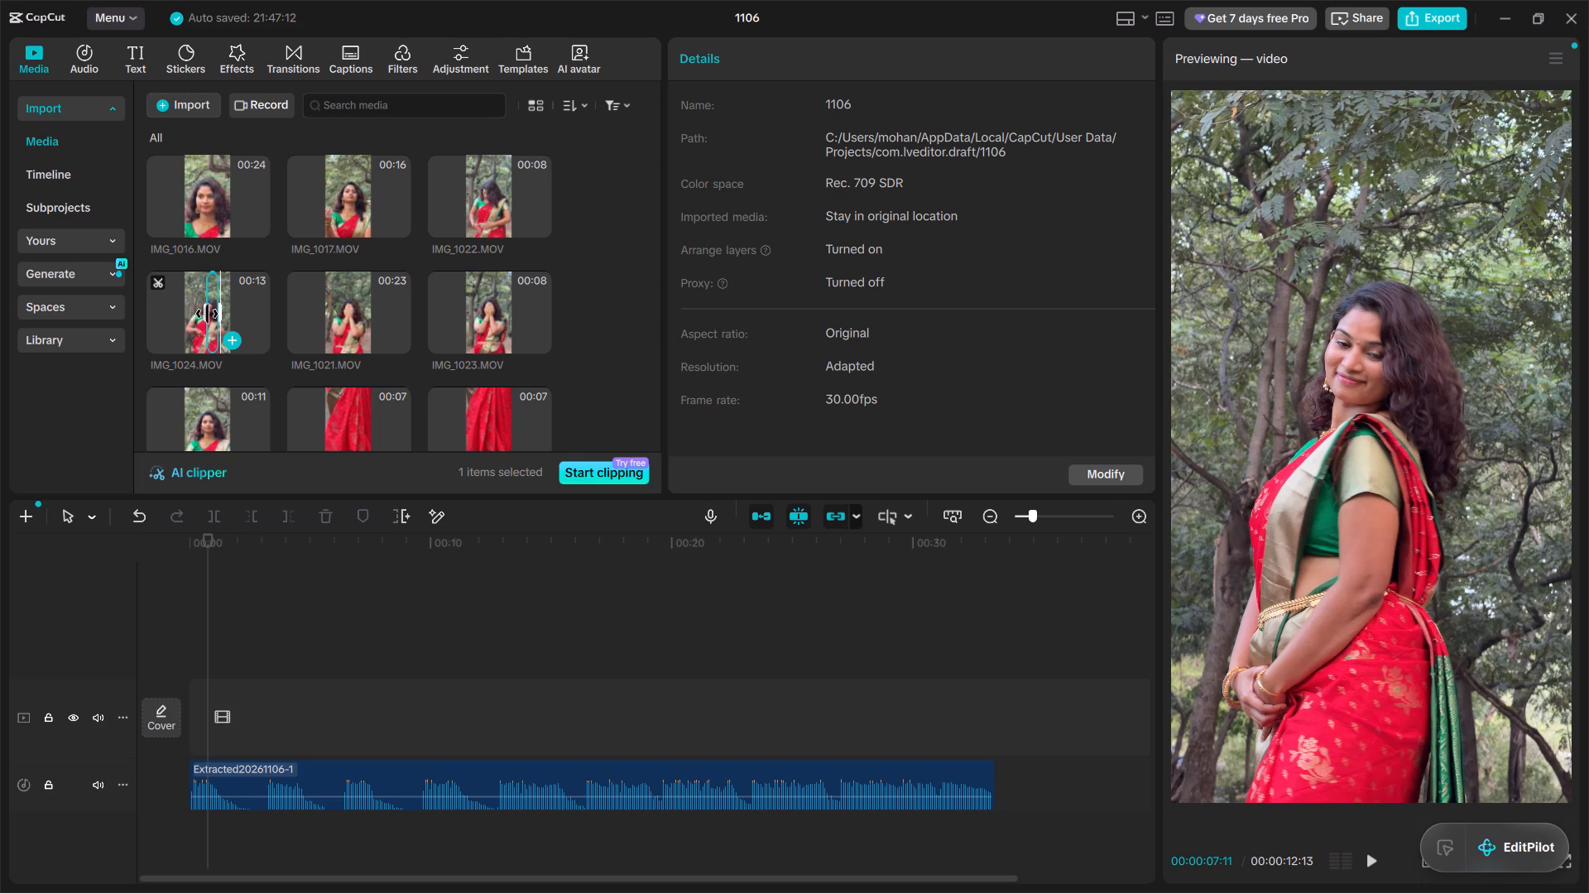
pyautogui.click(213, 326)
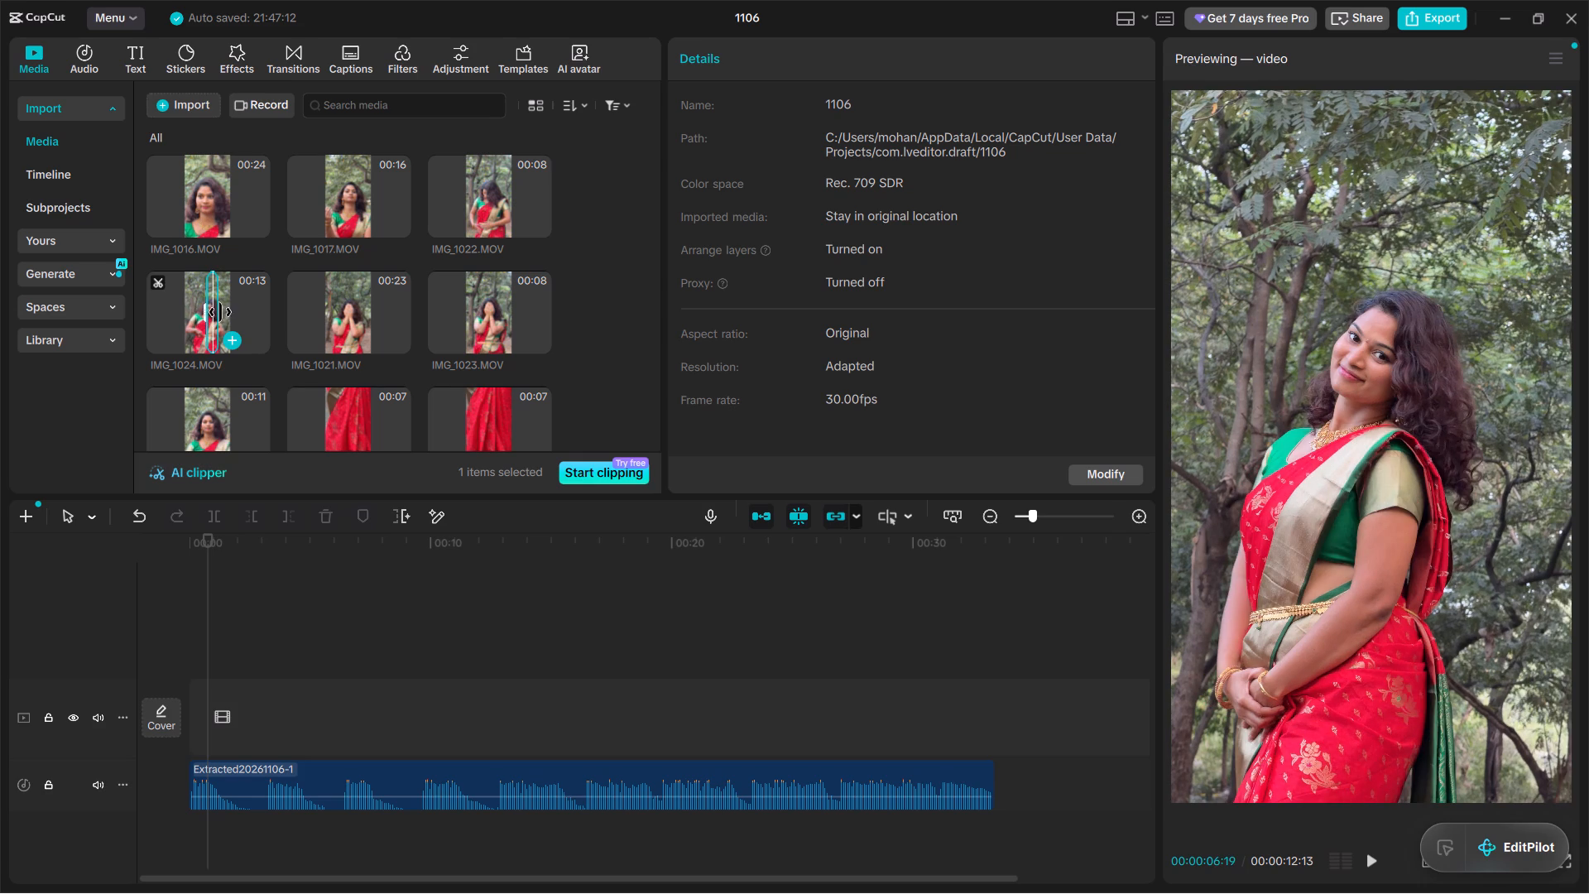
# Extend the end of the marked range in IMG_1024.MOV to about 9 s and play the clip.
pyautogui.moveTo(220, 312); pyautogui.dragTo(238, 315)
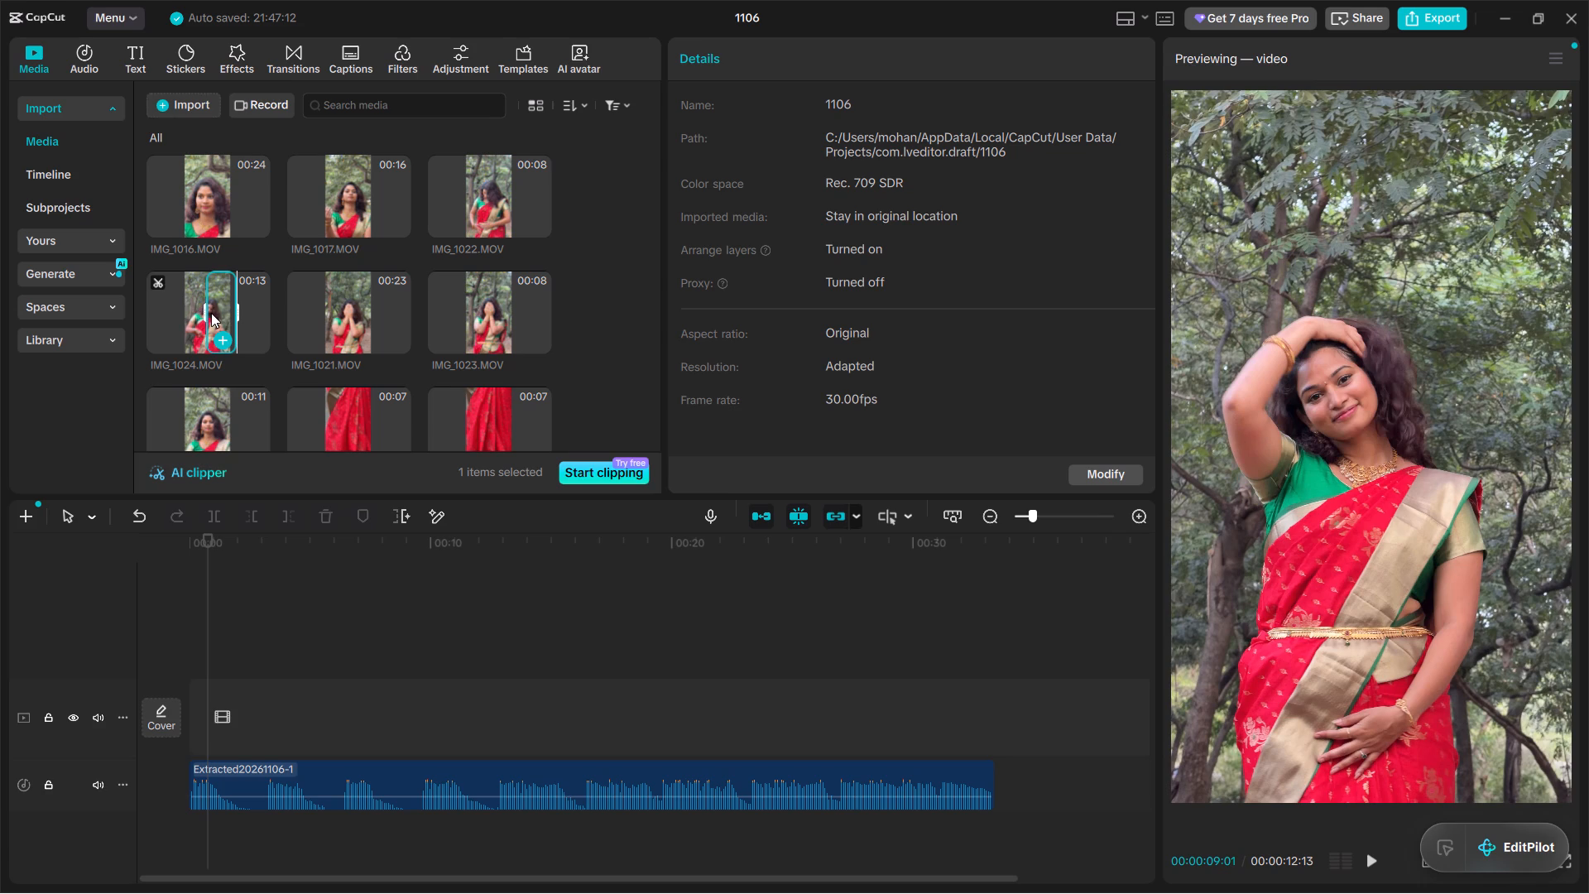
pyautogui.press('space')
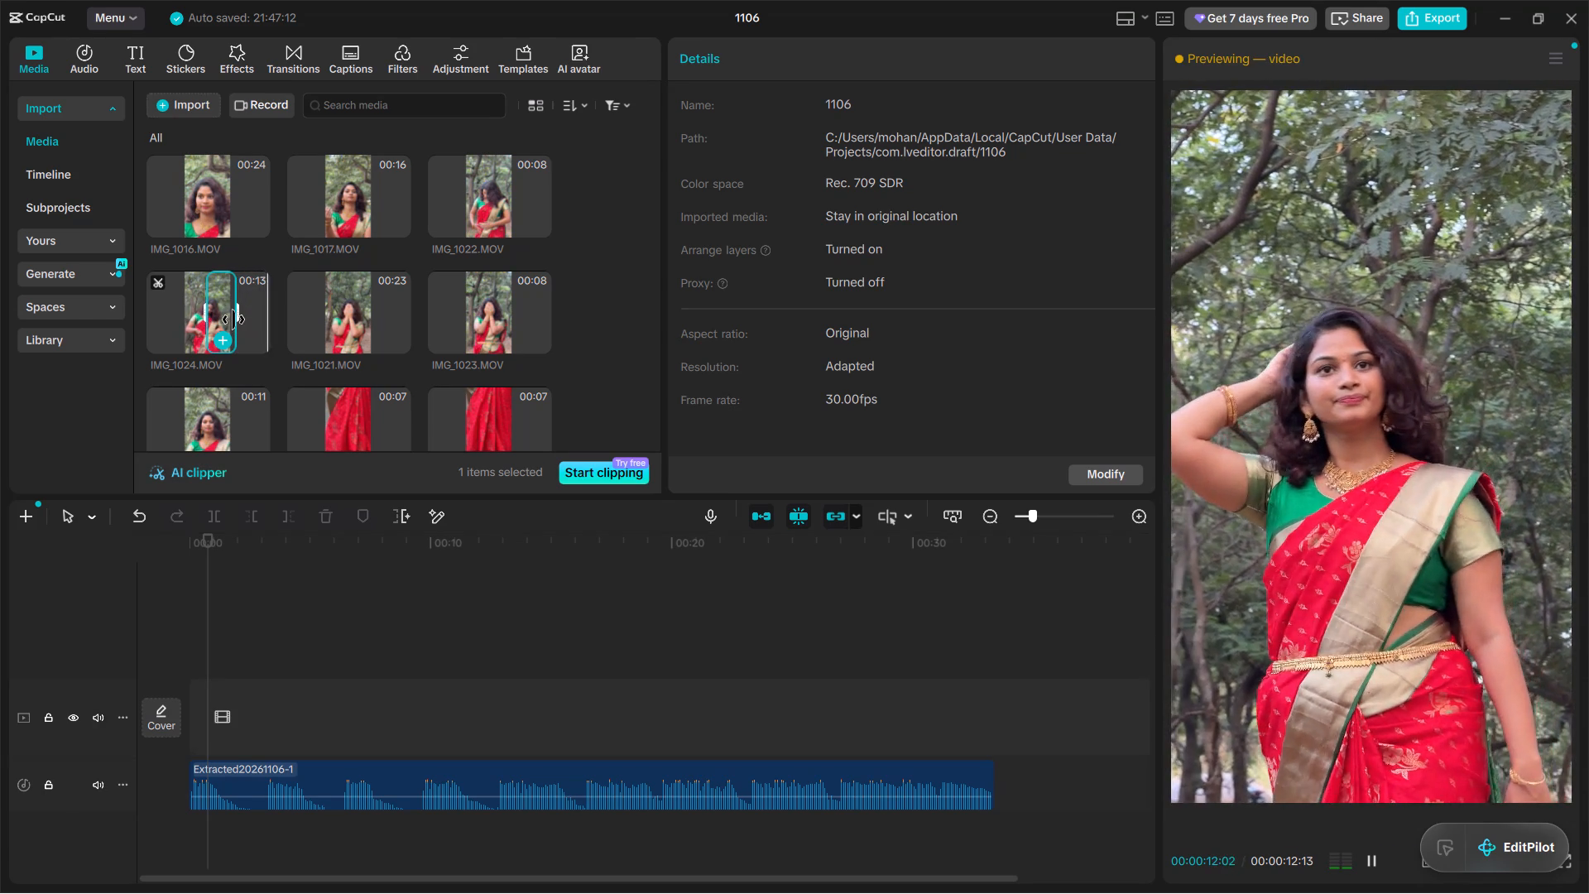
pyautogui.press('space')
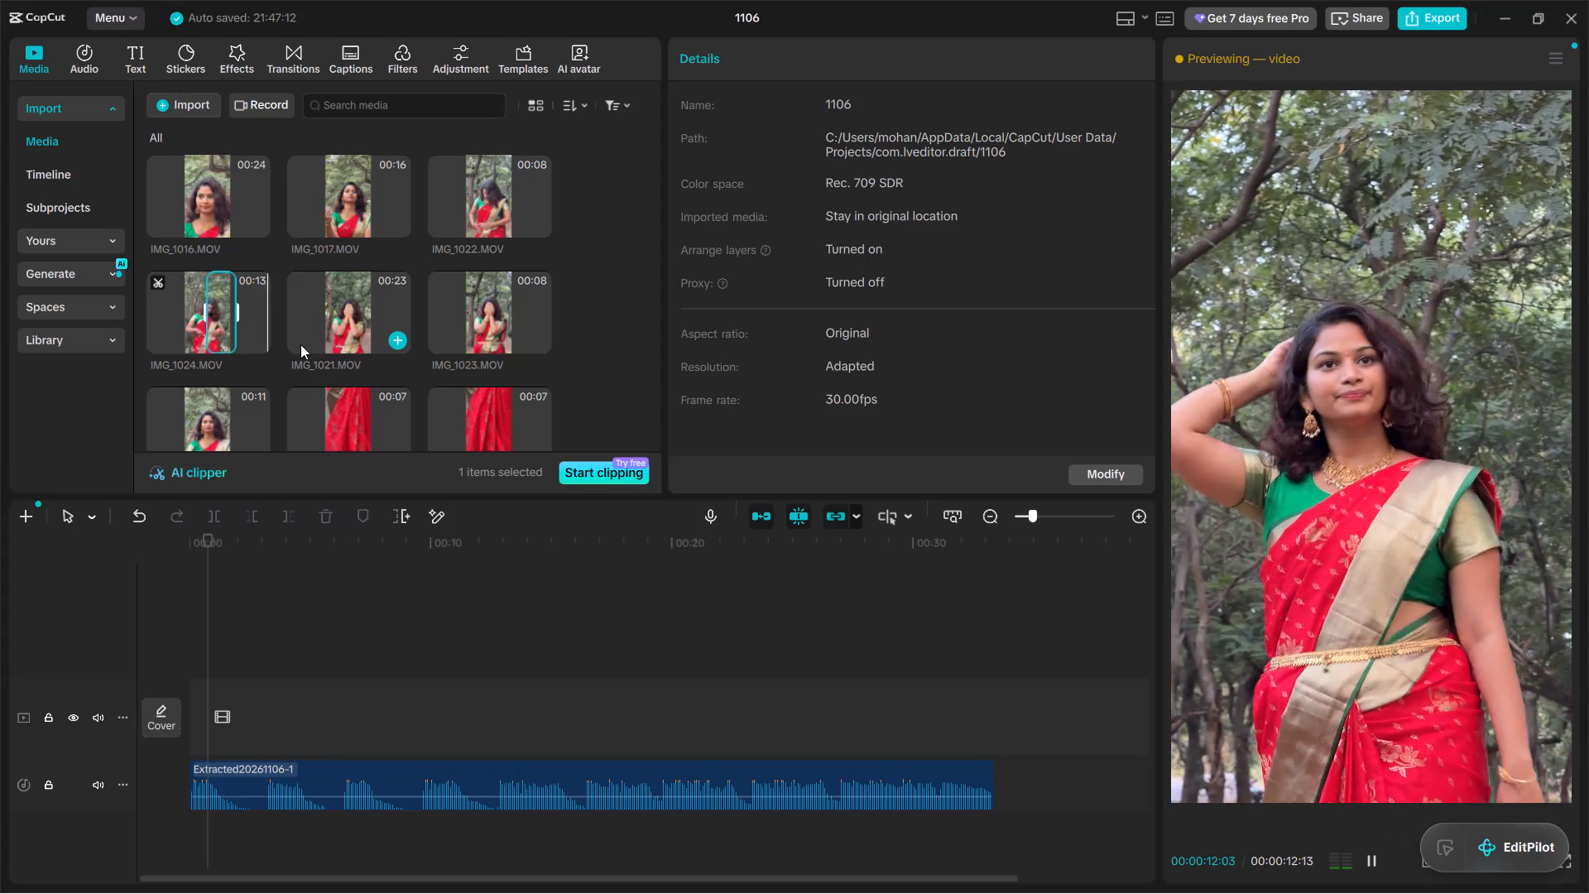
pyautogui.press('space')
pyautogui.press('space')
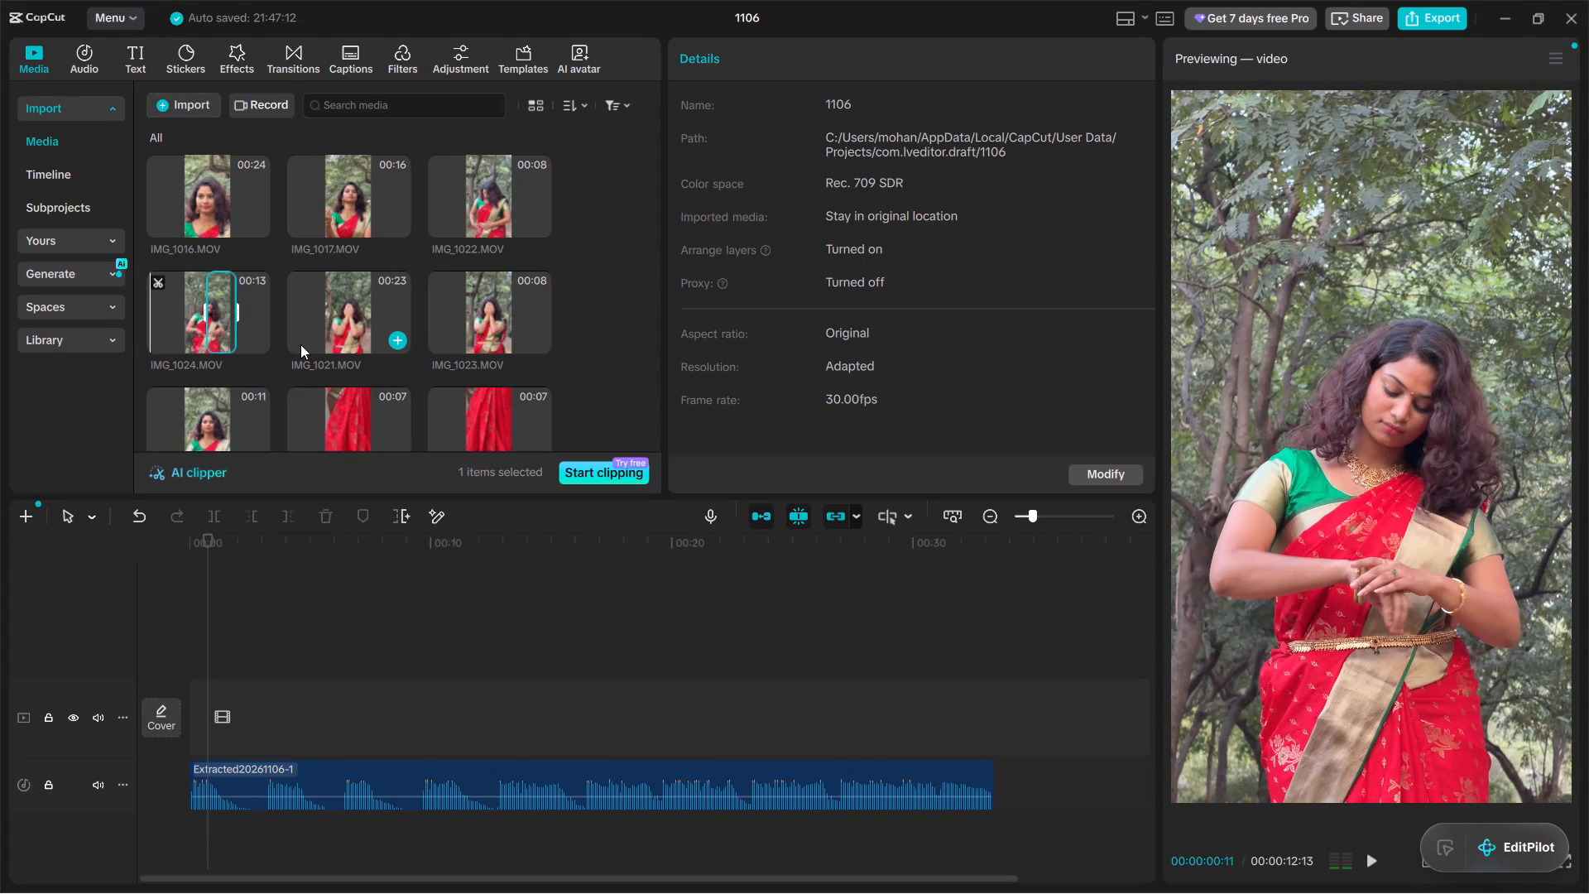
# Preview the footage in IMG_1021, IMG_1022, IMG_1017 and IMG_1016.MOV to look for an opening shot.
pyautogui.click(342, 329)
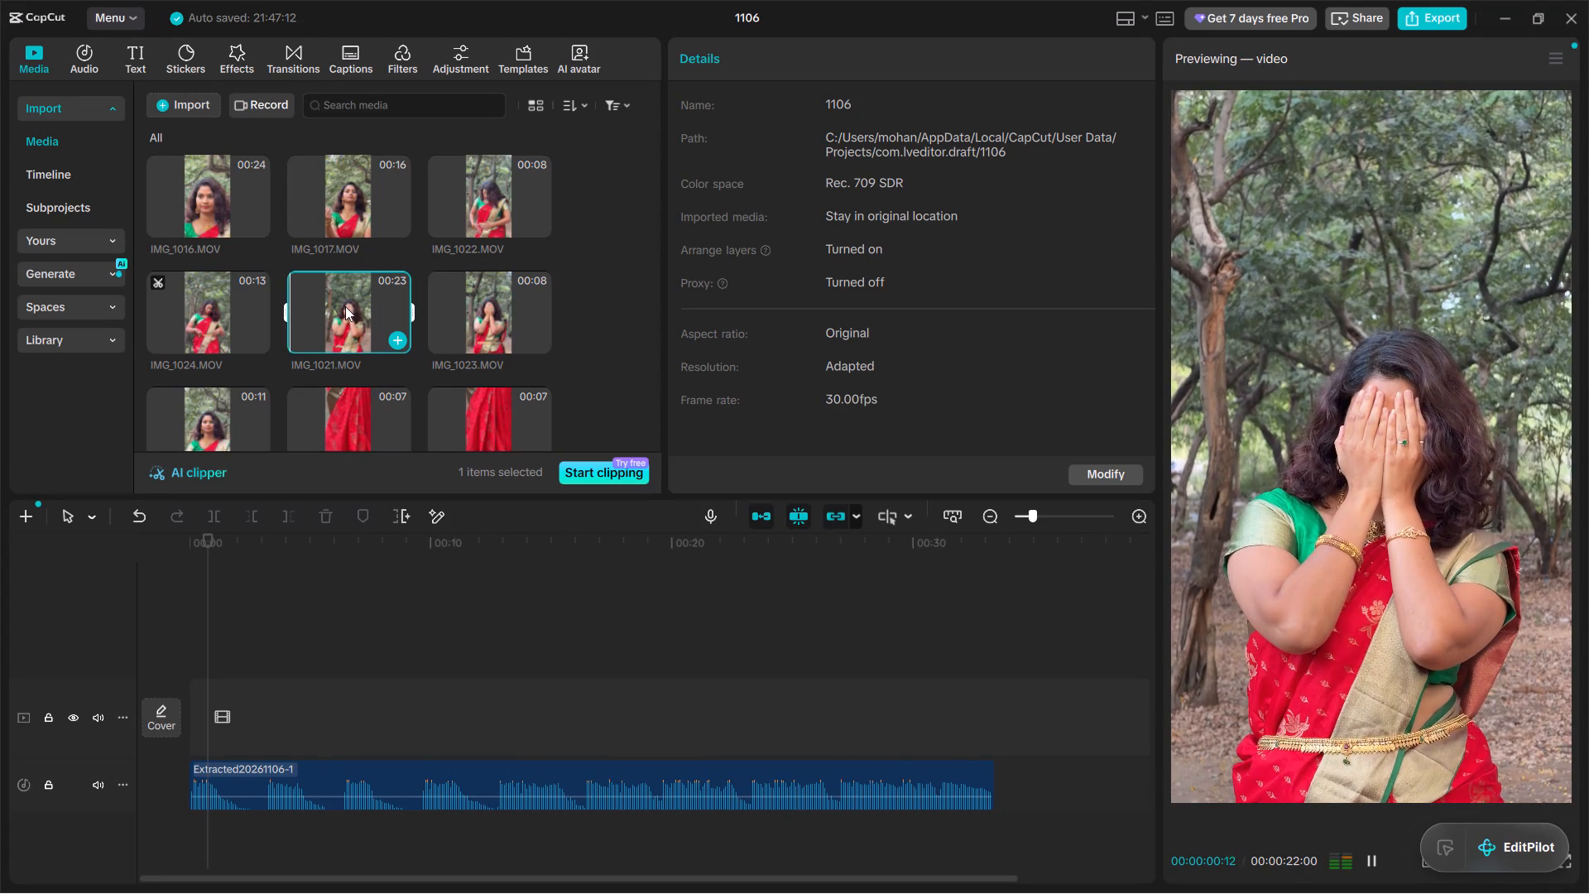
pyautogui.click(460, 203)
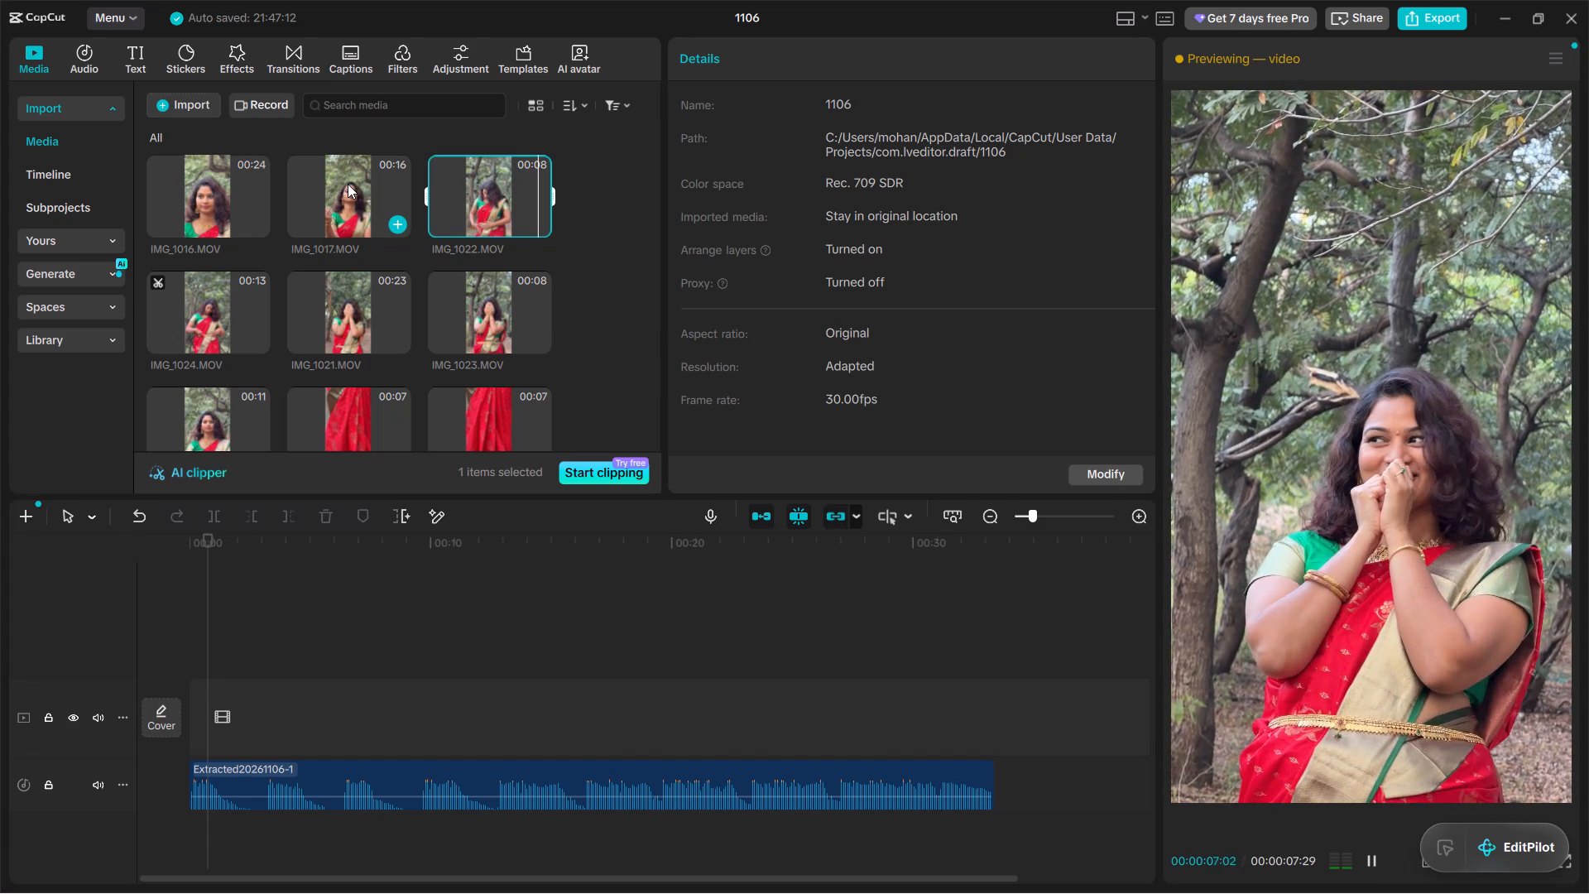
pyautogui.click(341, 185)
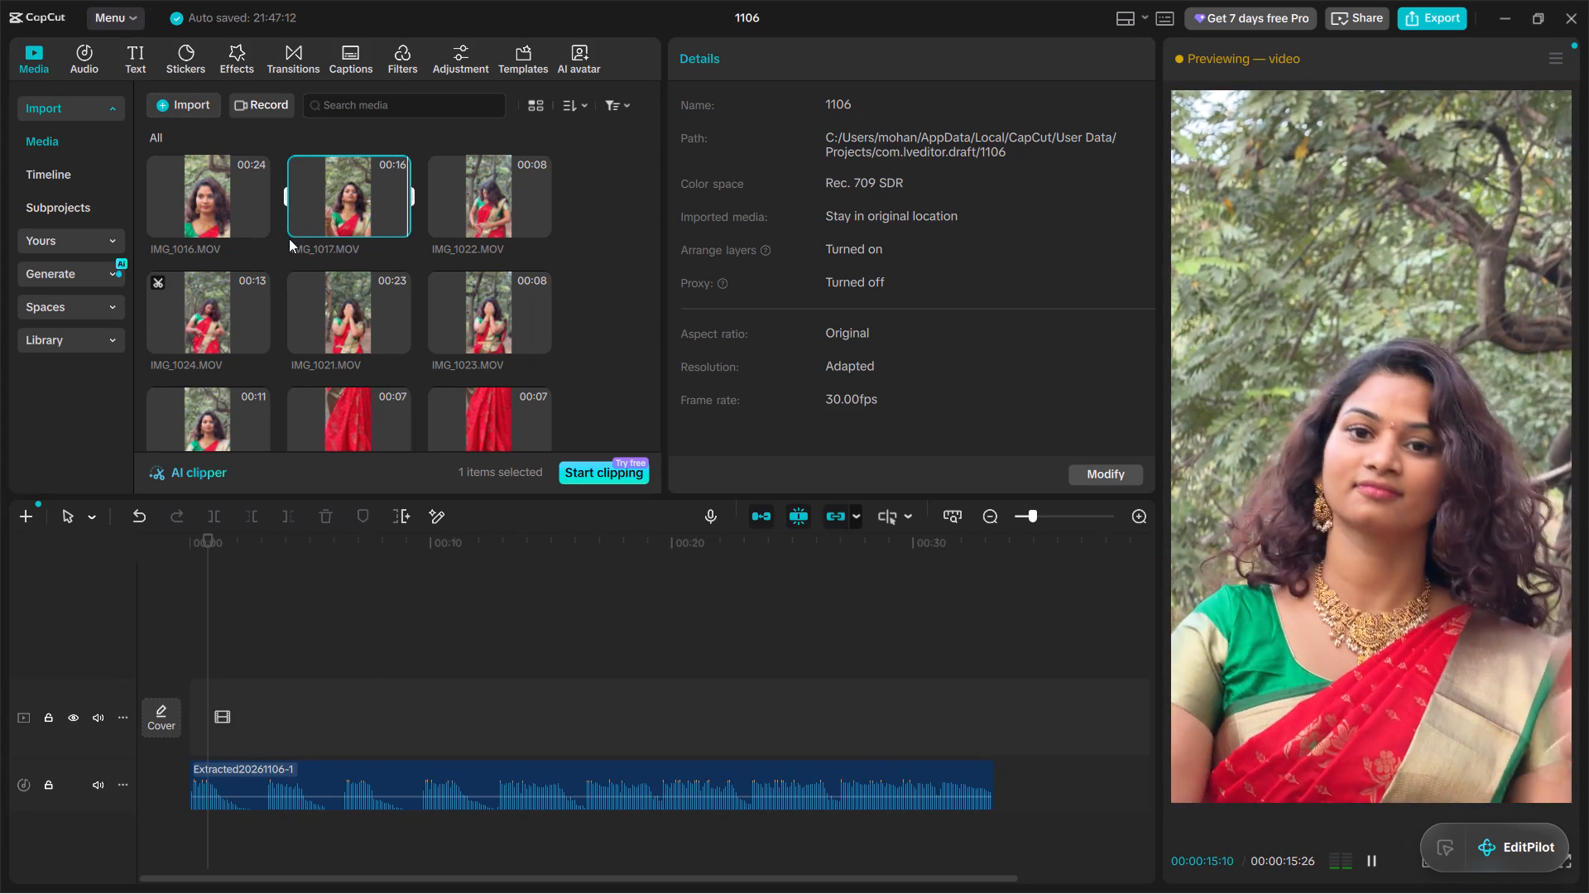
pyautogui.click(216, 191)
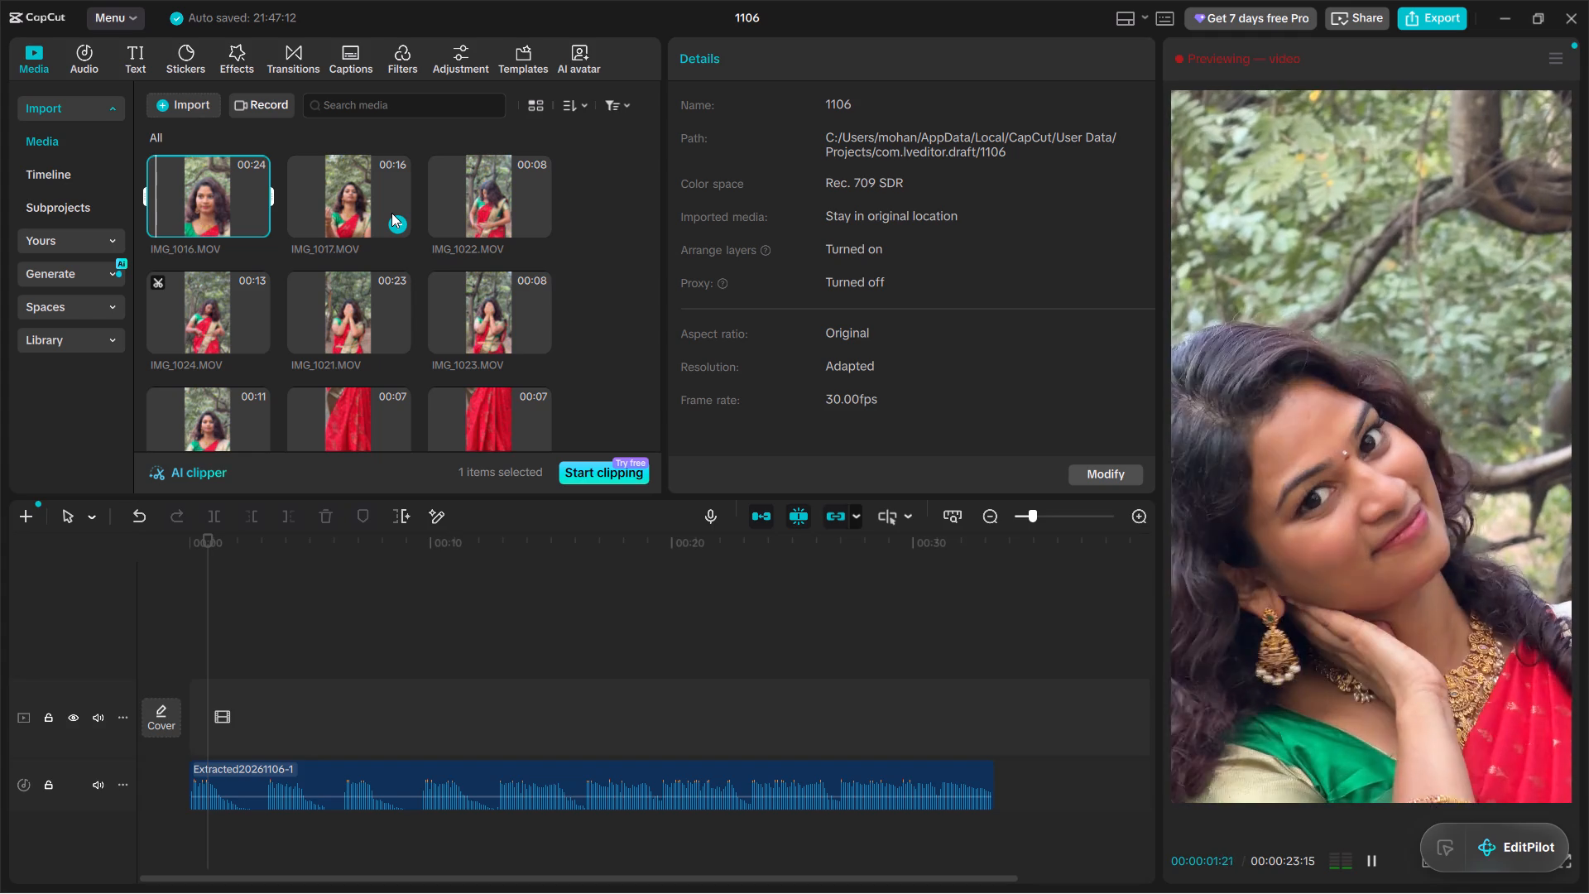
pyautogui.press('space')
pyautogui.press('space')
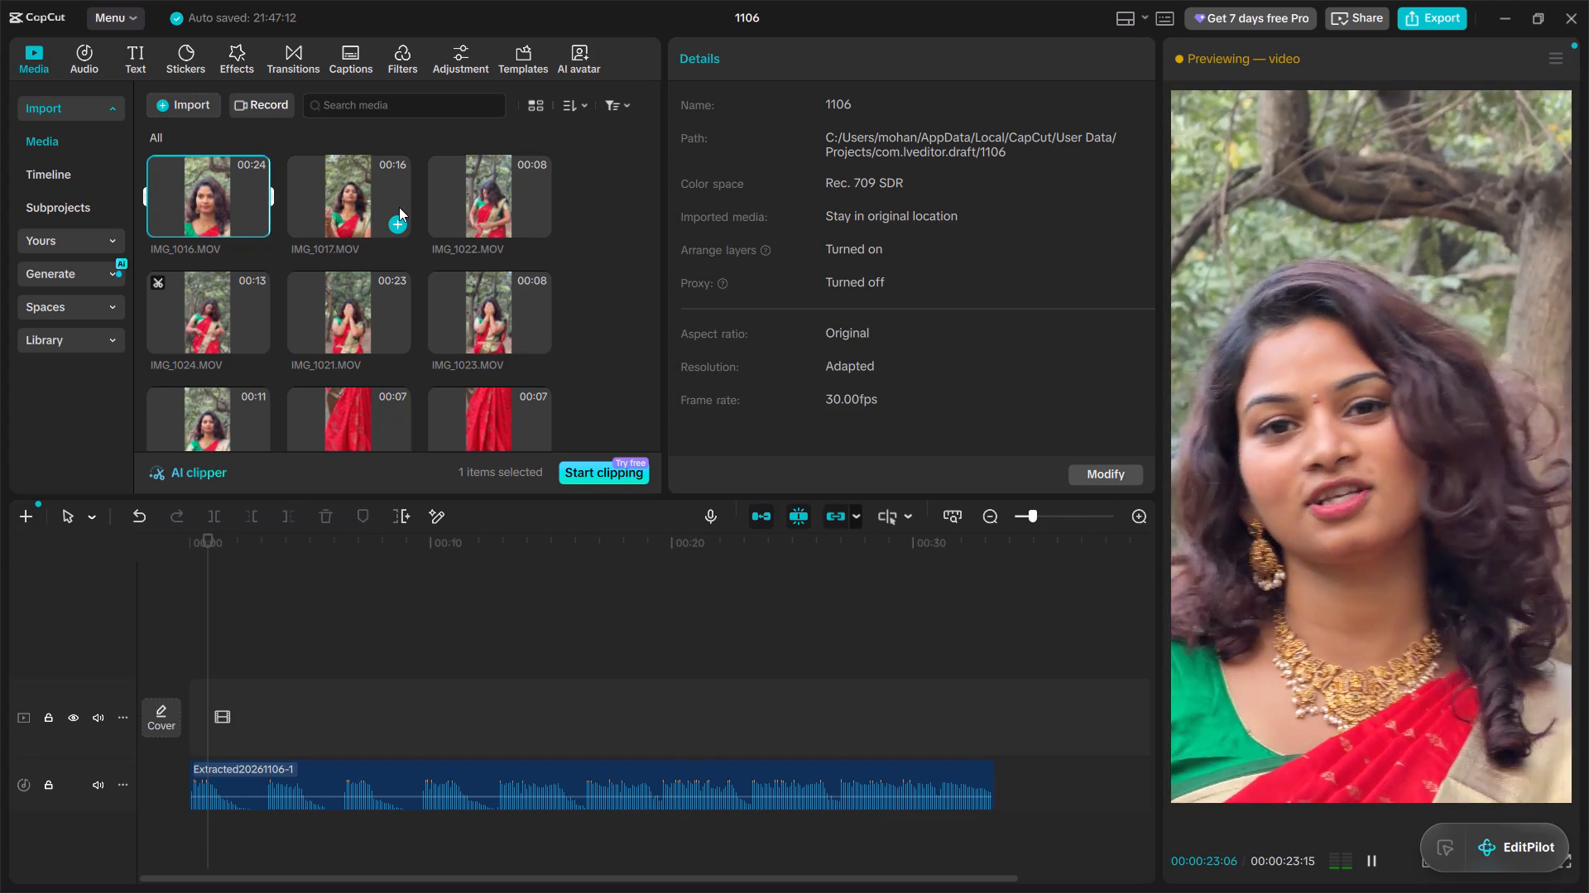
# Find the head-tilt pose in IMG_1016.MOV and mark a source range from about 2 s to about 4 s.
pyautogui.press('space')
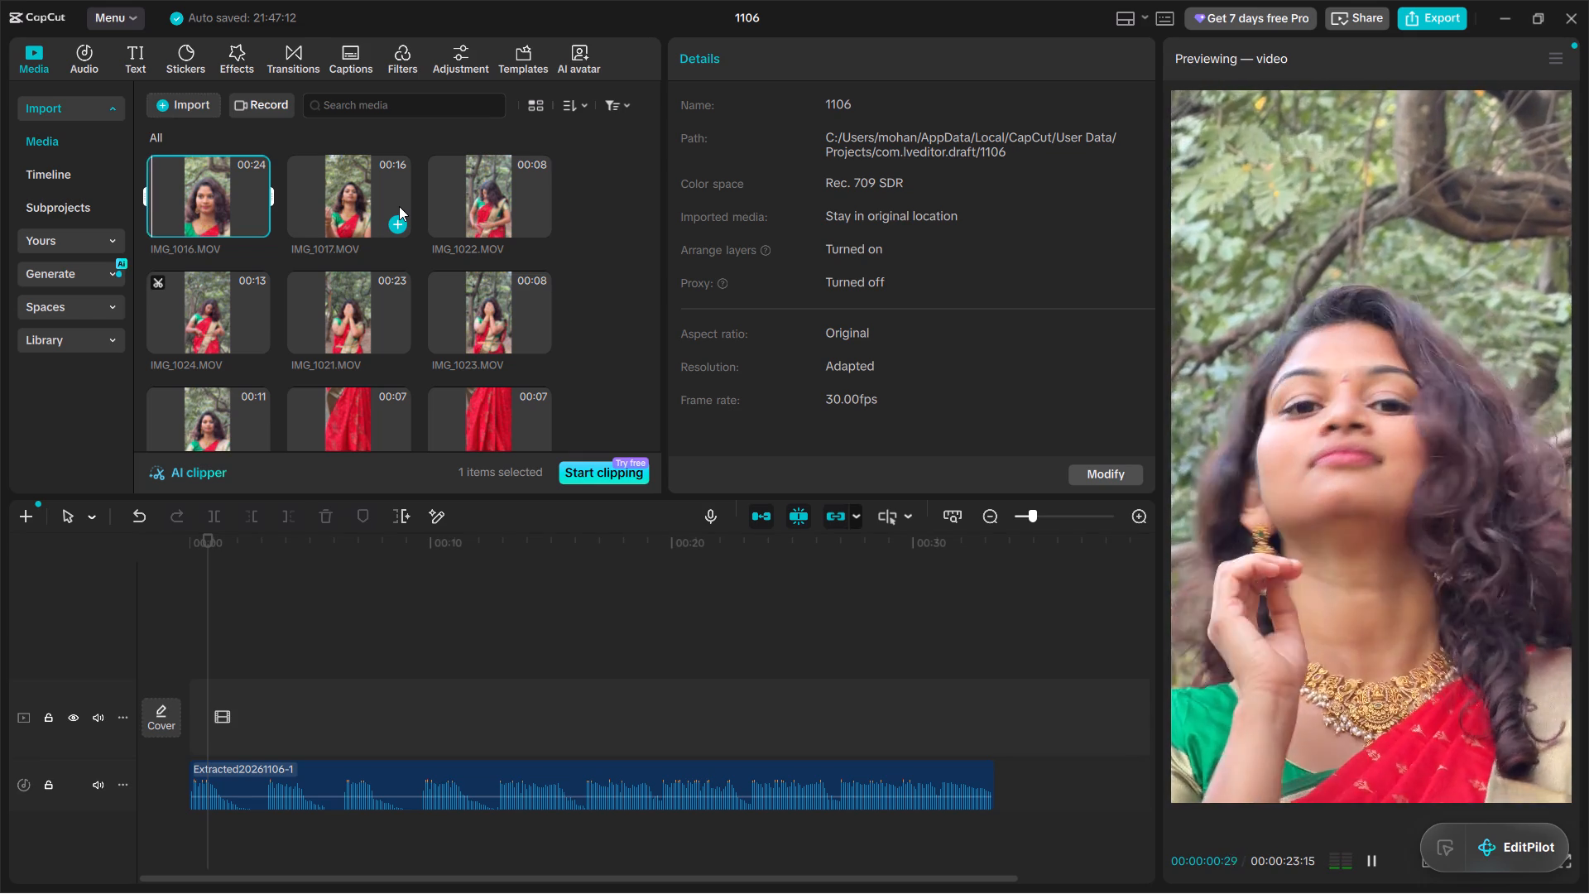
pyautogui.press('space')
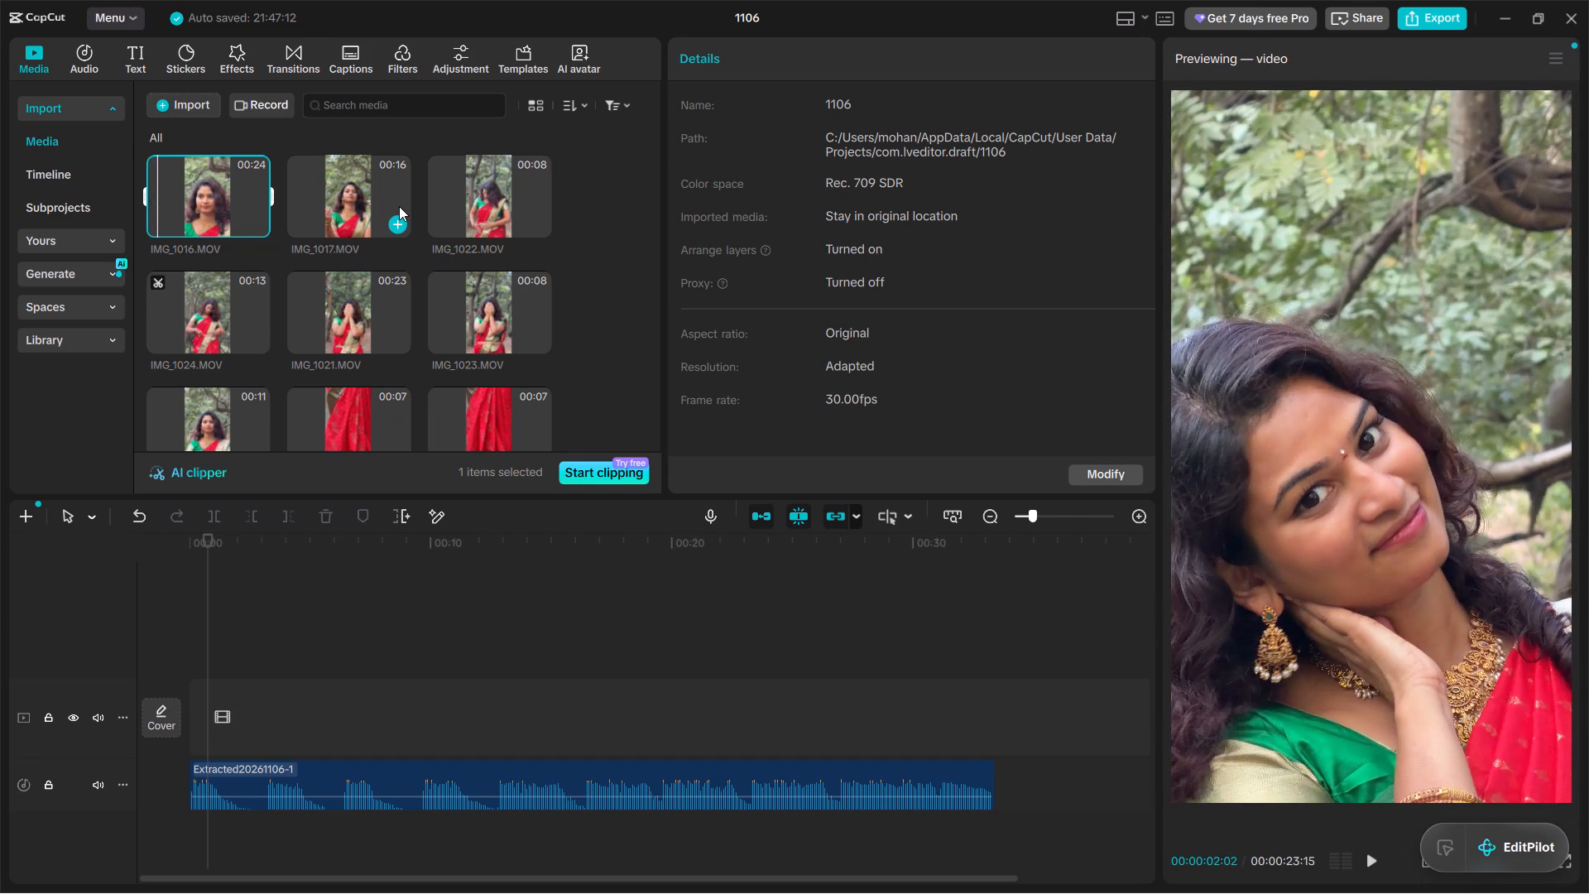
pyautogui.press('space')
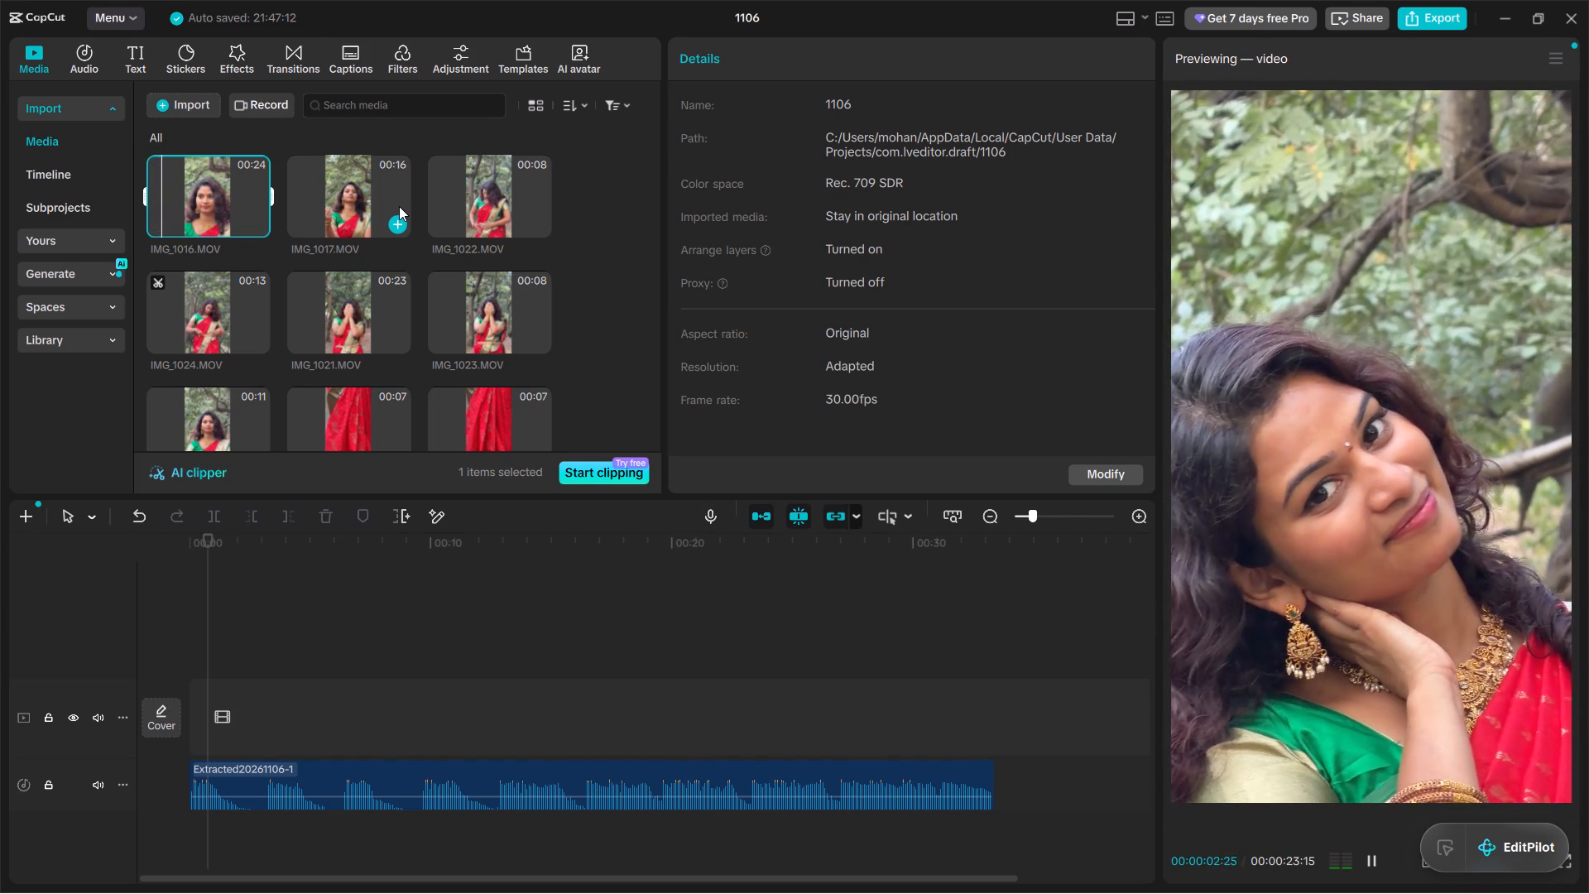
pyautogui.press('space')
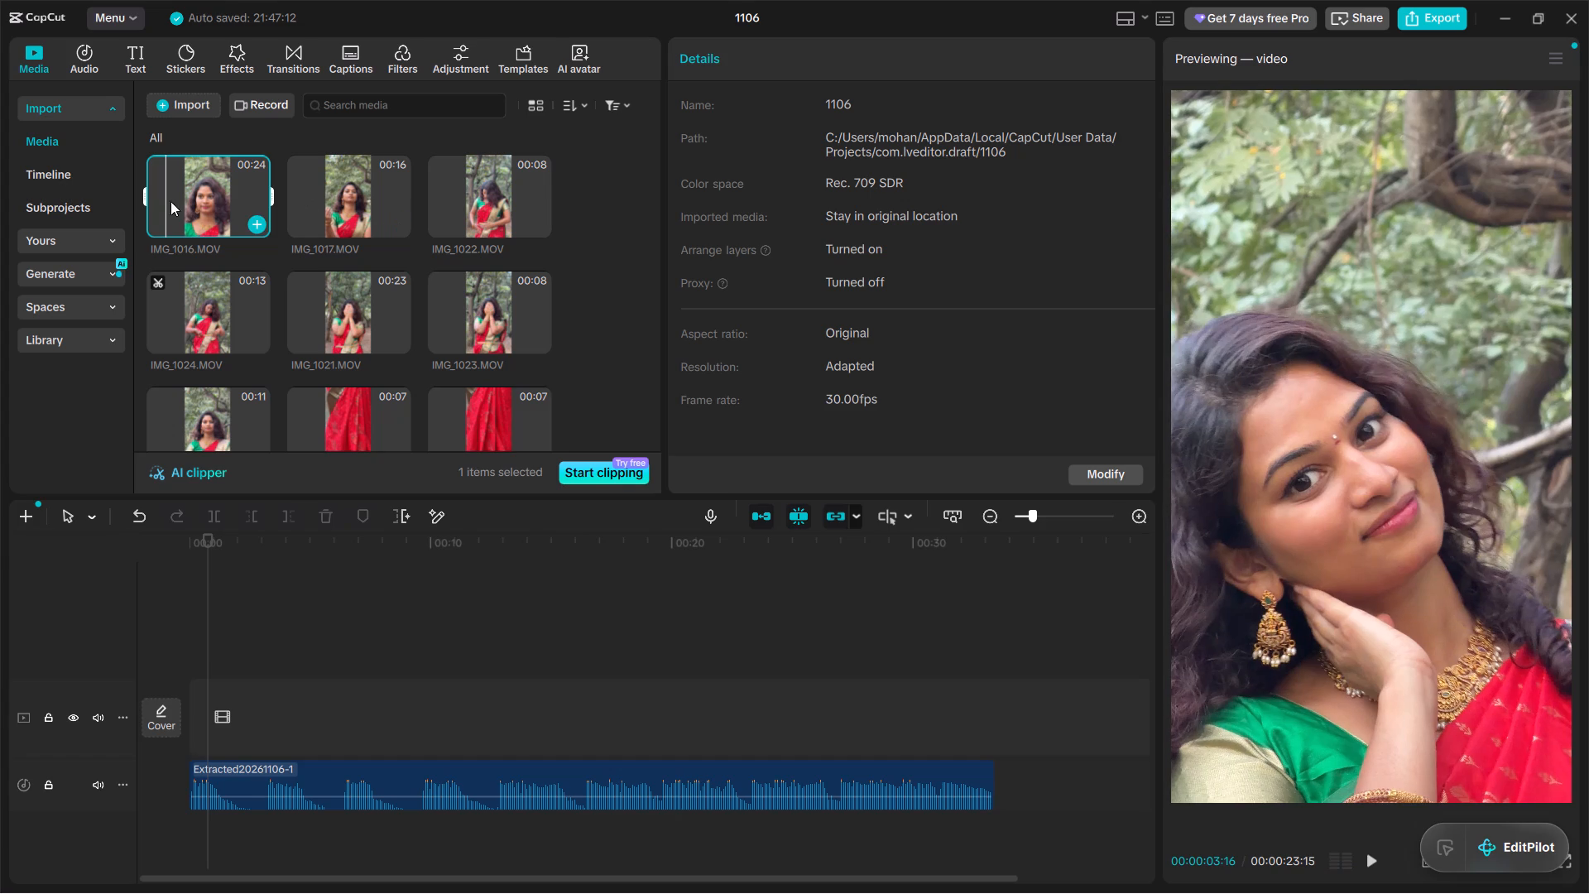
pyautogui.moveTo(141, 192); pyautogui.dragTo(155, 199)
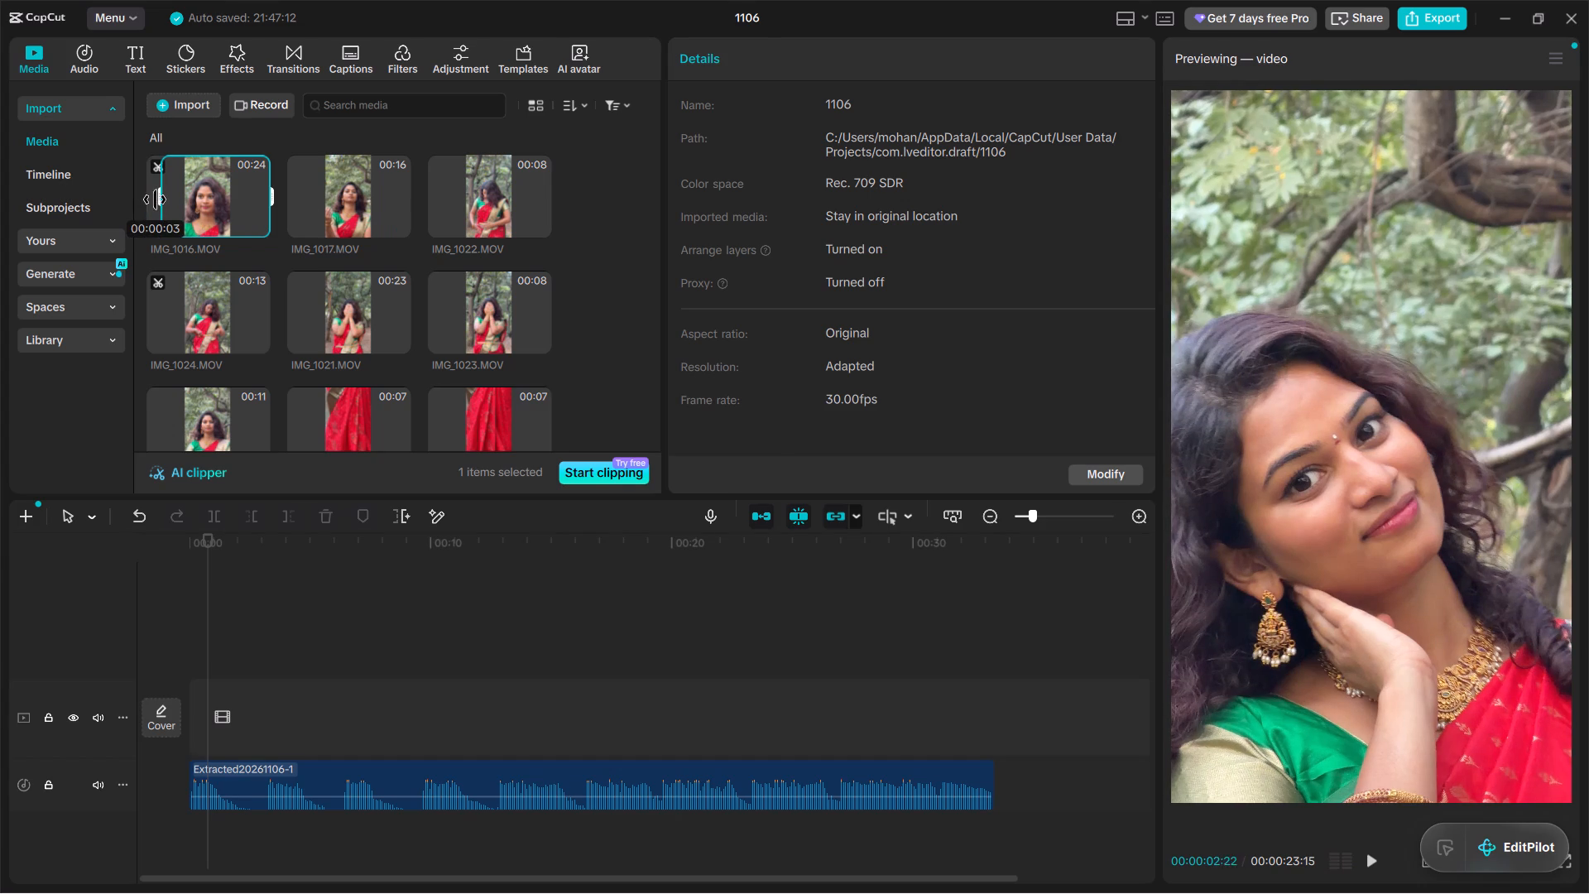
pyautogui.moveTo(155, 199); pyautogui.dragTo(152, 199)
pyautogui.moveTo(270, 194); pyautogui.dragTo(266, 199)
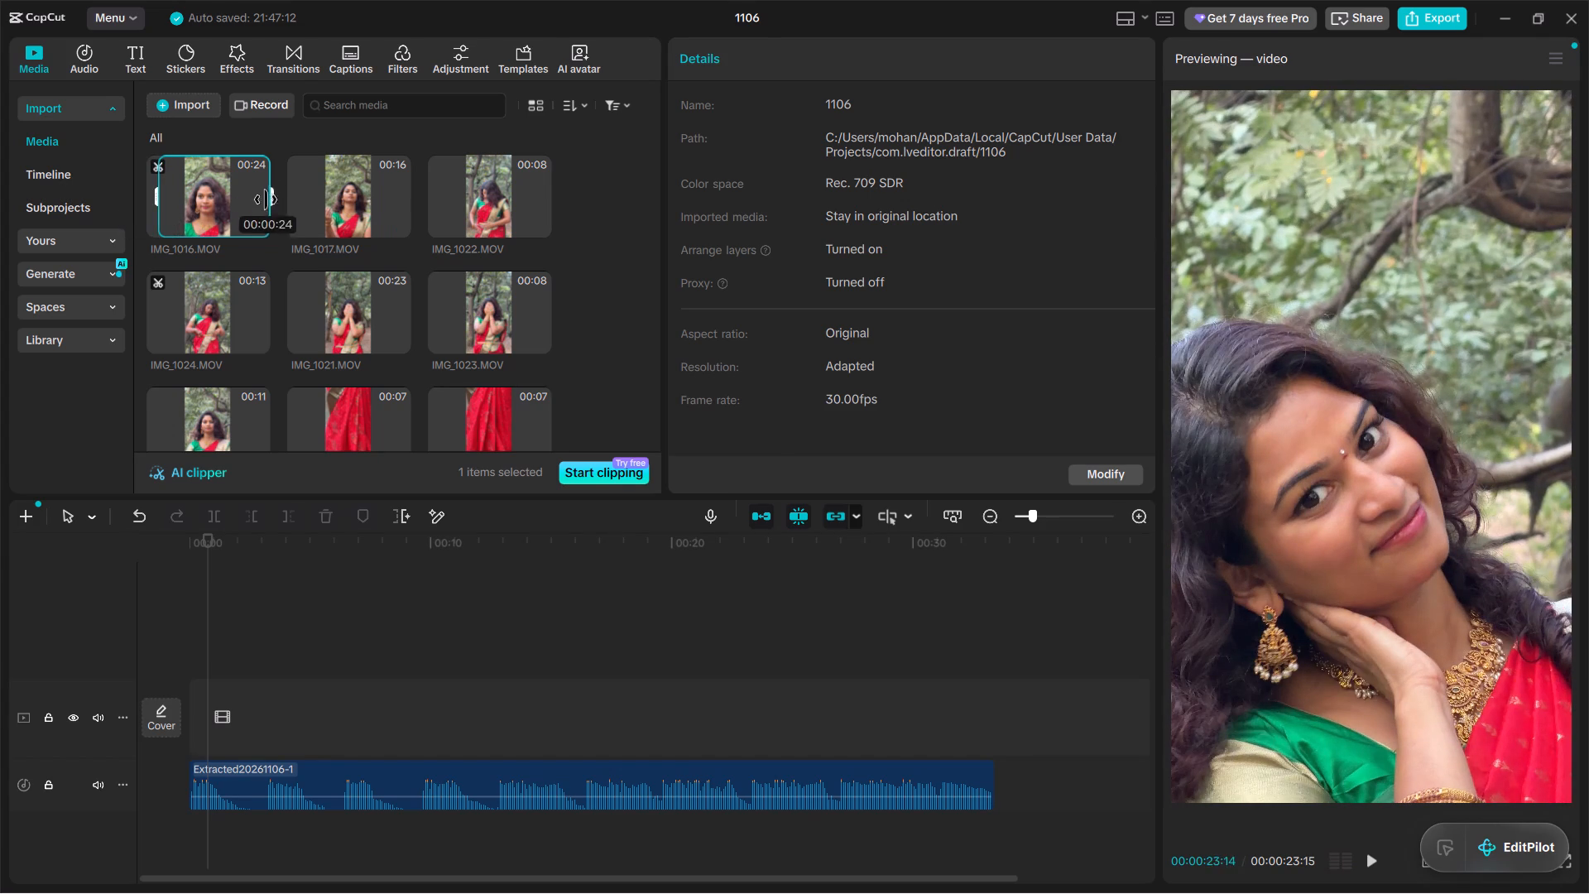
pyautogui.moveTo(266, 199); pyautogui.dragTo(180, 216)
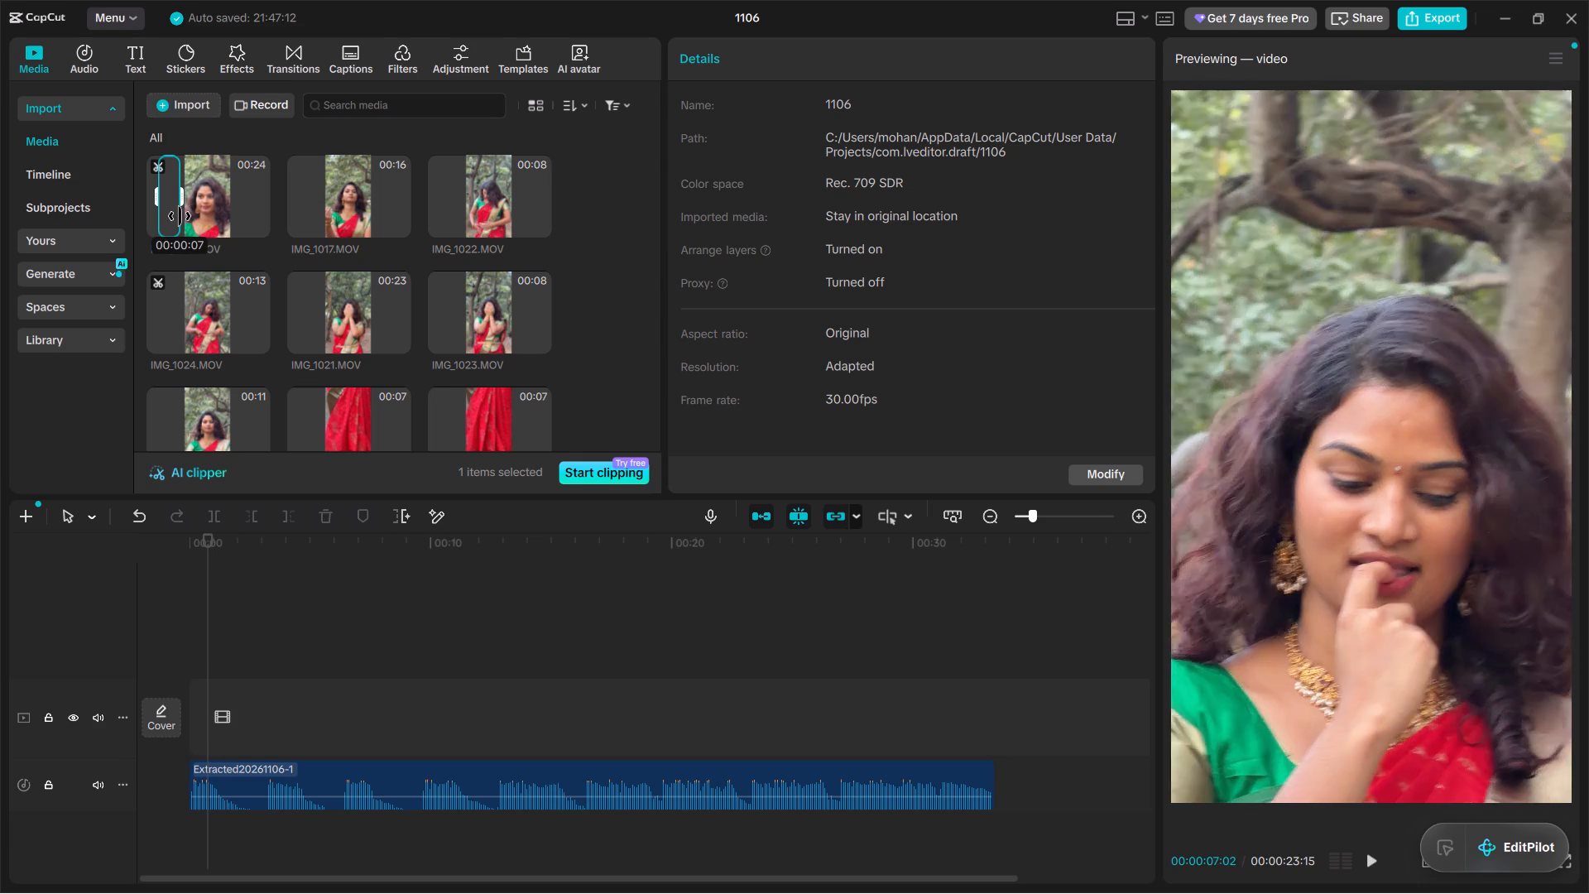
pyautogui.moveTo(180, 216); pyautogui.dragTo(166, 216)
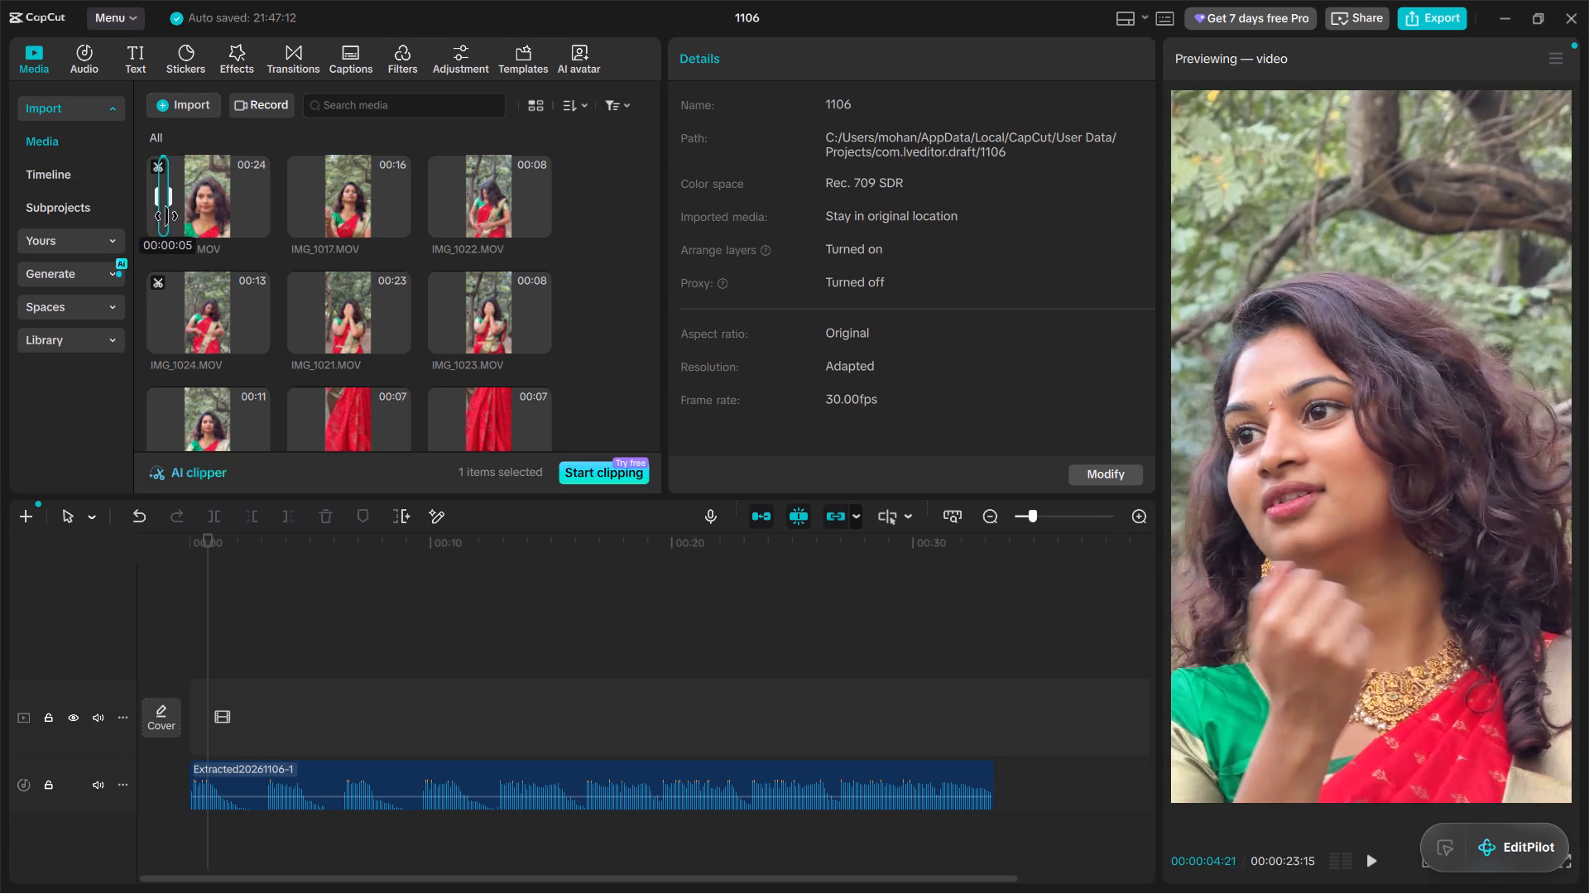
pyautogui.moveTo(166, 216); pyautogui.dragTo(165, 216)
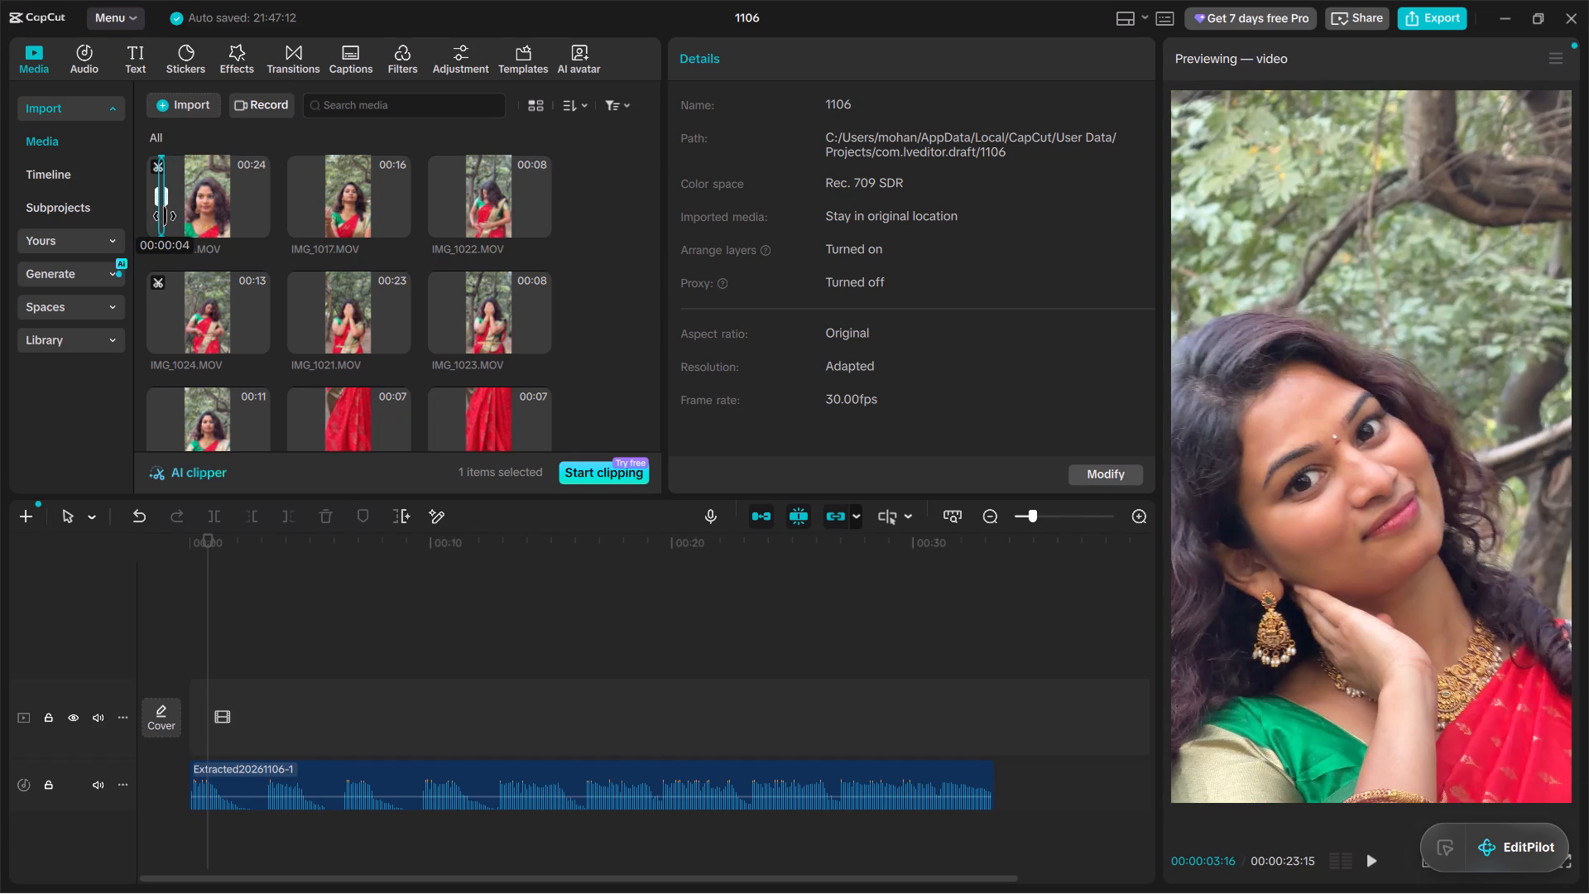
pyautogui.moveTo(165, 216); pyautogui.dragTo(166, 216)
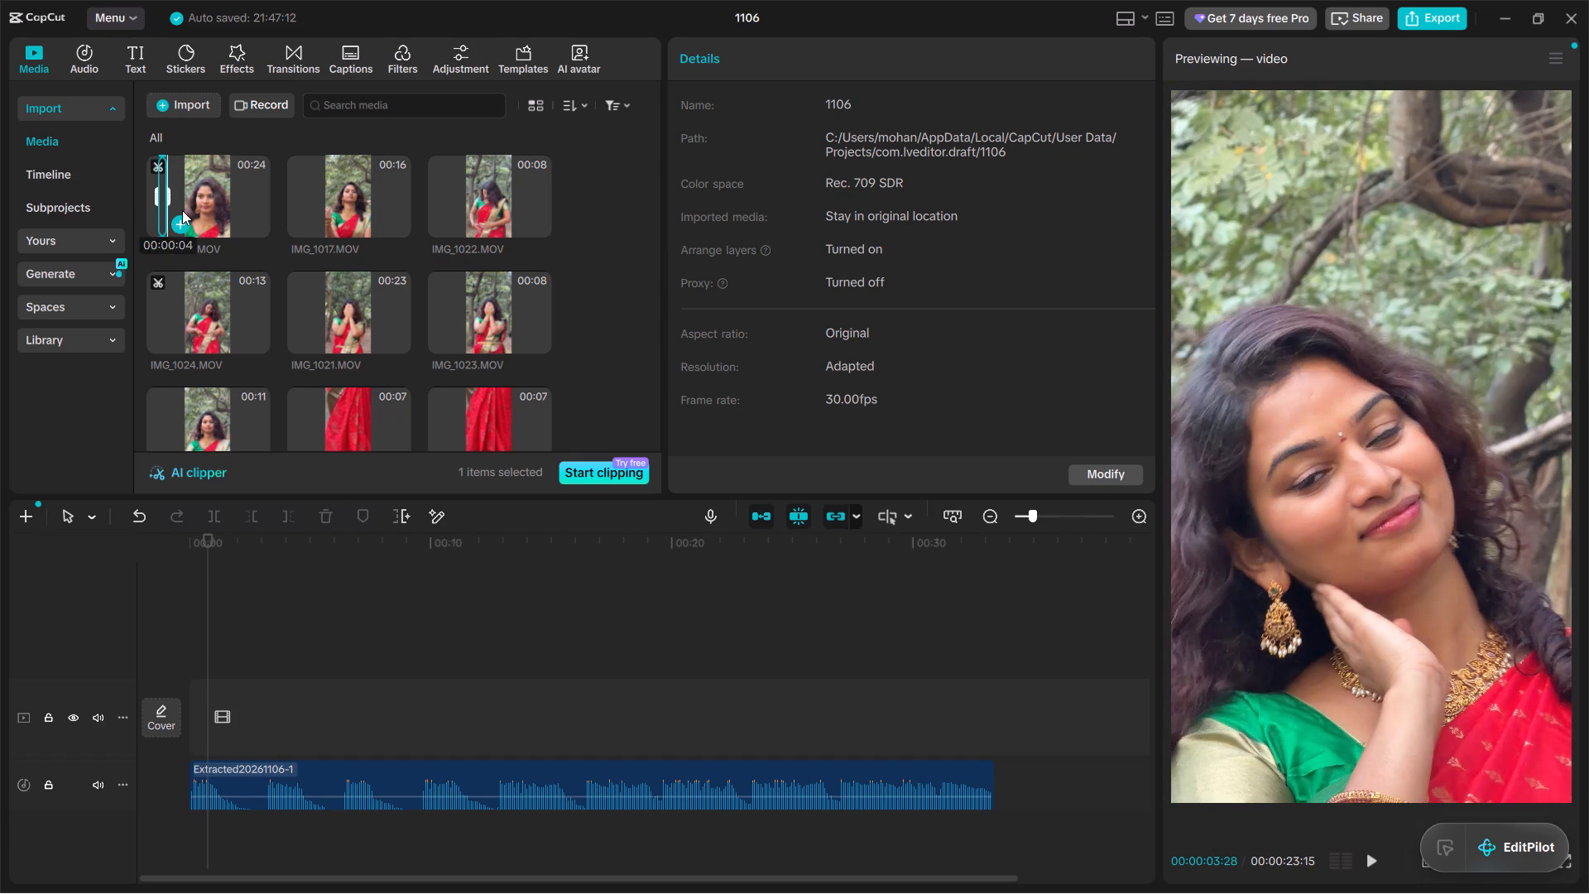
# Add the marked part of IMG_1016.MOV to the start of the main video track above the audio.
pyautogui.click(175, 221)
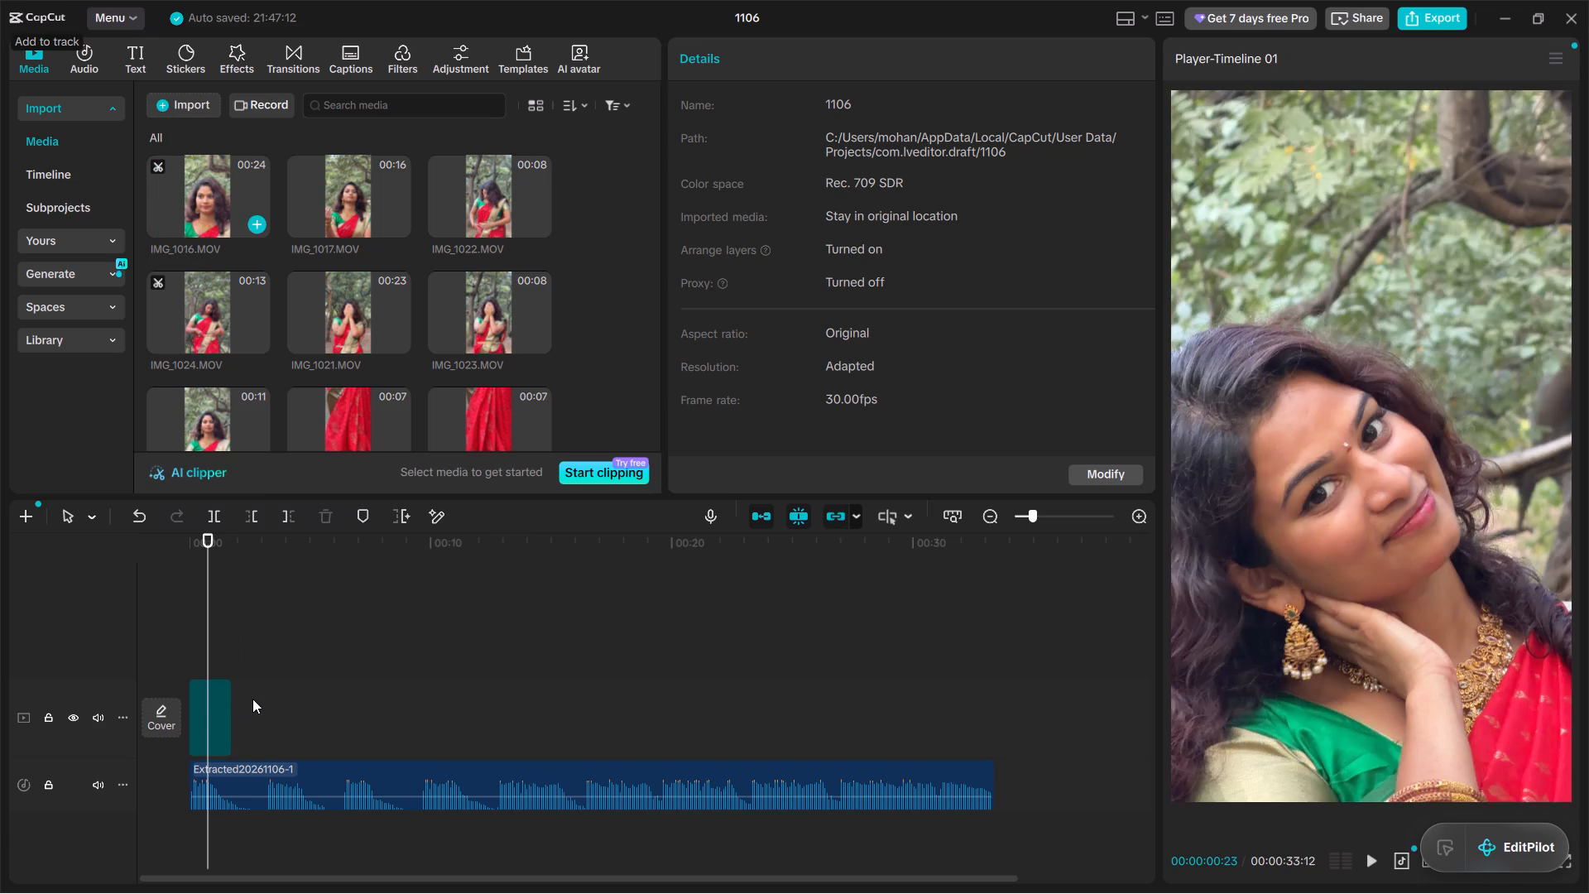
pyautogui.moveTo(254, 699); pyautogui.dragTo(271, 700)
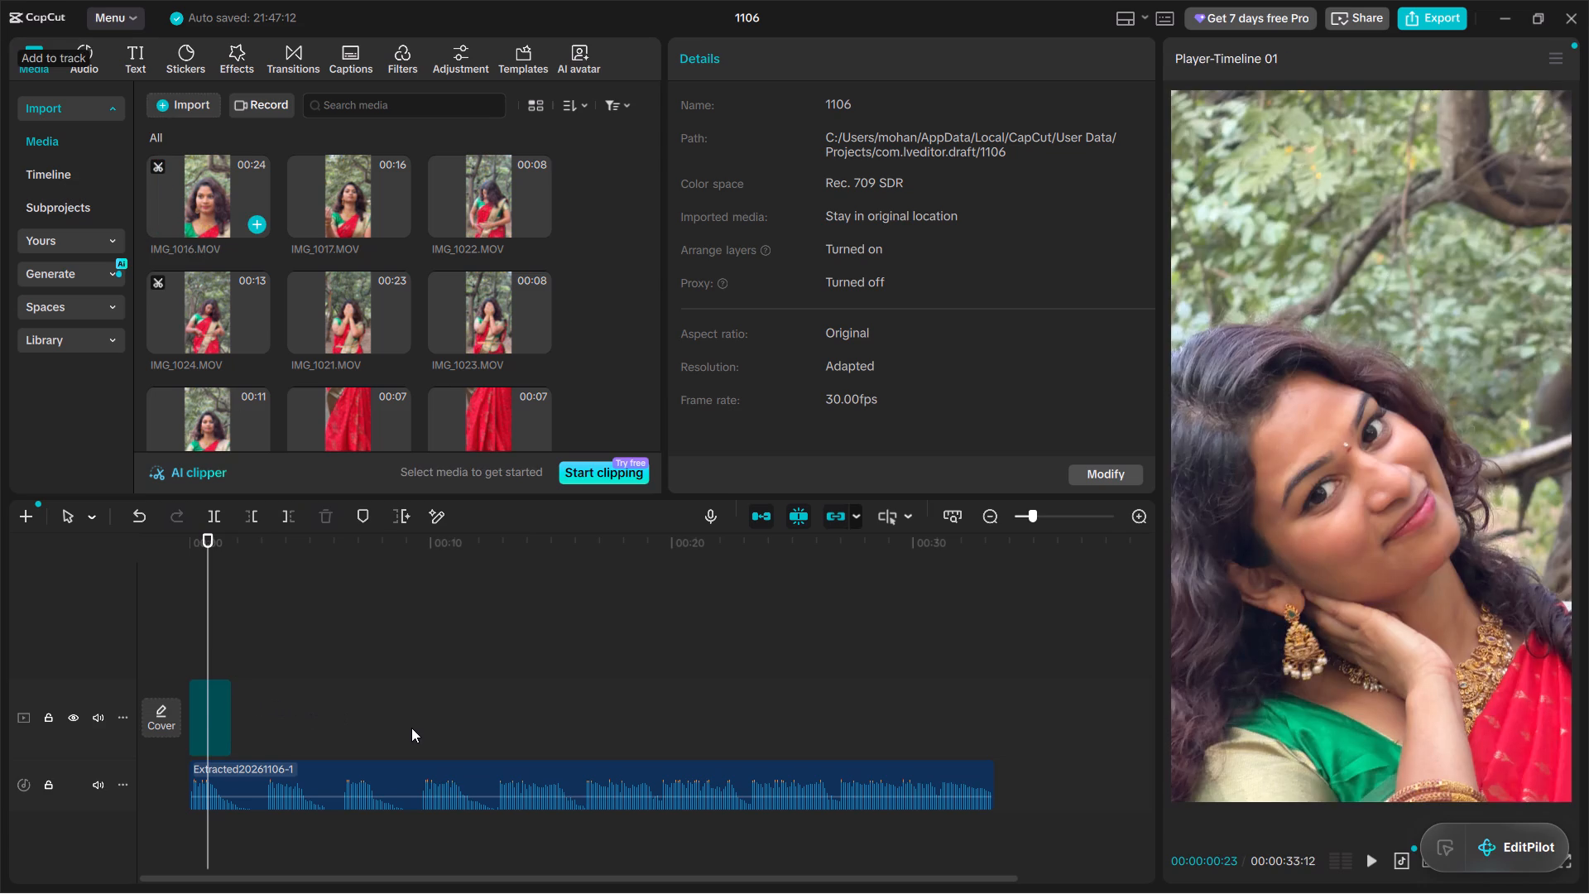
pyautogui.hscroll(2, 411, 728)
pyautogui.hscroll(4, 195, 599)
pyautogui.click(193, 597)
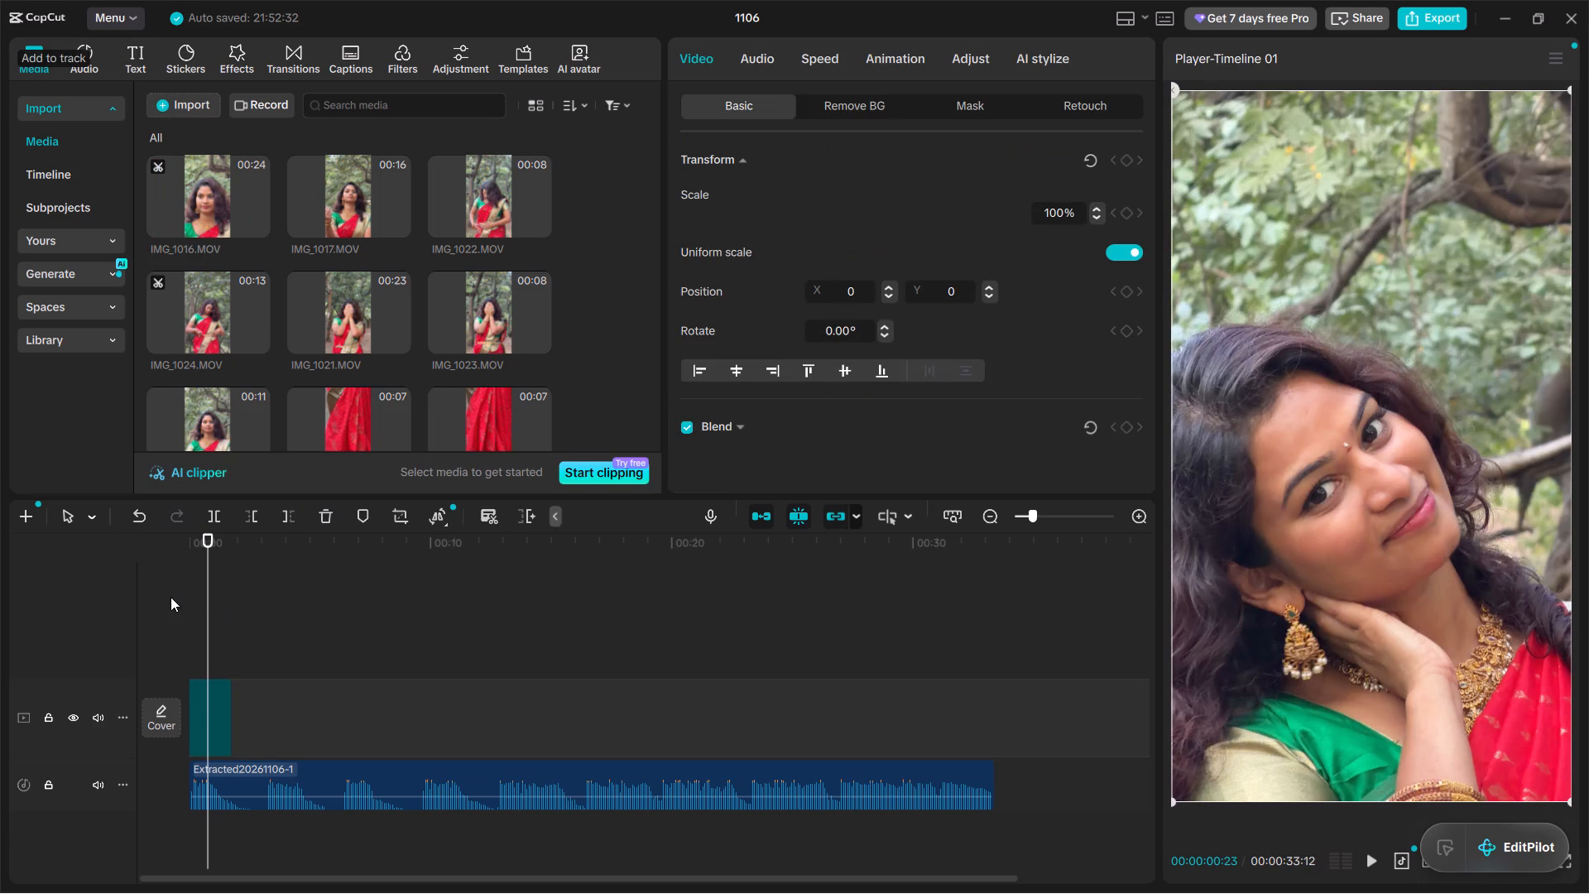
# Play the timeline from the start twice to check the first clip against the audio.
pyautogui.click(183, 613)
pyautogui.moveTo(204, 615); pyautogui.dragTo(175, 620)
pyautogui.press('space')
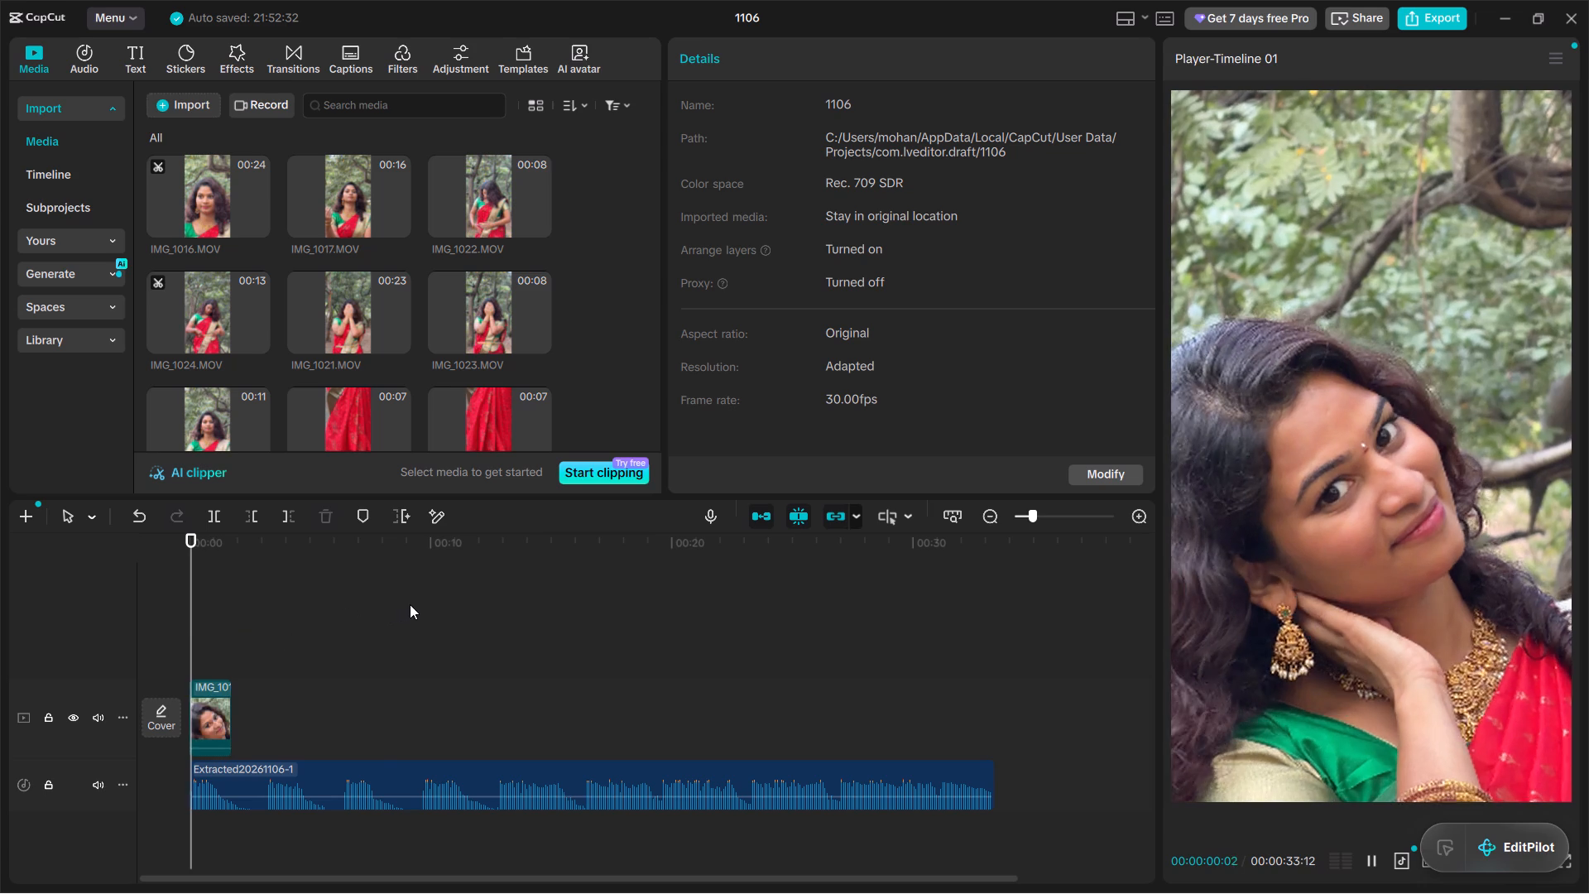
pyautogui.press('space')
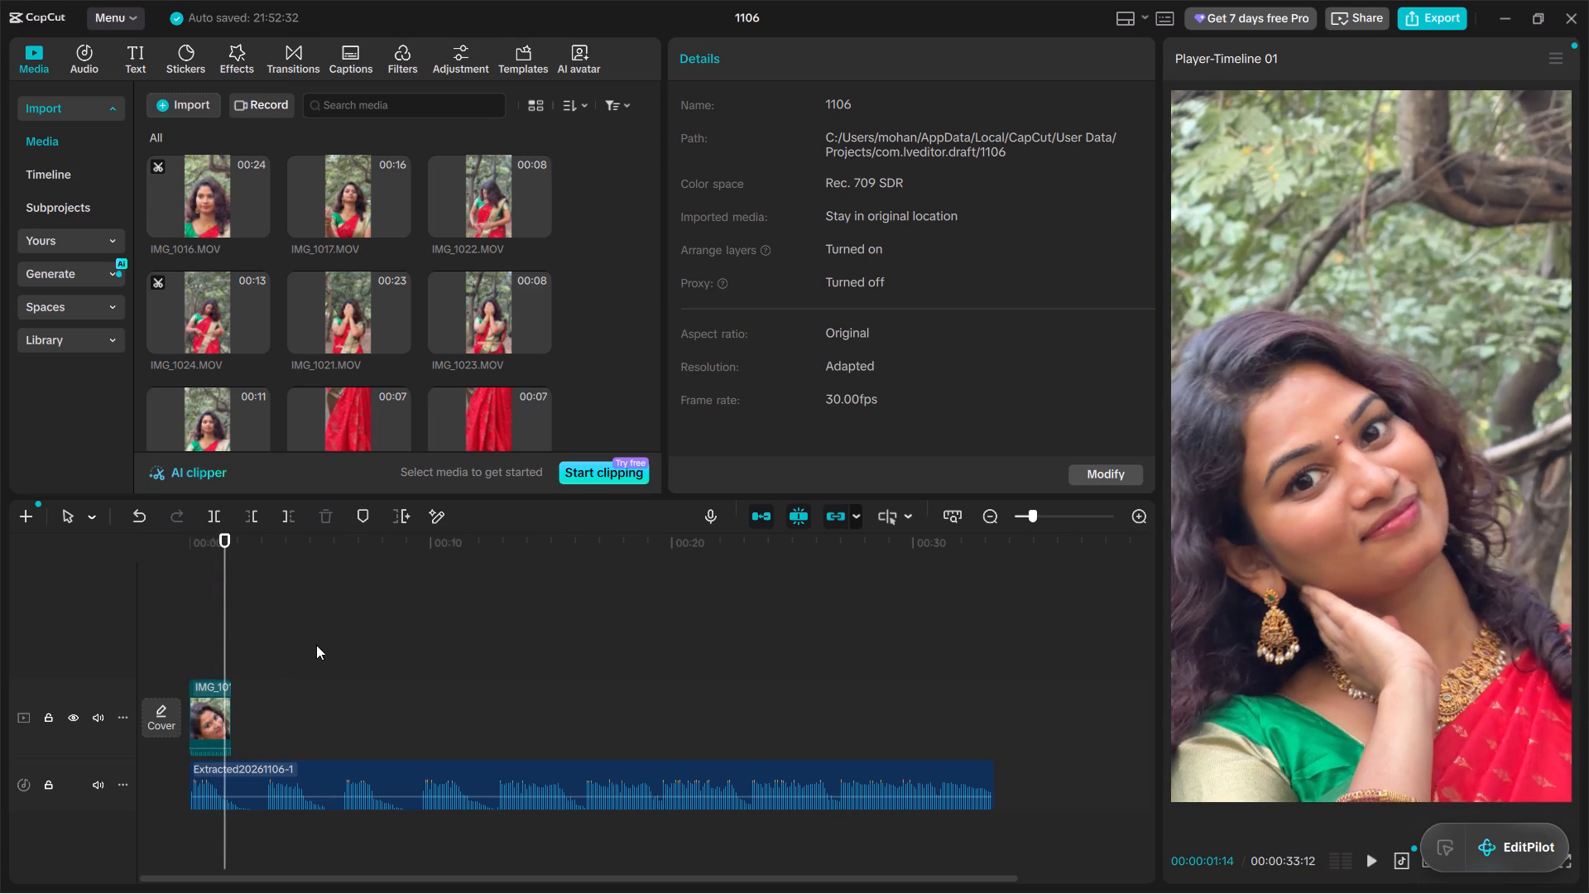
pyautogui.press('space')
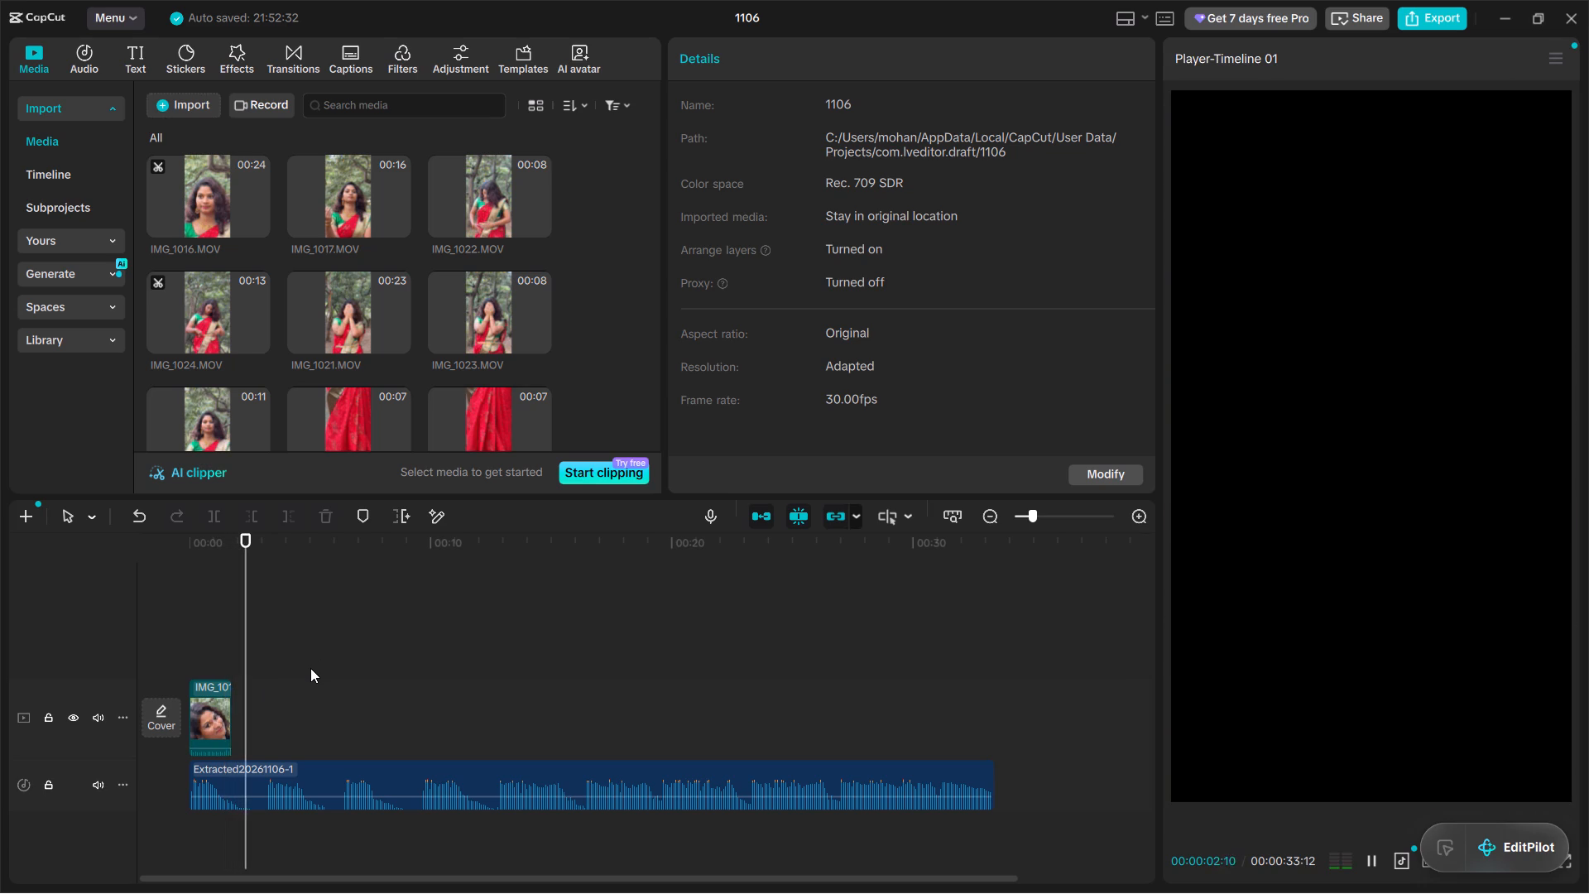
pyautogui.press('space')
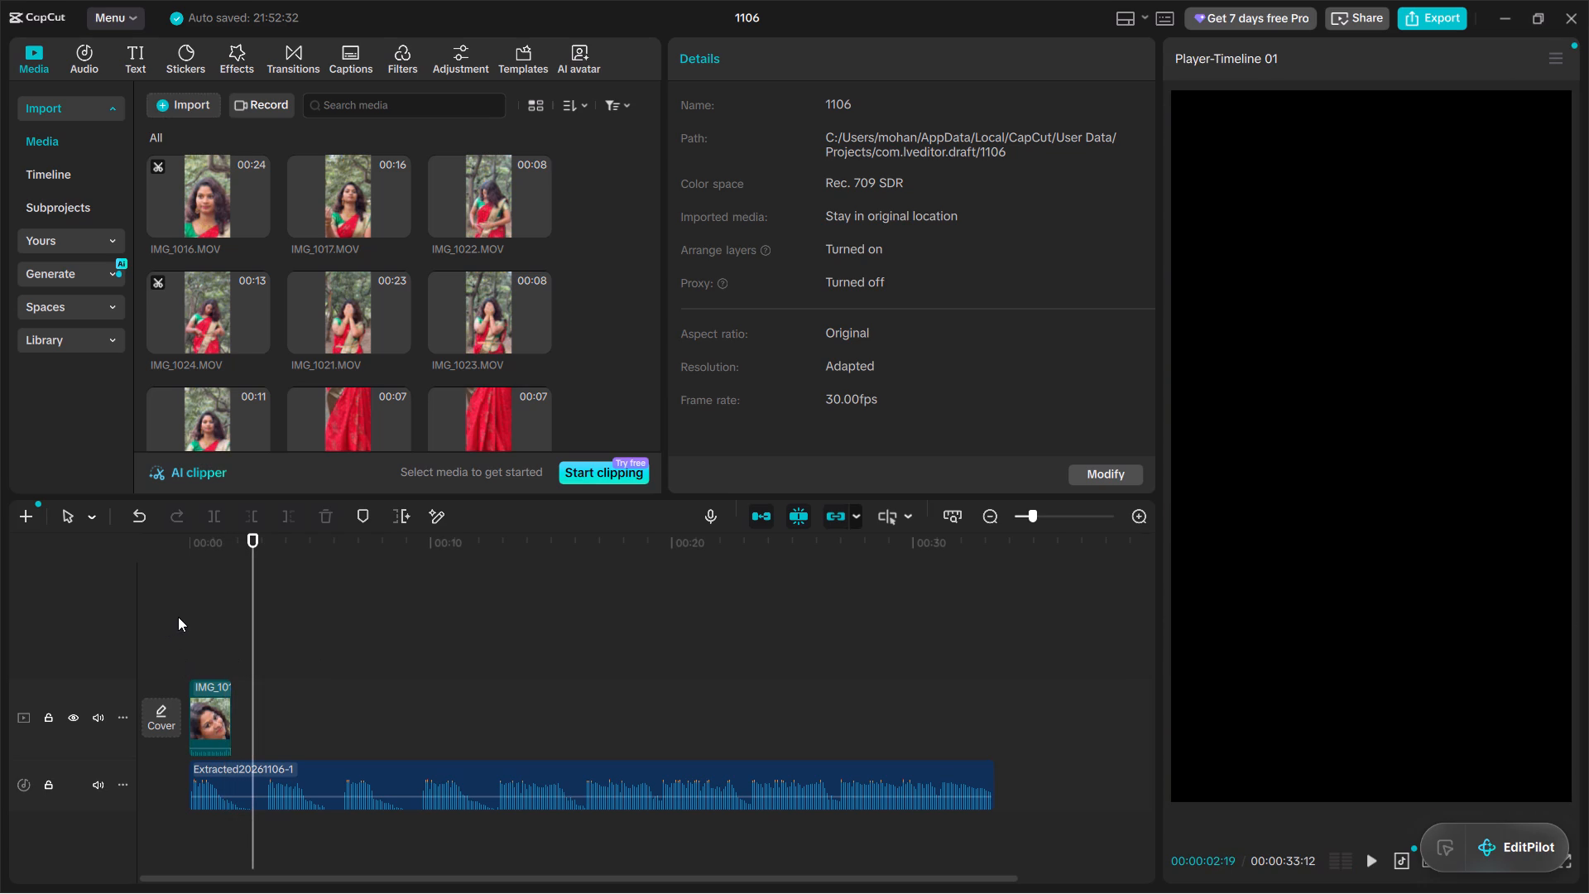
pyautogui.click(189, 617)
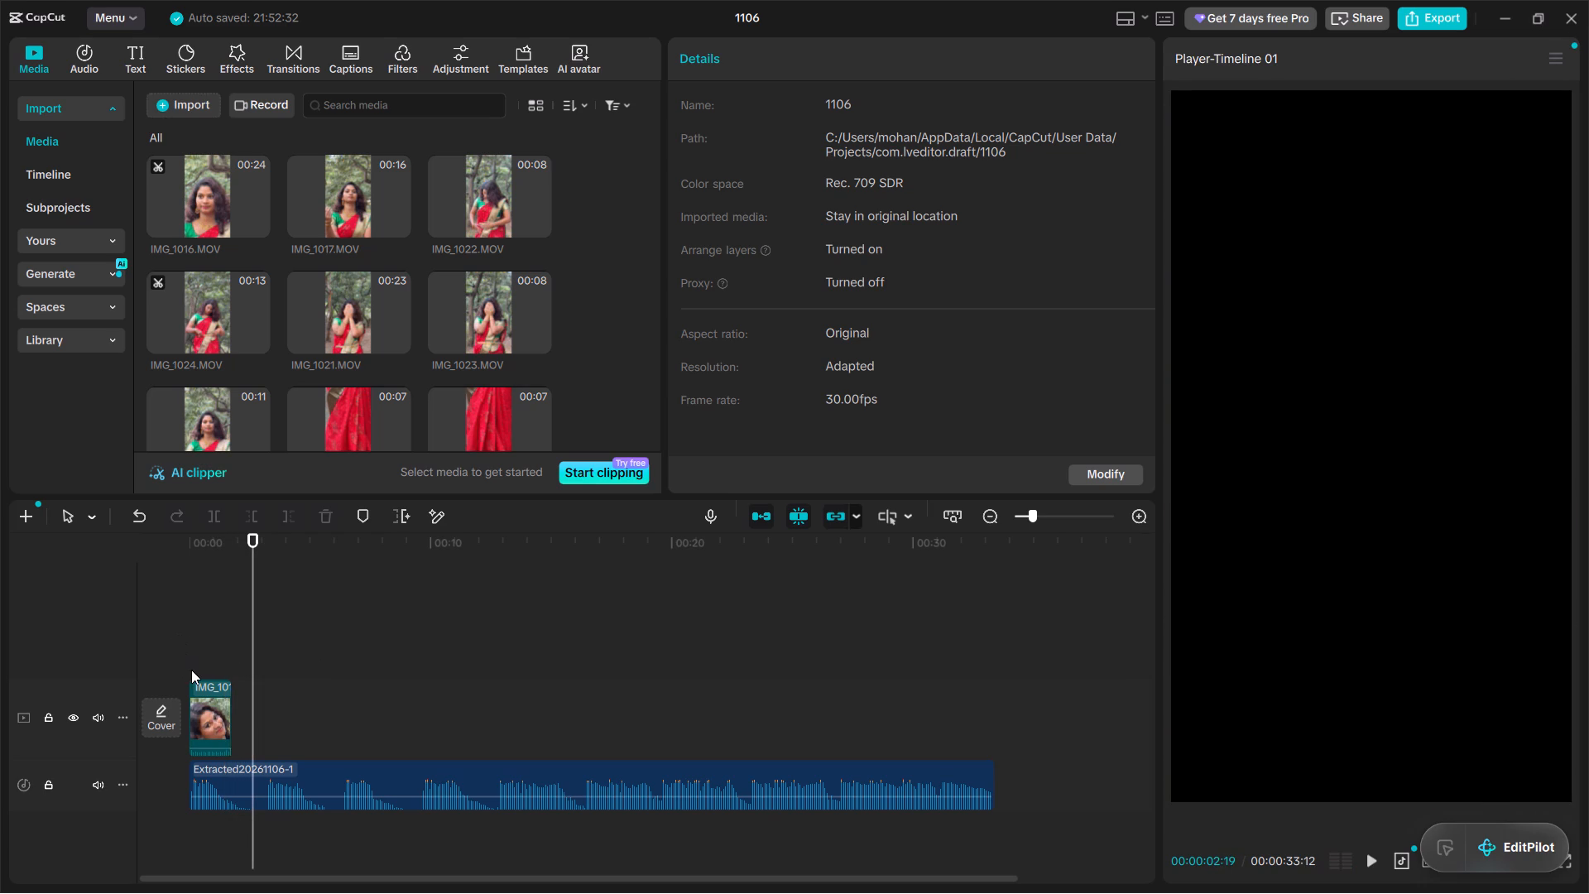
pyautogui.click(191, 670)
pyautogui.press('space')
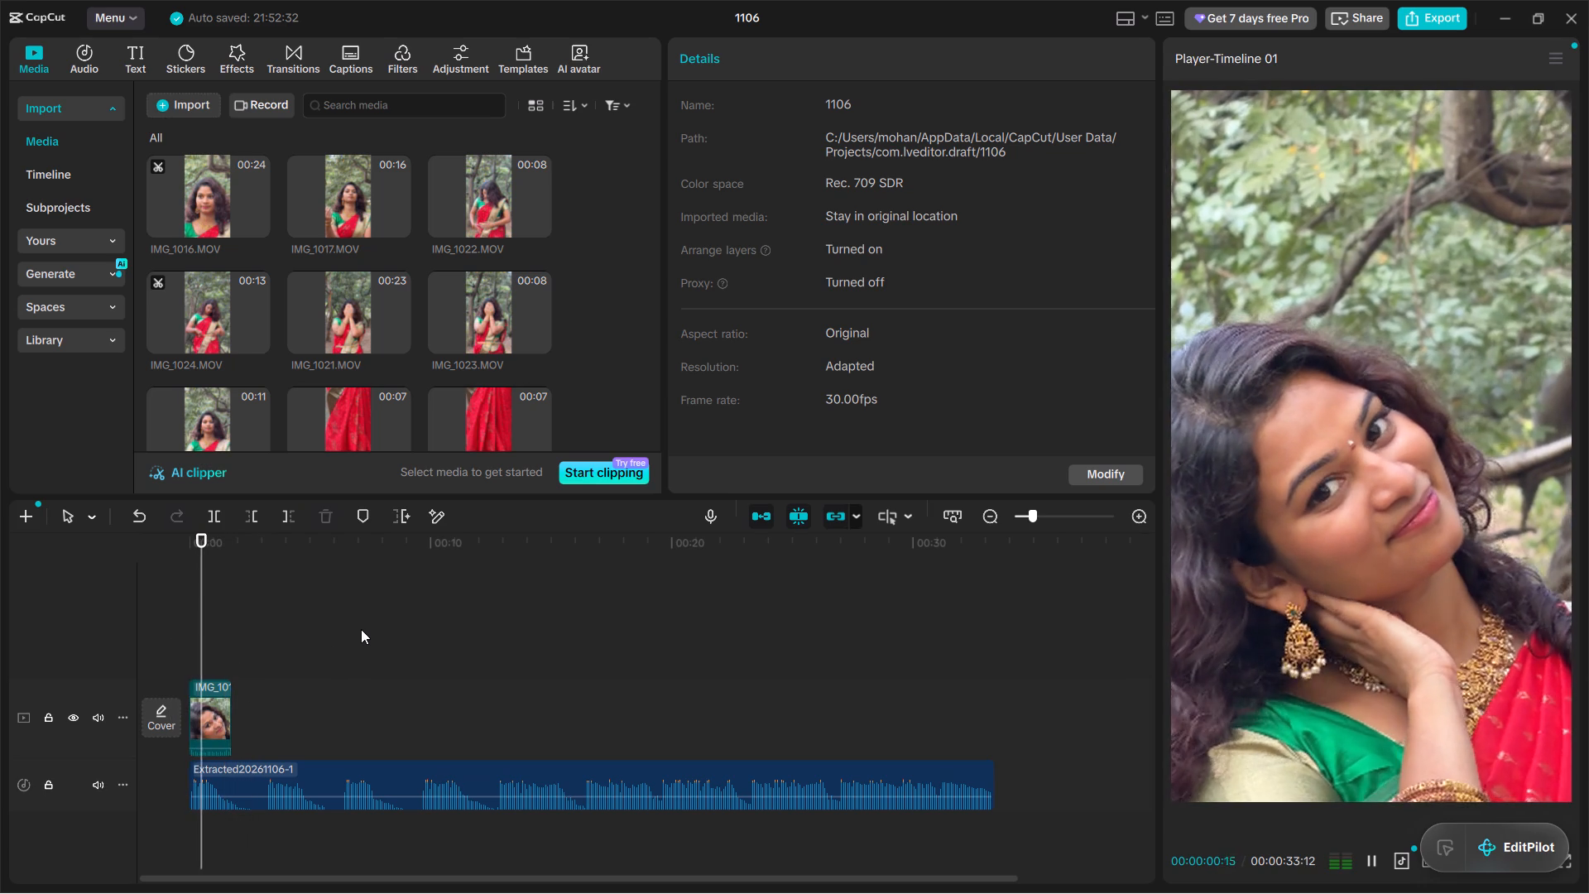
pyautogui.press('space')
# Preview IMG_1016.MOV and the opening of the SaveClip reference video to look for the following shot.
pyautogui.click(193, 209)
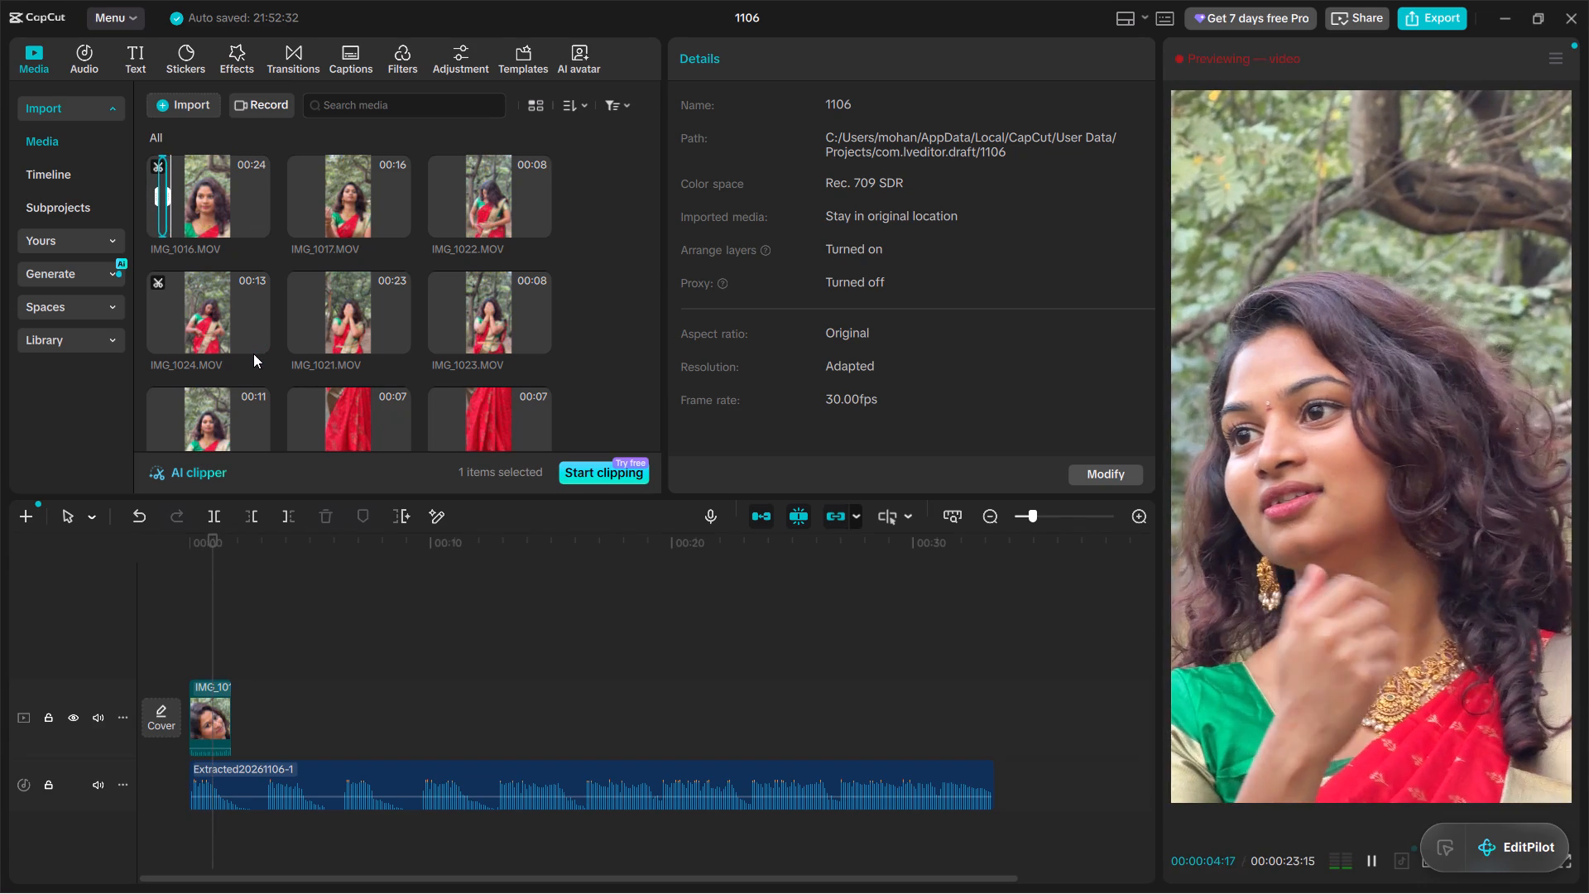
pyautogui.press('space')
pyautogui.scroll(-7, 235, 339)
pyautogui.click(222, 360)
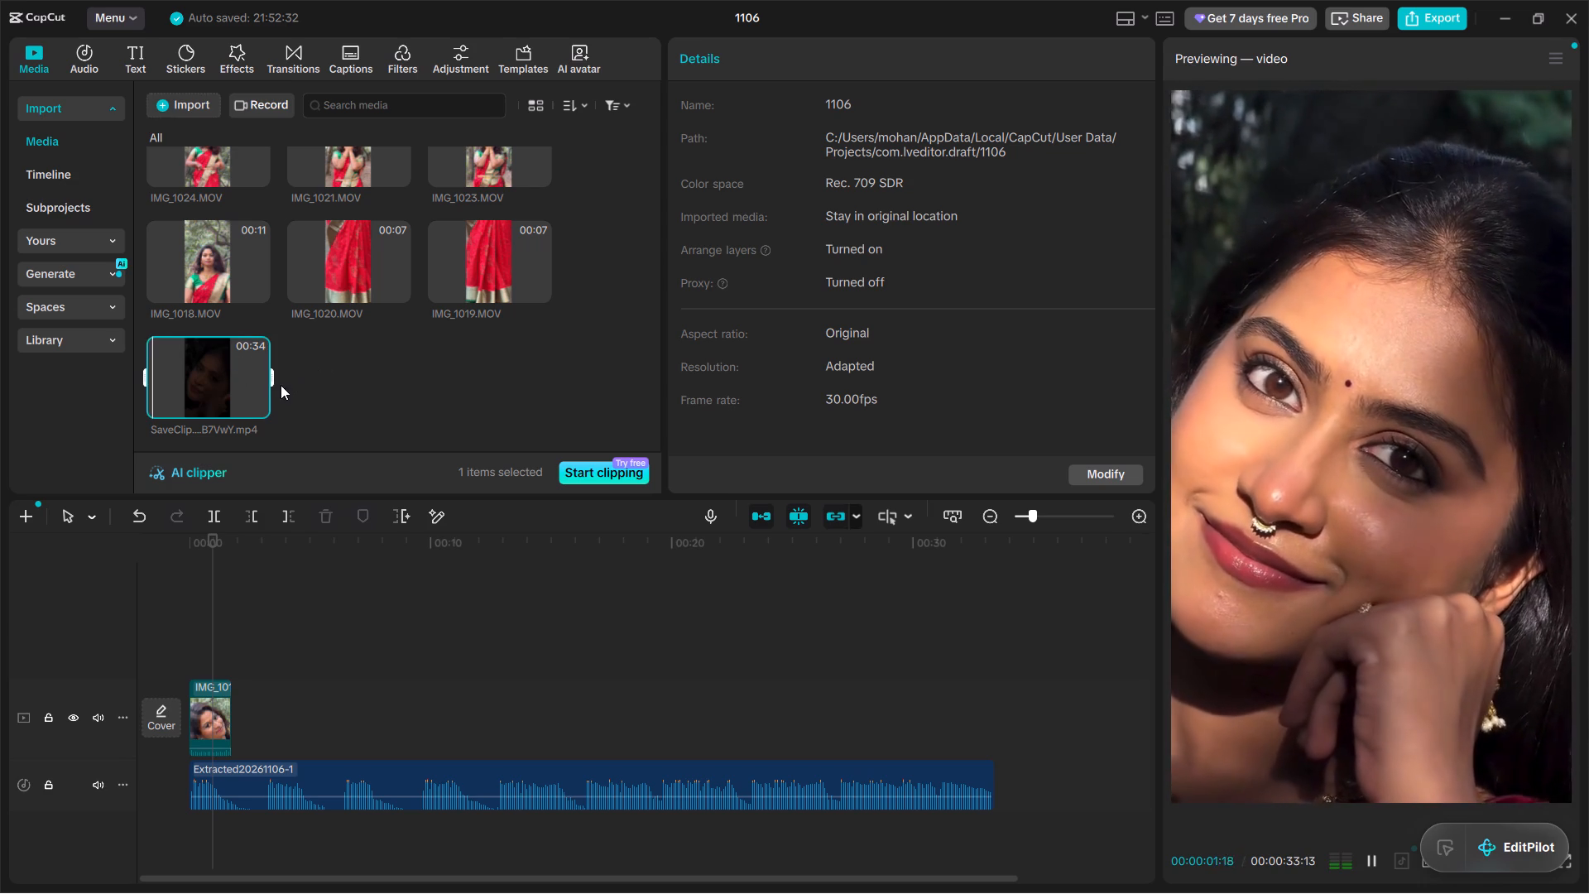
pyautogui.press('space')
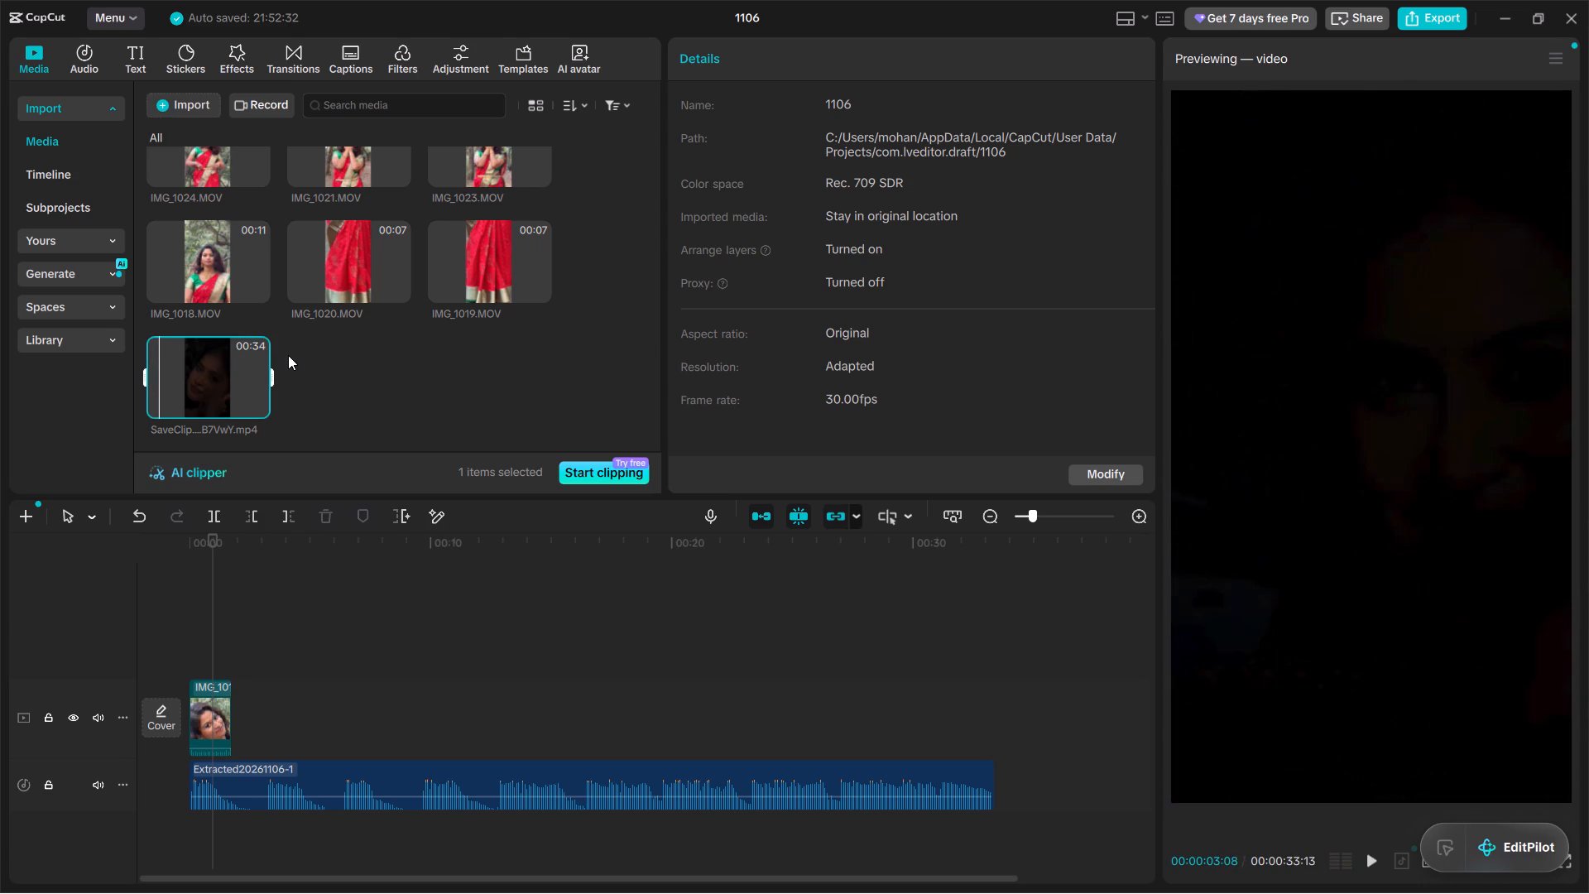
pyautogui.scroll(6, 294, 351)
pyautogui.click(194, 195)
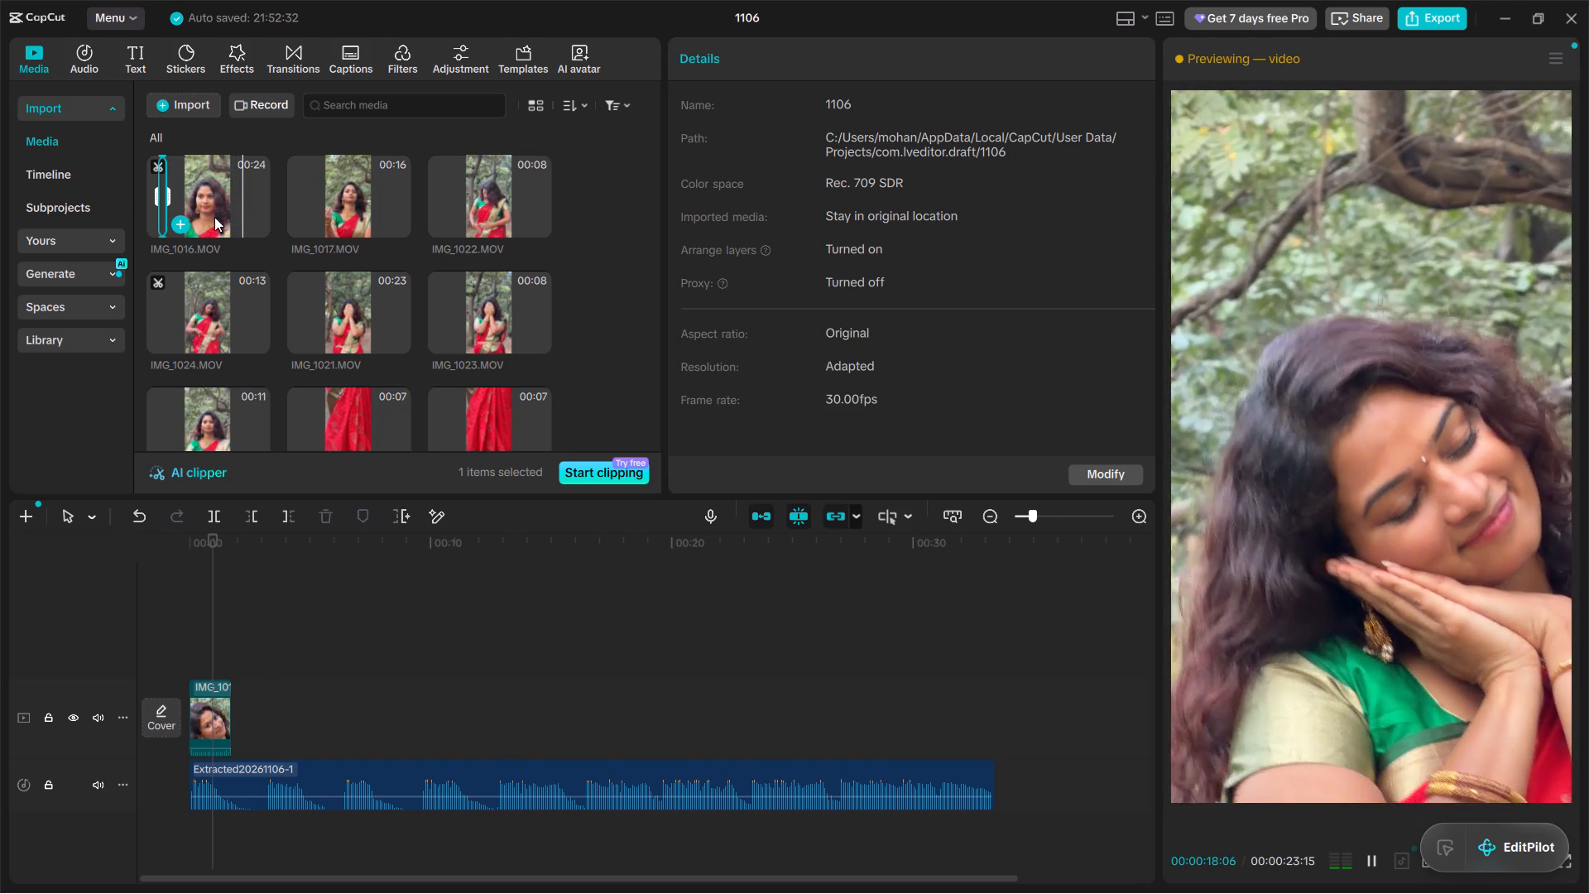
# Find the hand-on-cheek pose in IMG_1017.MOV and mark the source range's start just after 3 s.
pyautogui.click(298, 206)
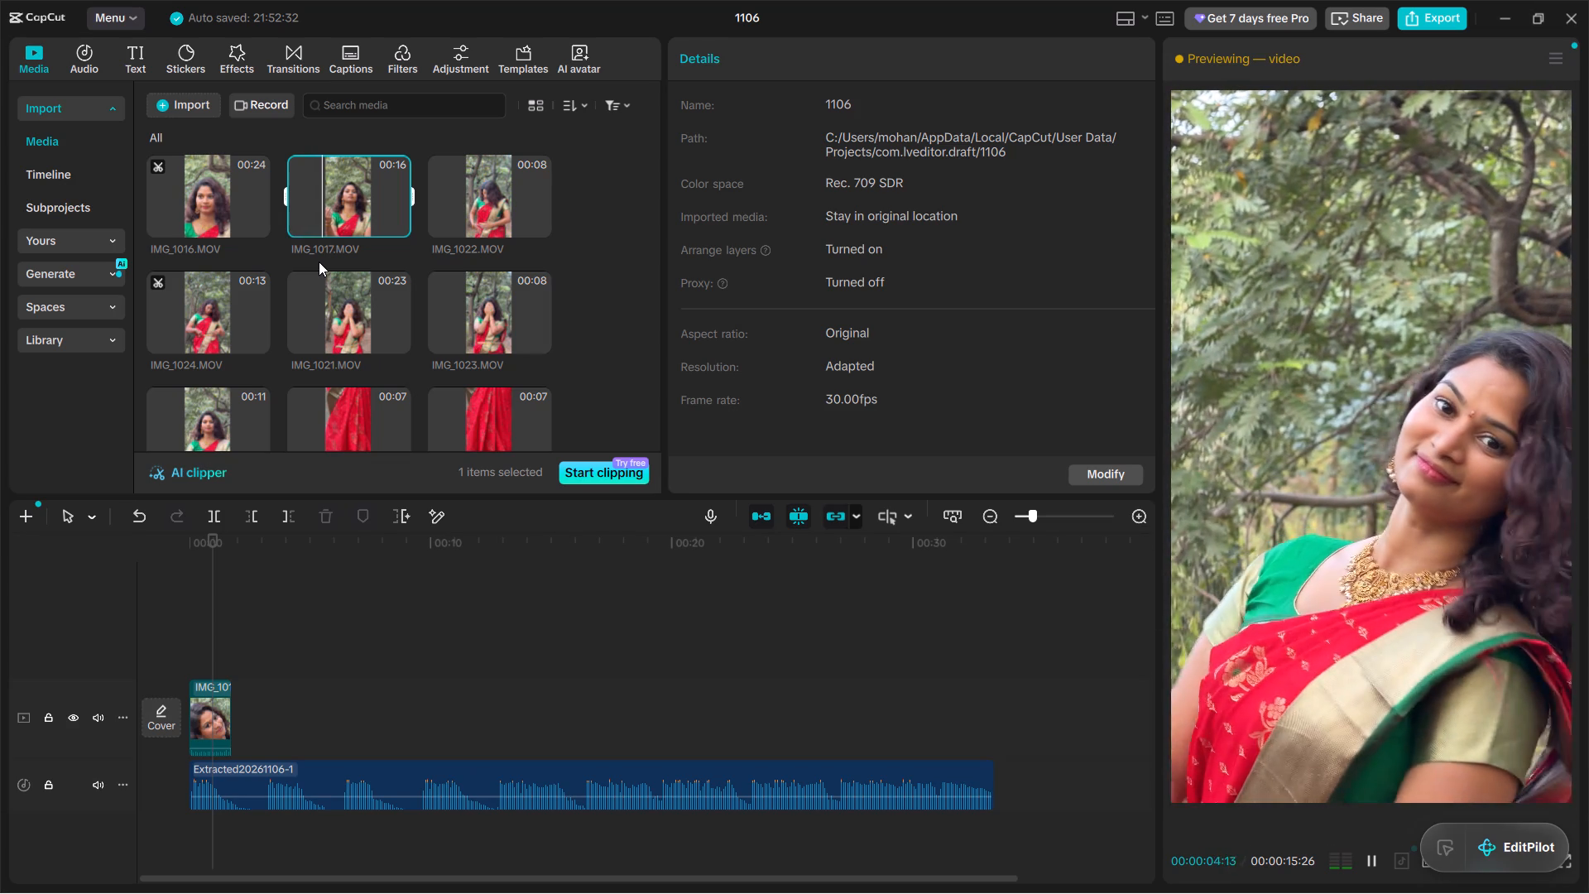
pyautogui.press('space')
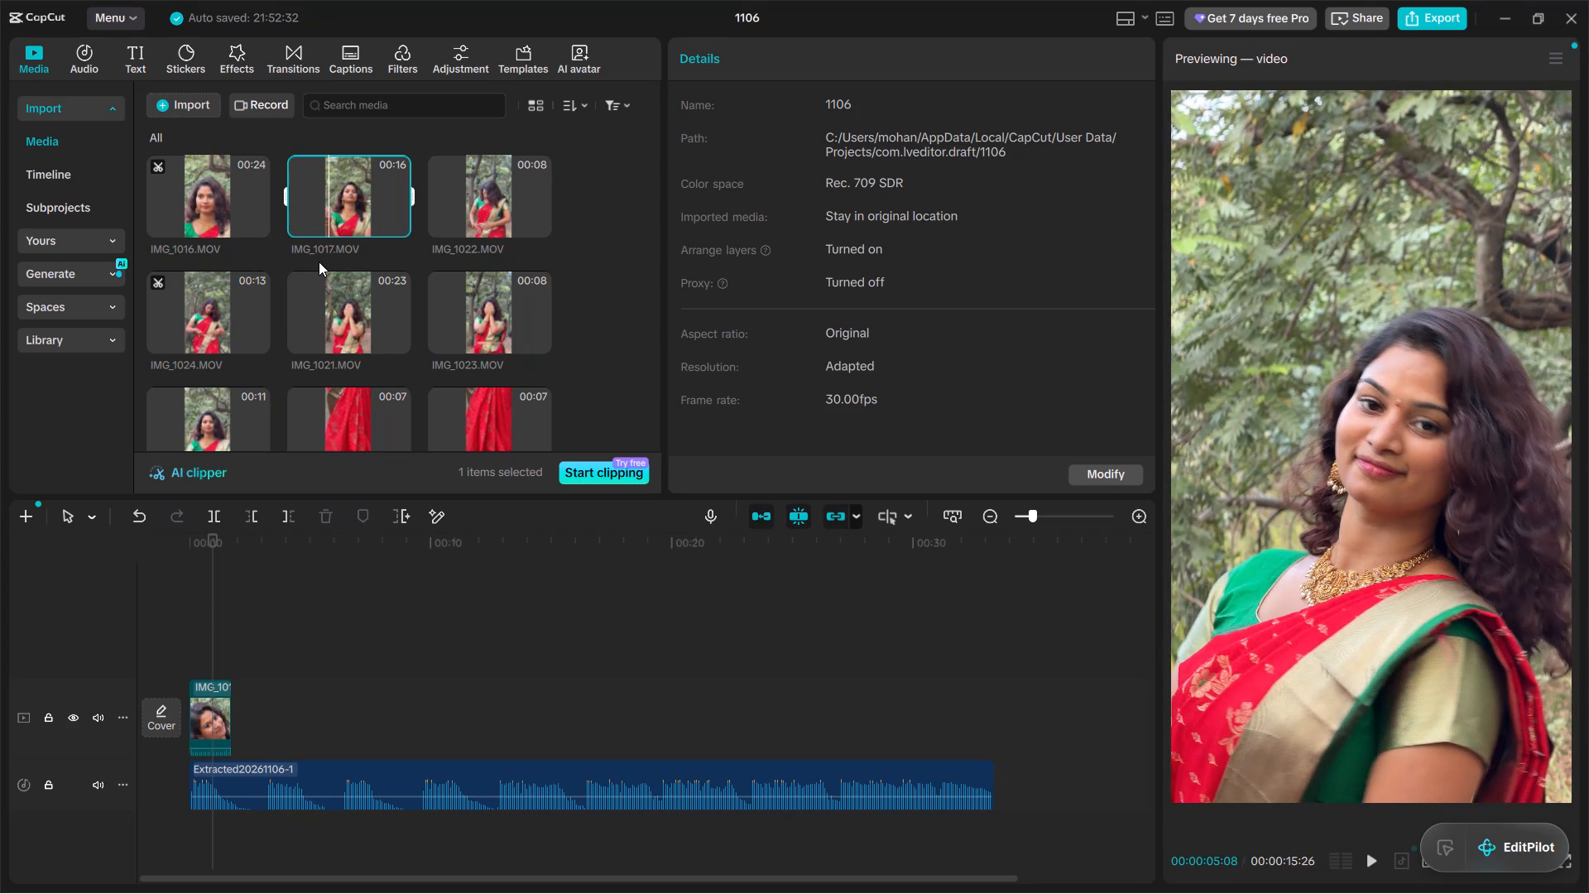
pyautogui.click(314, 192)
pyautogui.press('space')
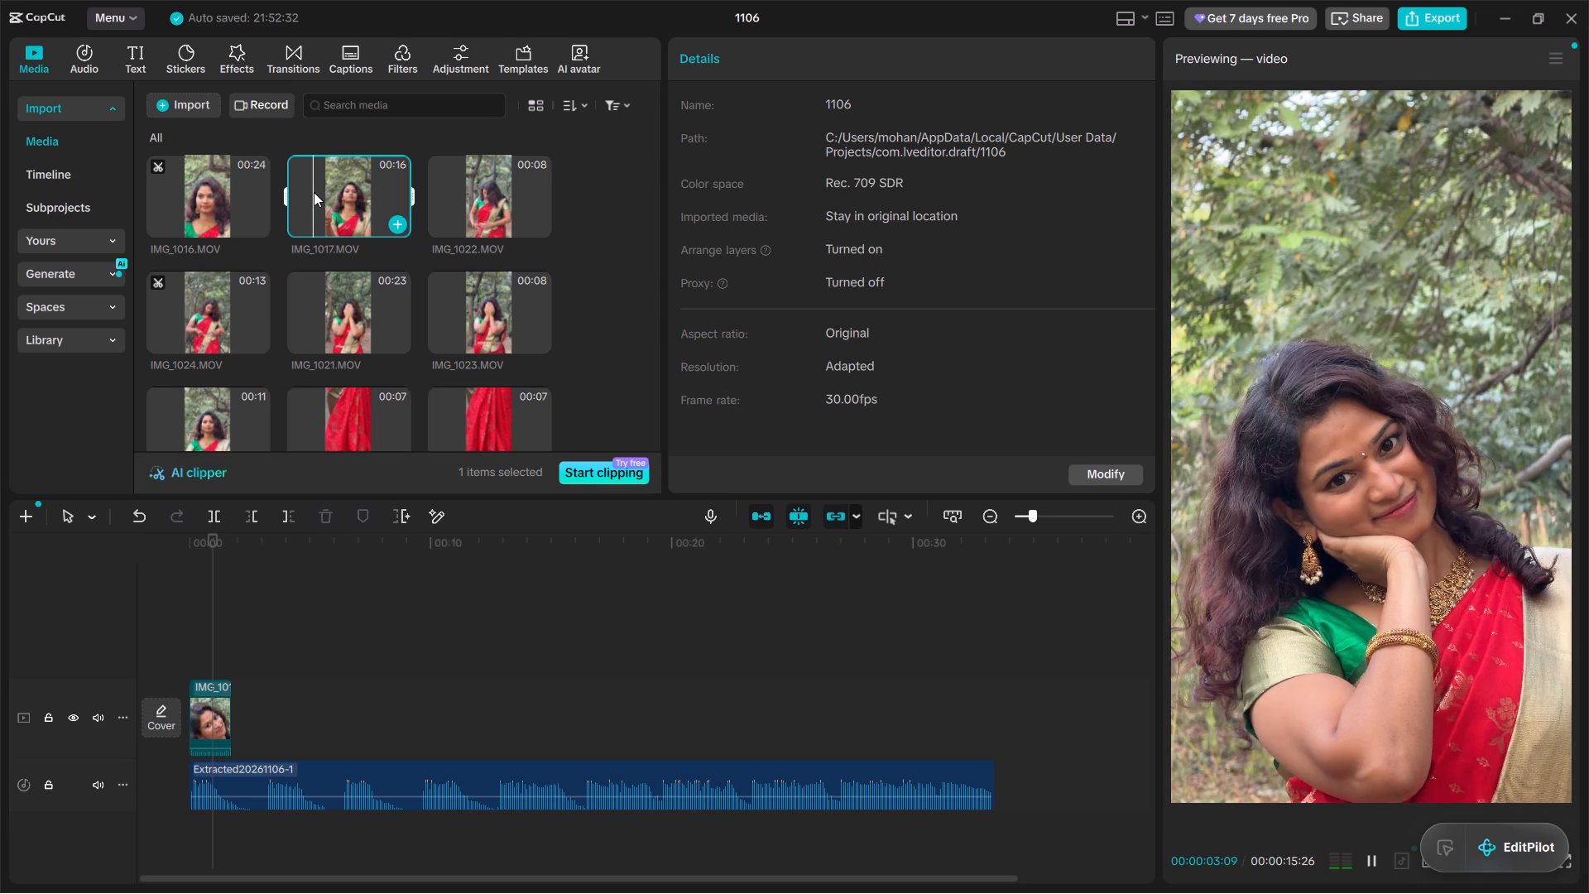
pyautogui.press('space')
pyautogui.press('space')
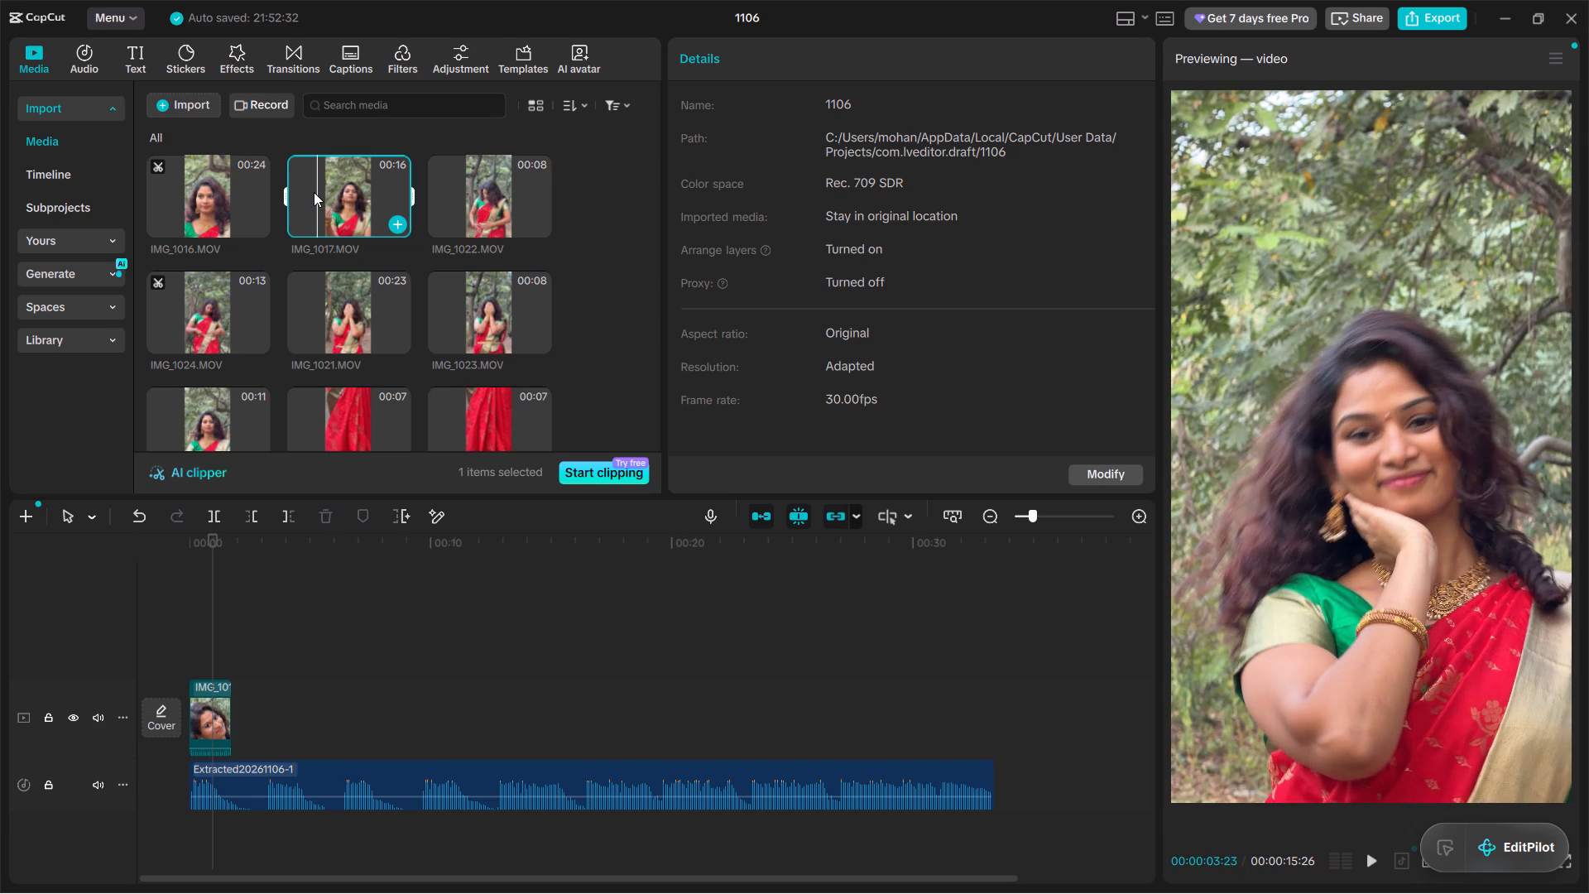
pyautogui.press('space')
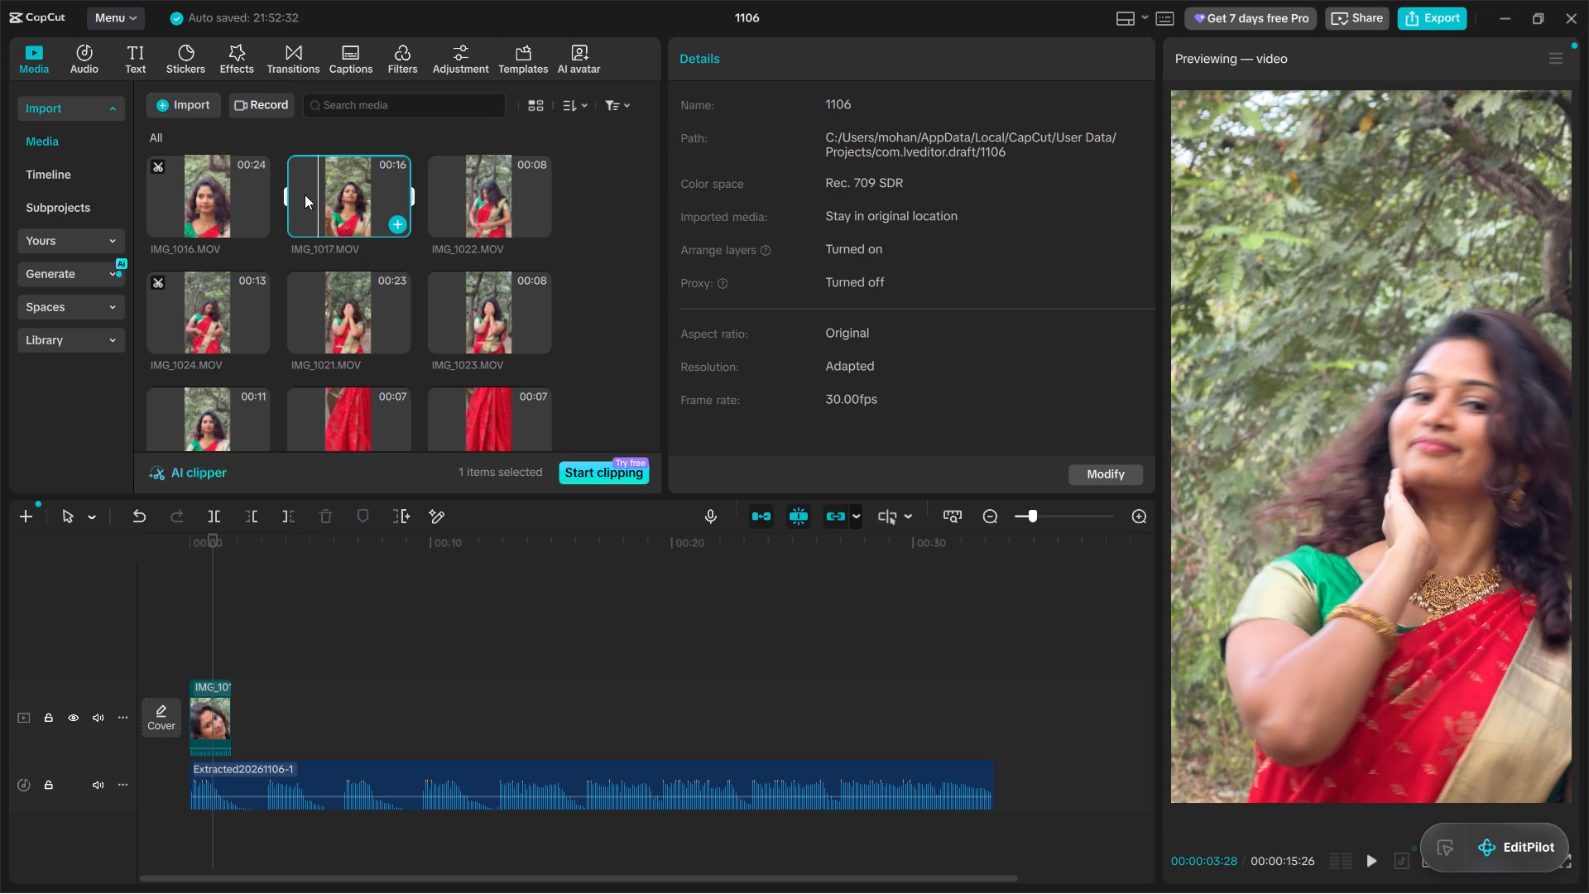
pyautogui.moveTo(284, 193); pyautogui.dragTo(314, 199)
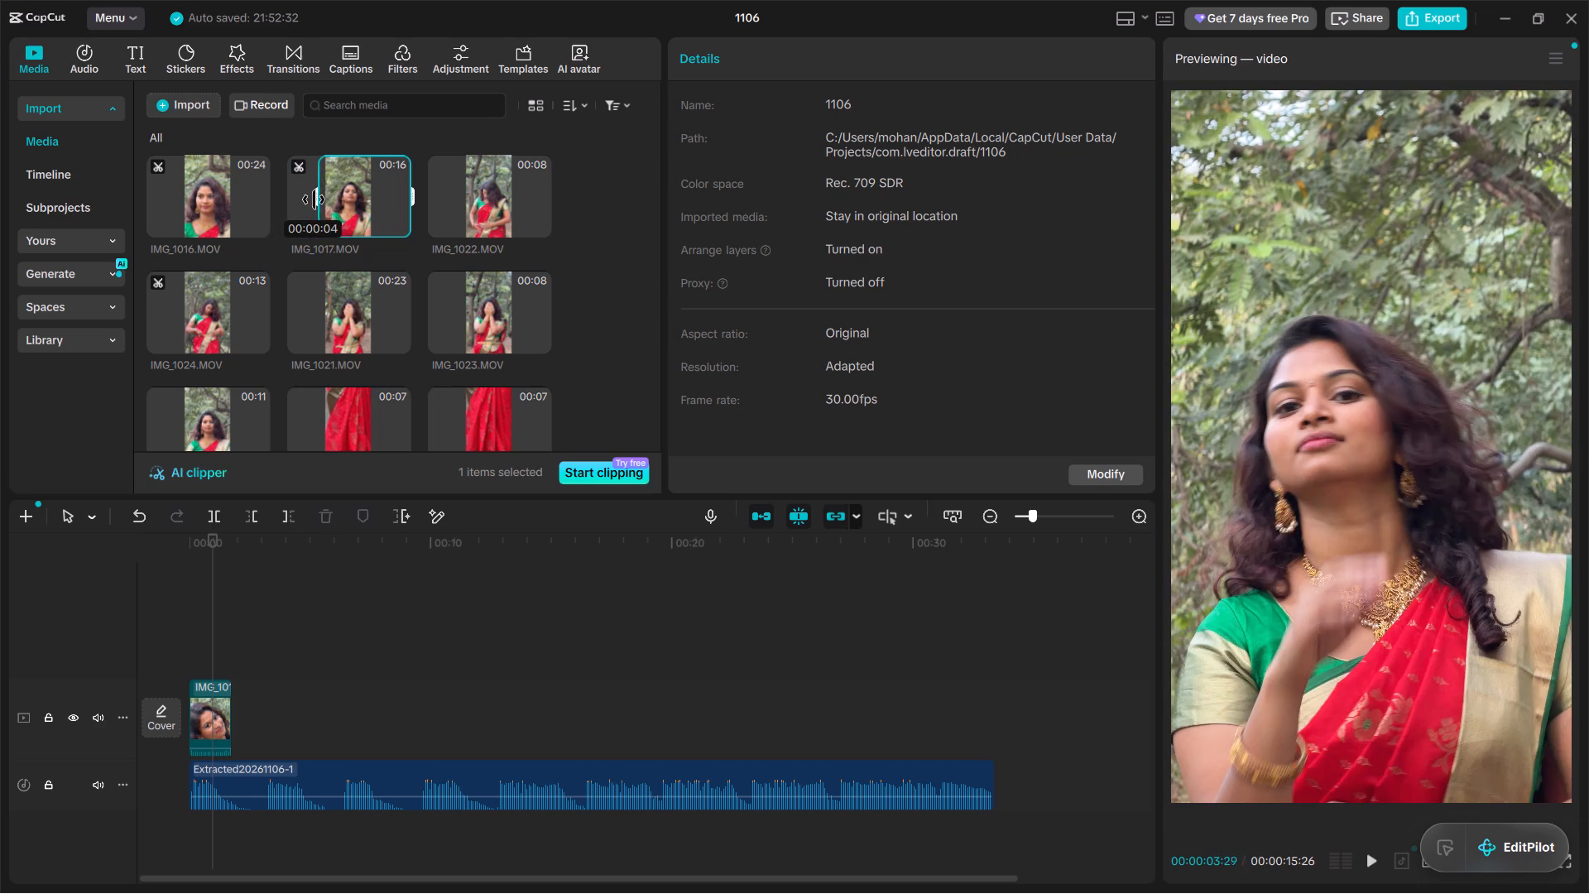
pyautogui.moveTo(314, 199); pyautogui.dragTo(310, 199)
# Review the turning movement in IMG_1017.MOV in short bursts and mark the source range's end at about 5 s.
pyautogui.press('space')
pyautogui.press('space')
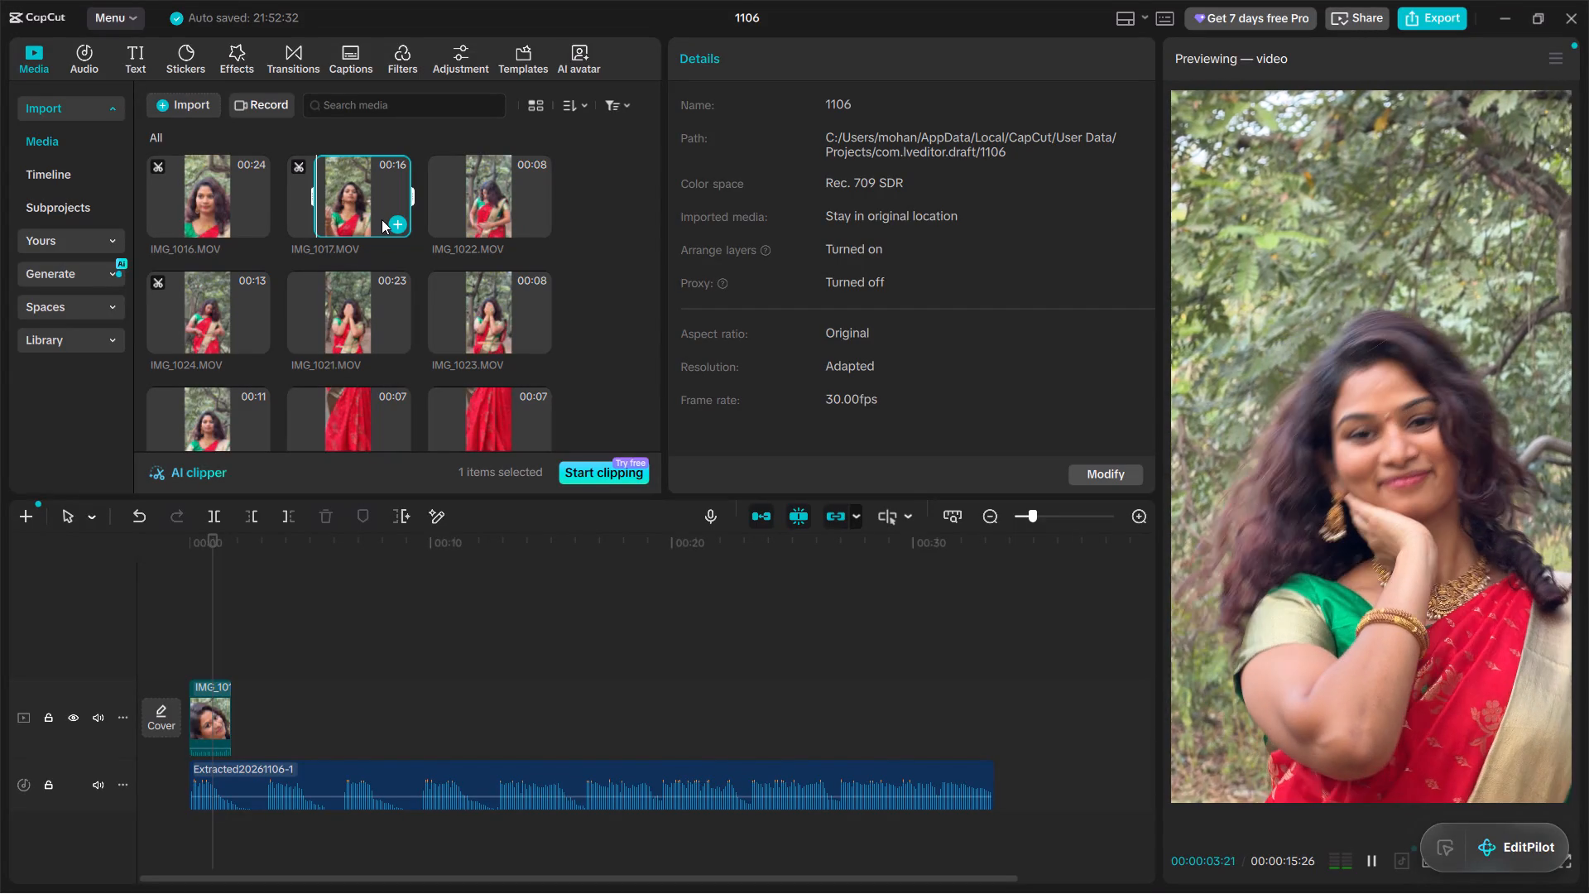
pyautogui.press('space')
pyautogui.press('space')
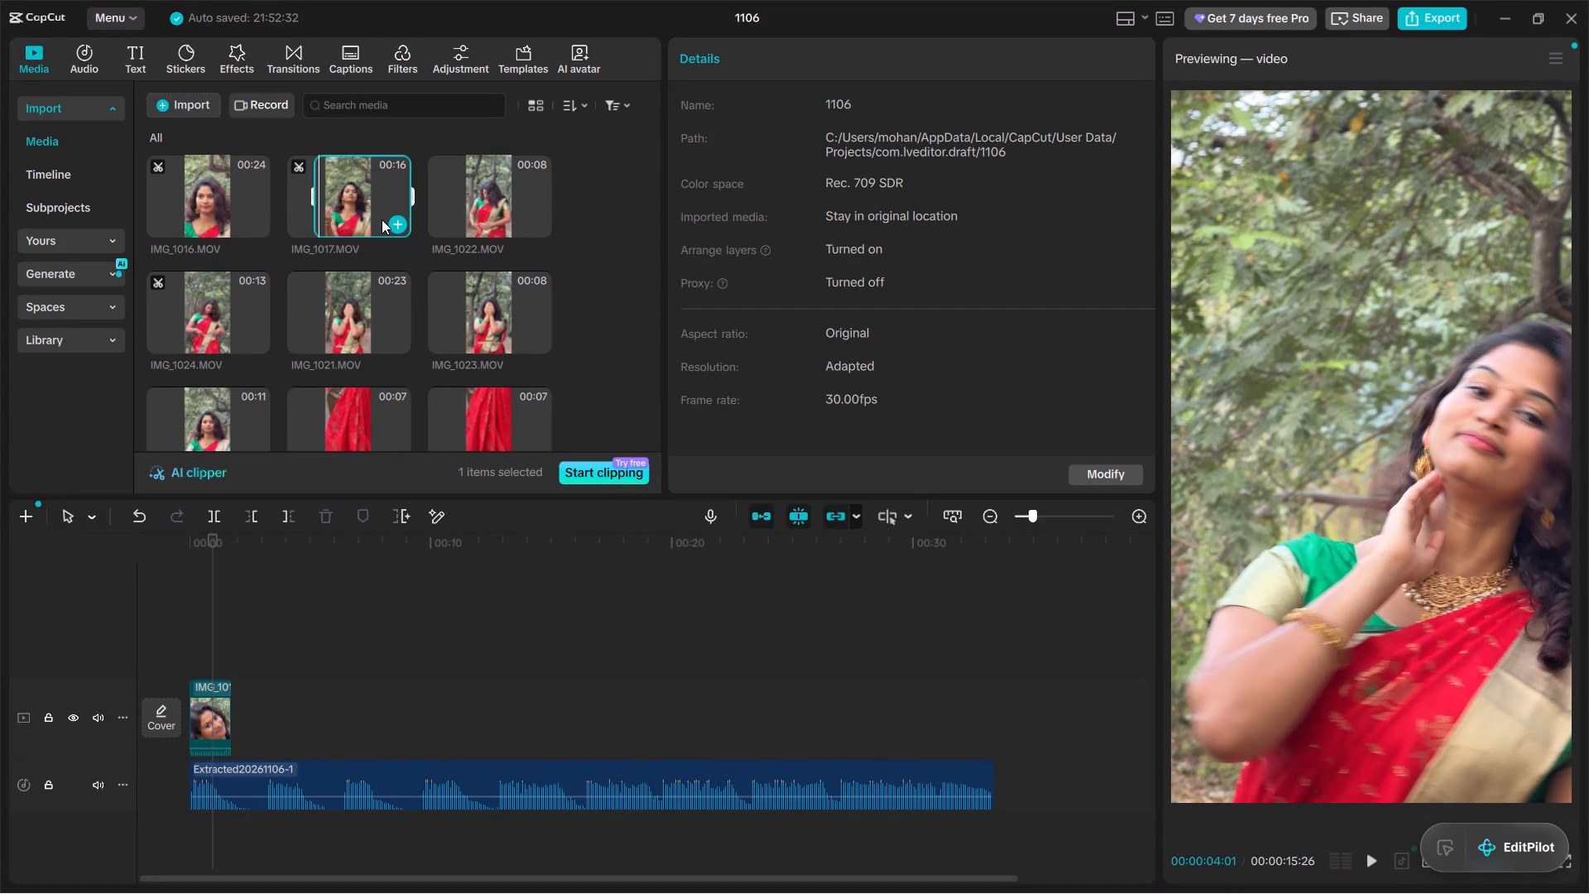
pyautogui.press('space')
pyautogui.press('space')
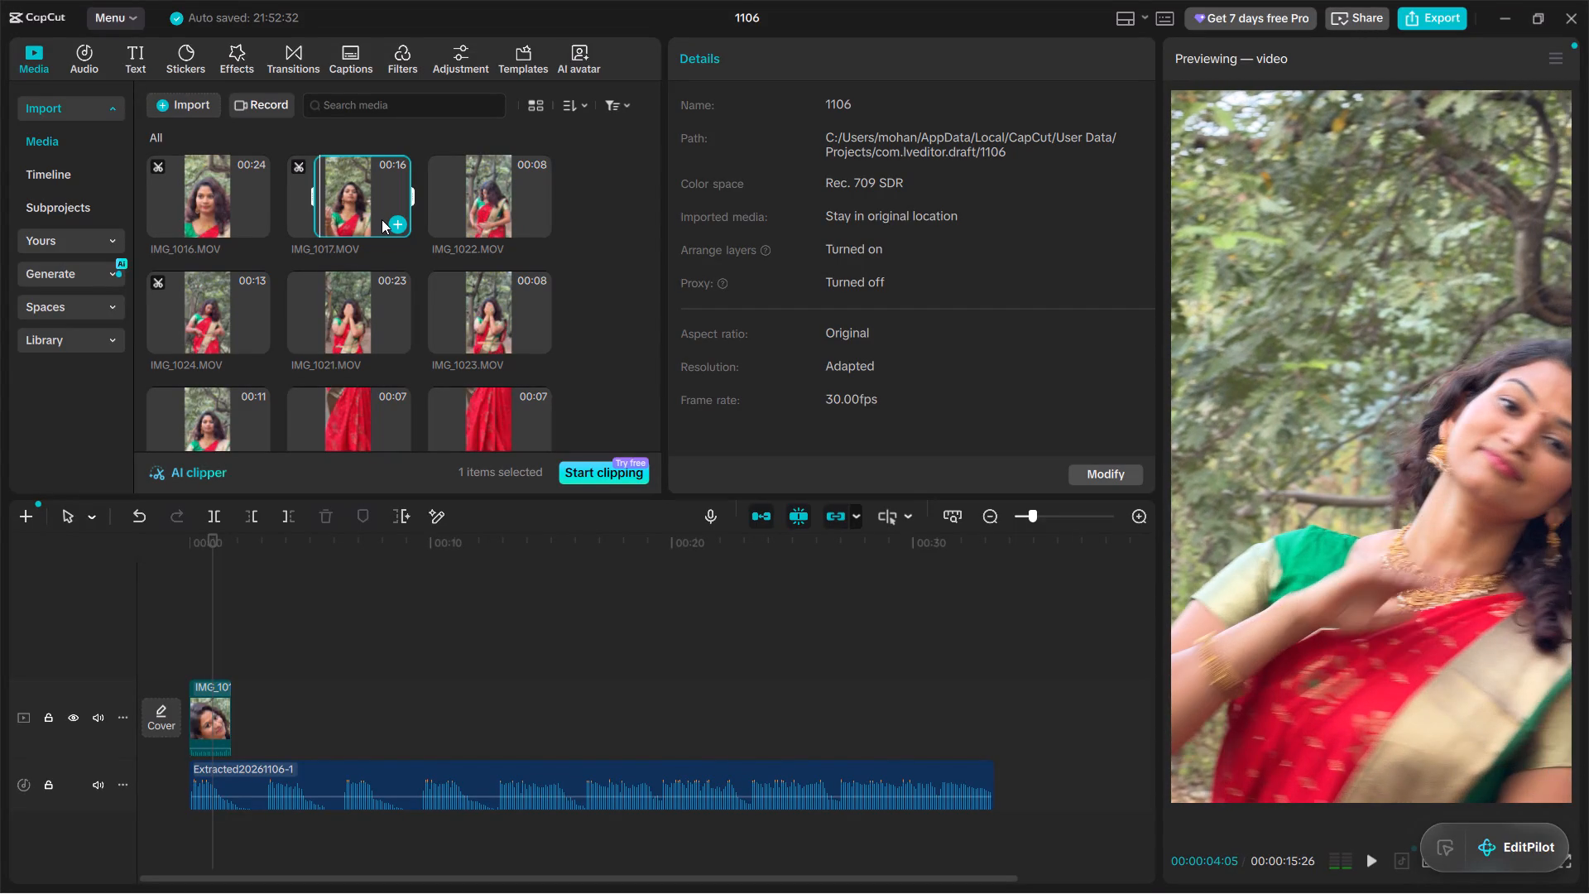
pyautogui.press('space')
pyautogui.press('space')
pyautogui.press('space')
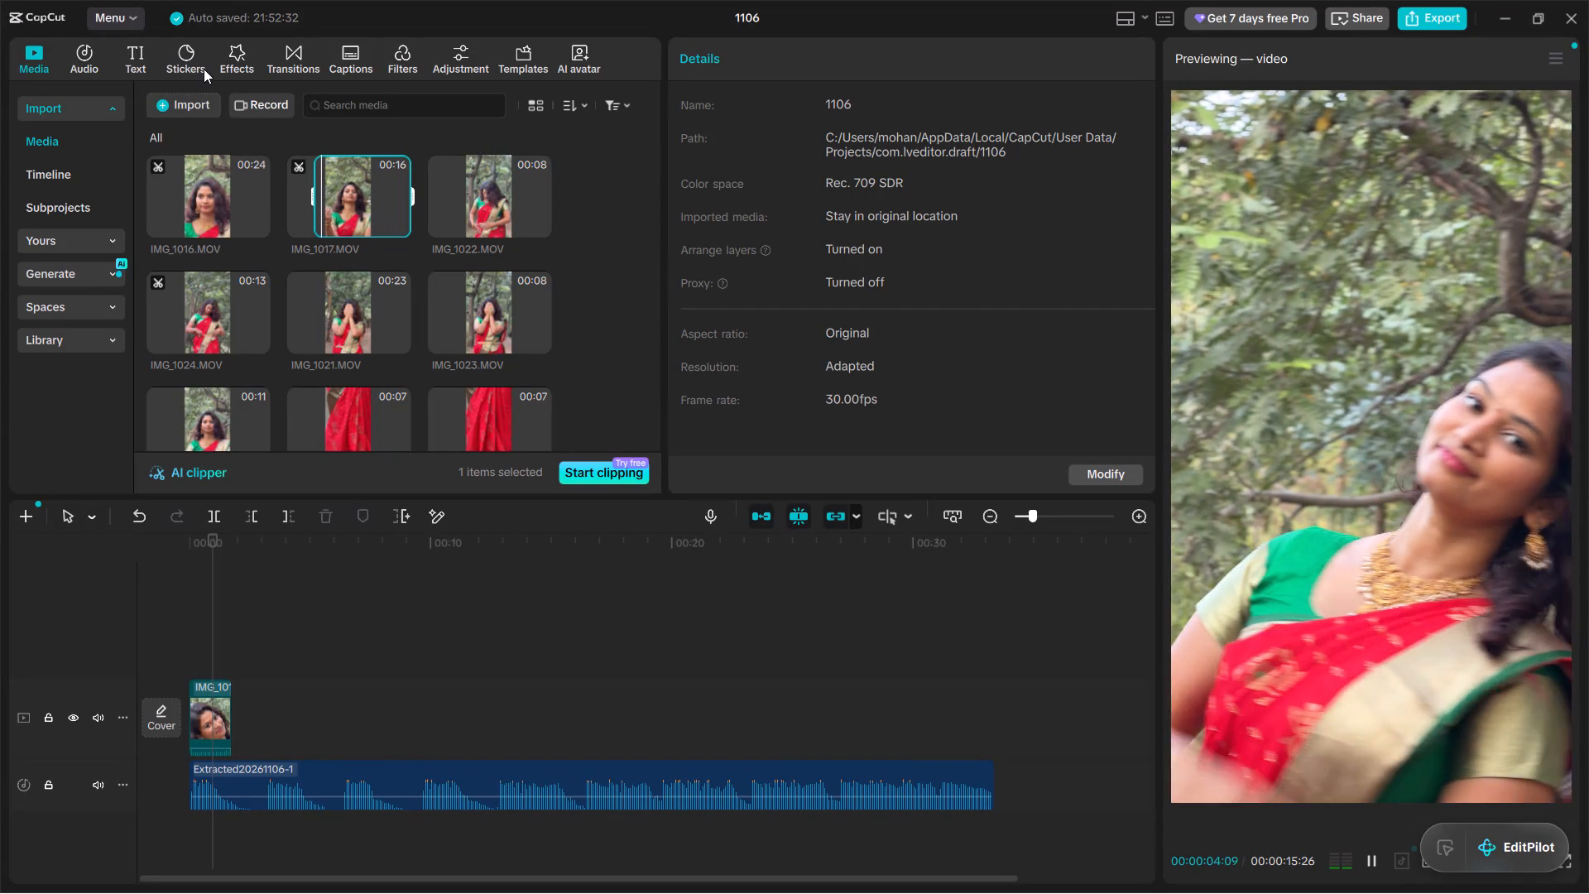
pyautogui.press('space')
pyautogui.press('space')
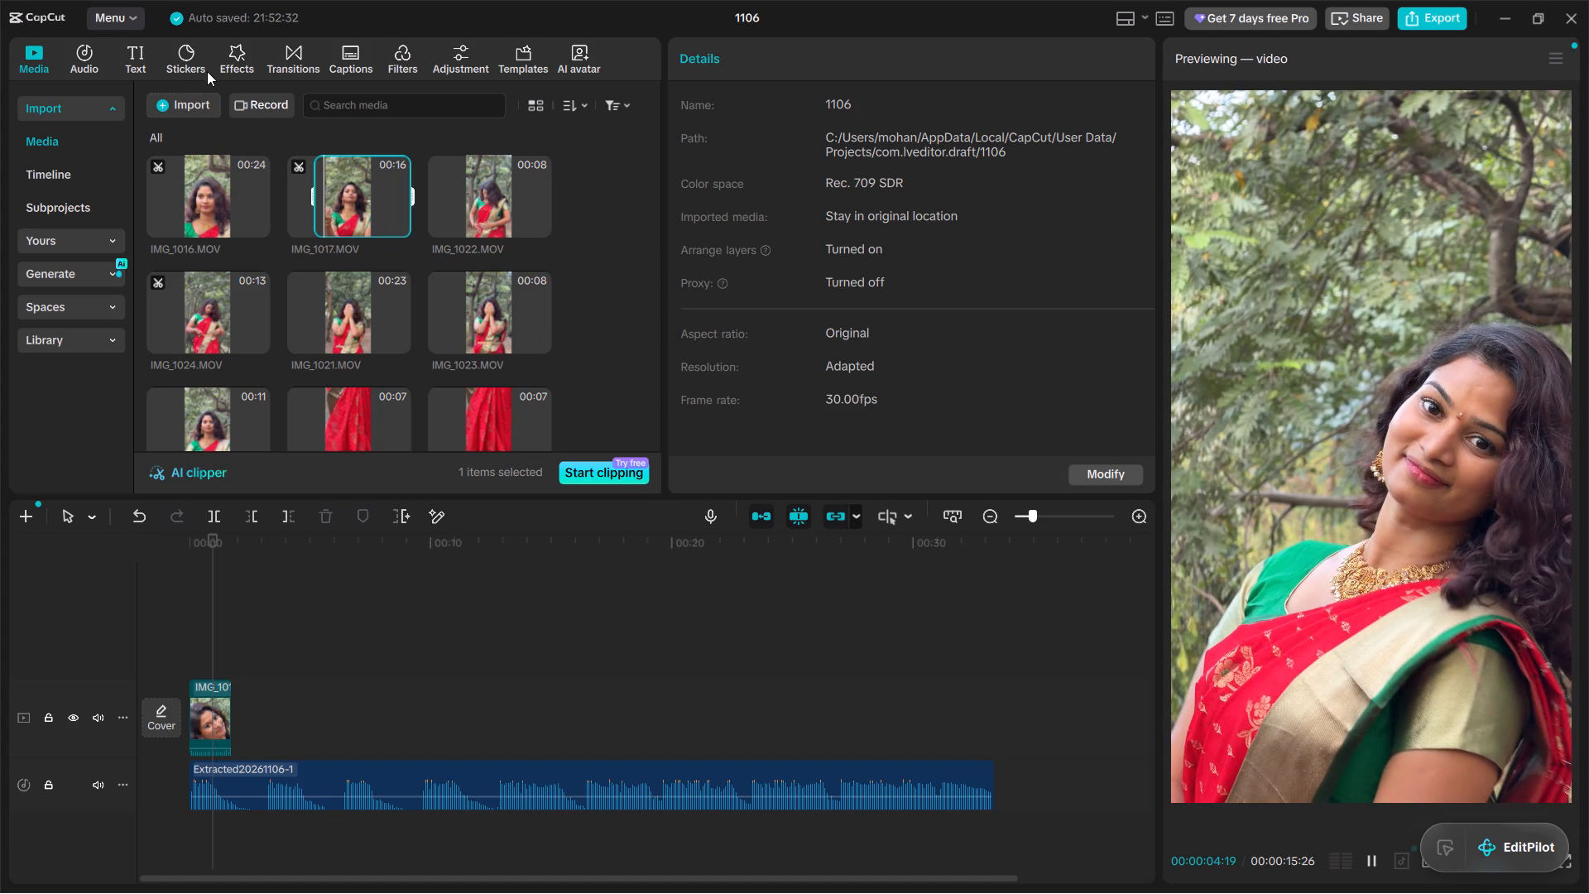
pyautogui.press('space')
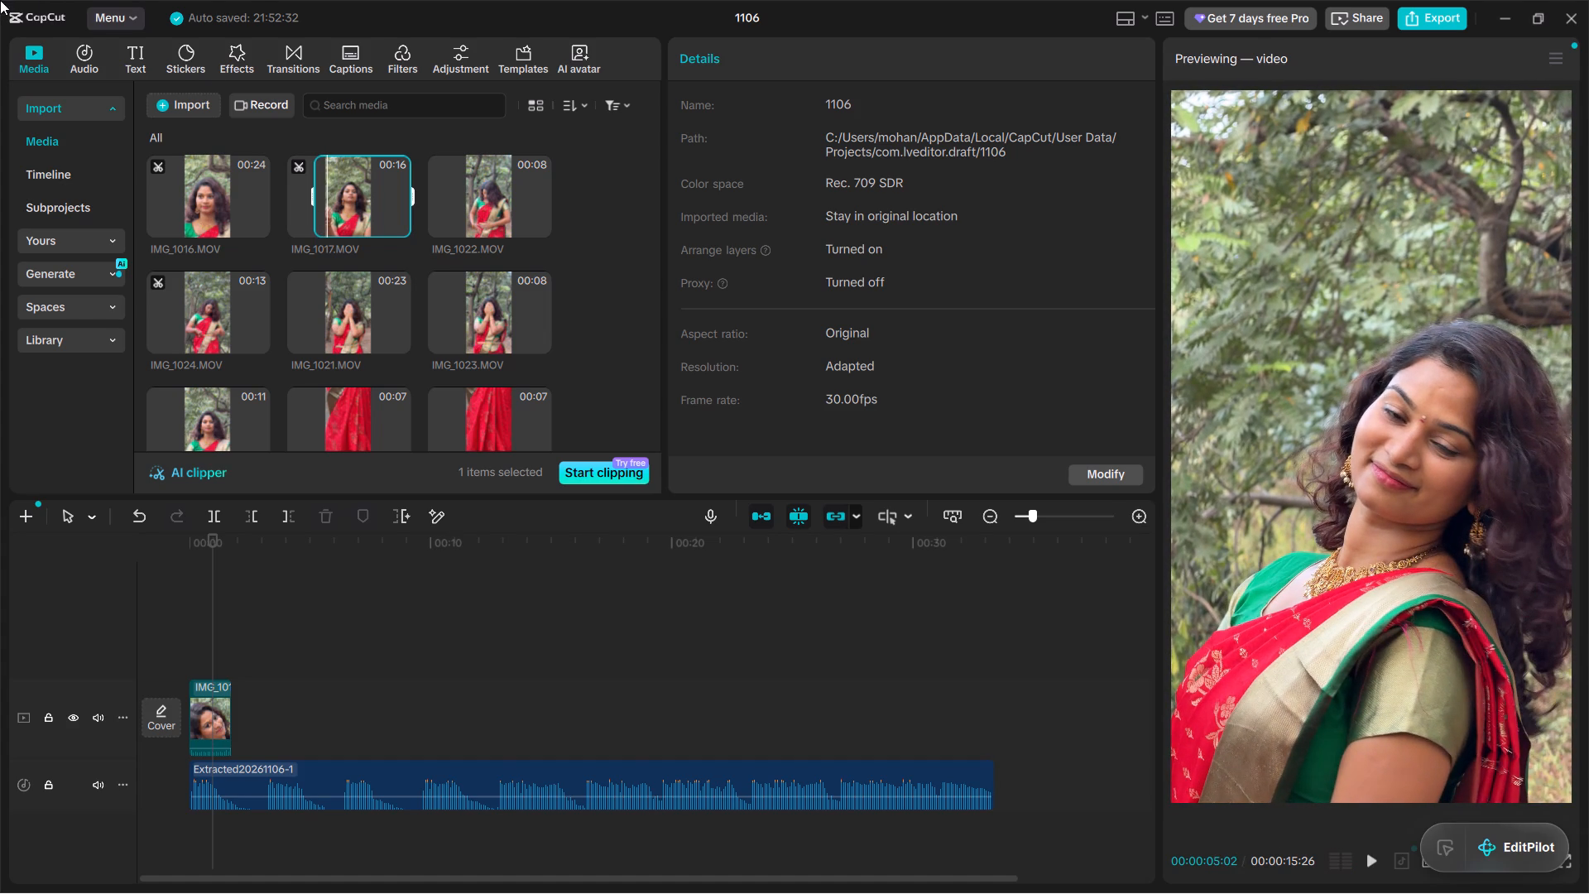
pyautogui.press('space')
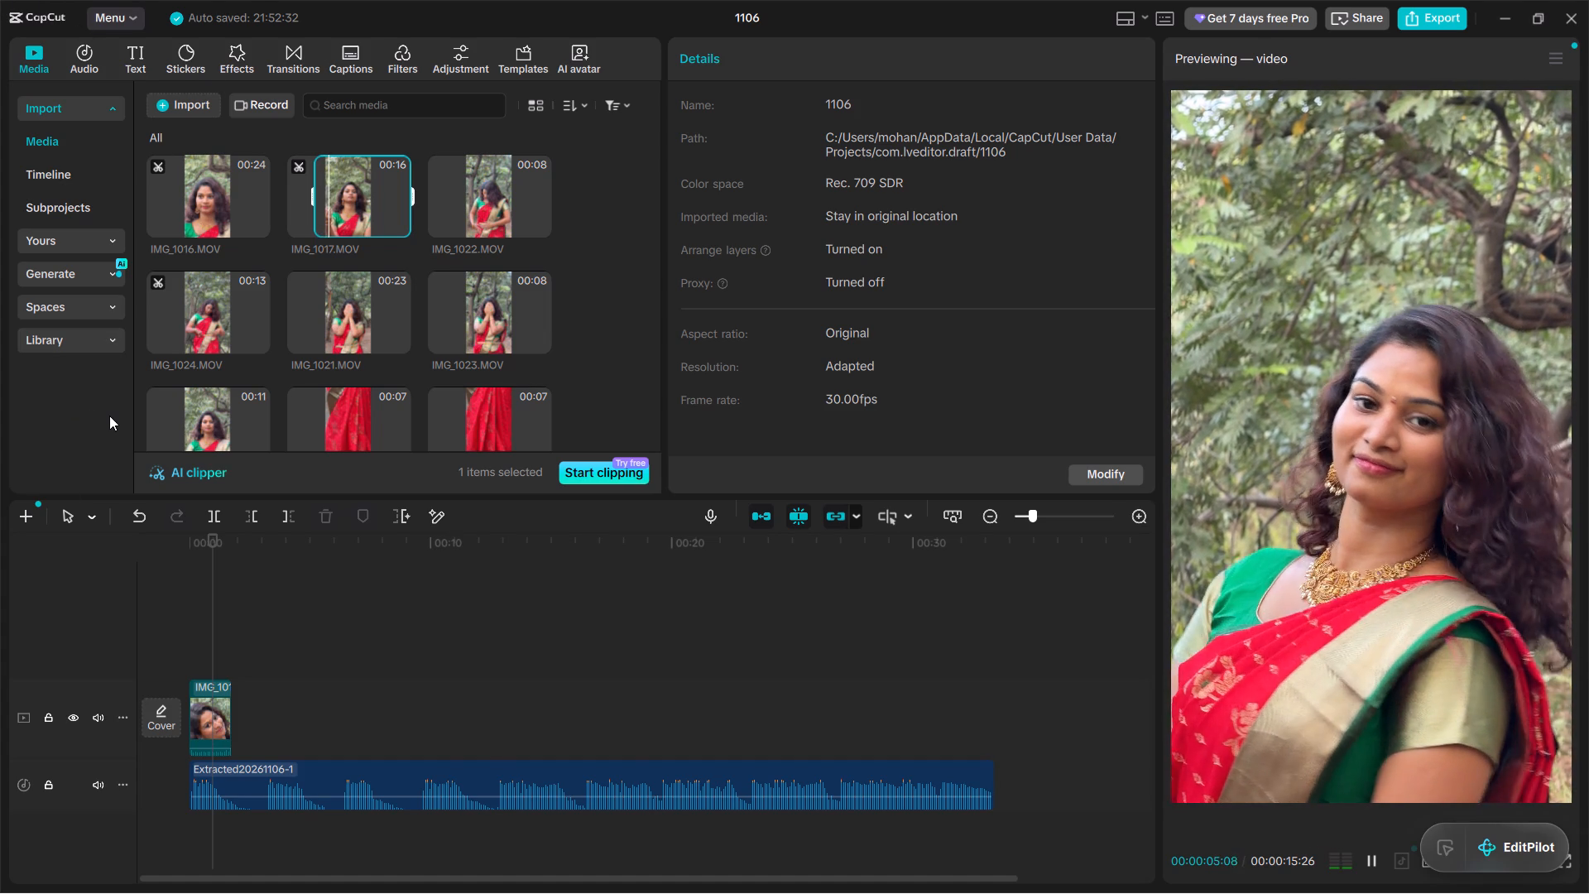
pyautogui.press('space')
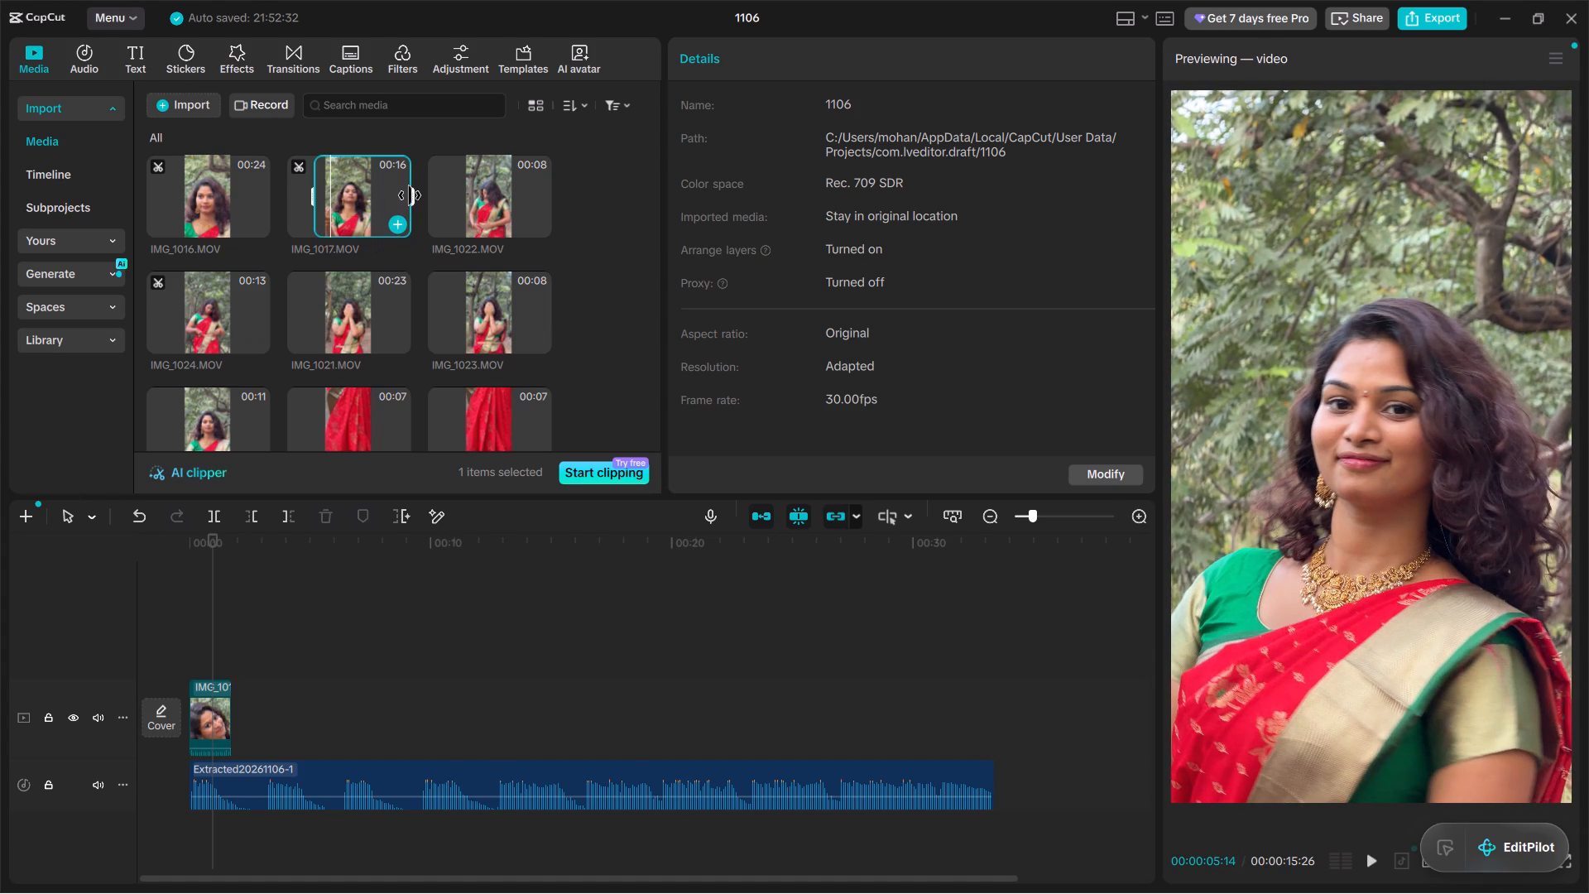
pyautogui.moveTo(410, 193); pyautogui.dragTo(322, 217)
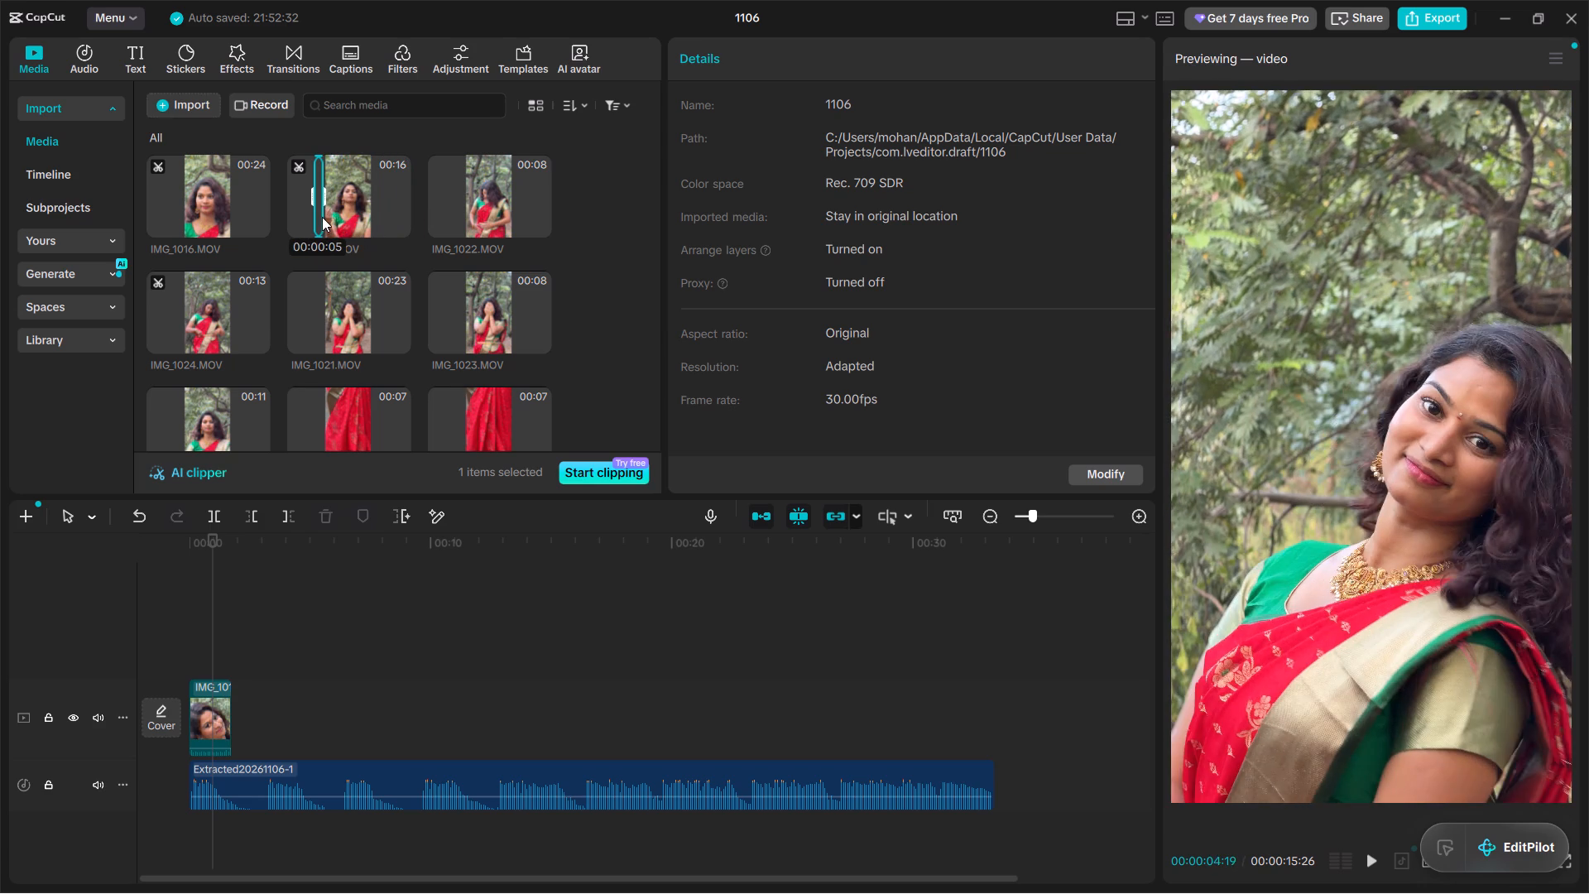
pyautogui.moveTo(322, 217); pyautogui.dragTo(323, 219)
# Add the marked part of IMG_1017.MOV to the main video track directly after the IMG_1016.MOV clip.
pyautogui.click(335, 224)
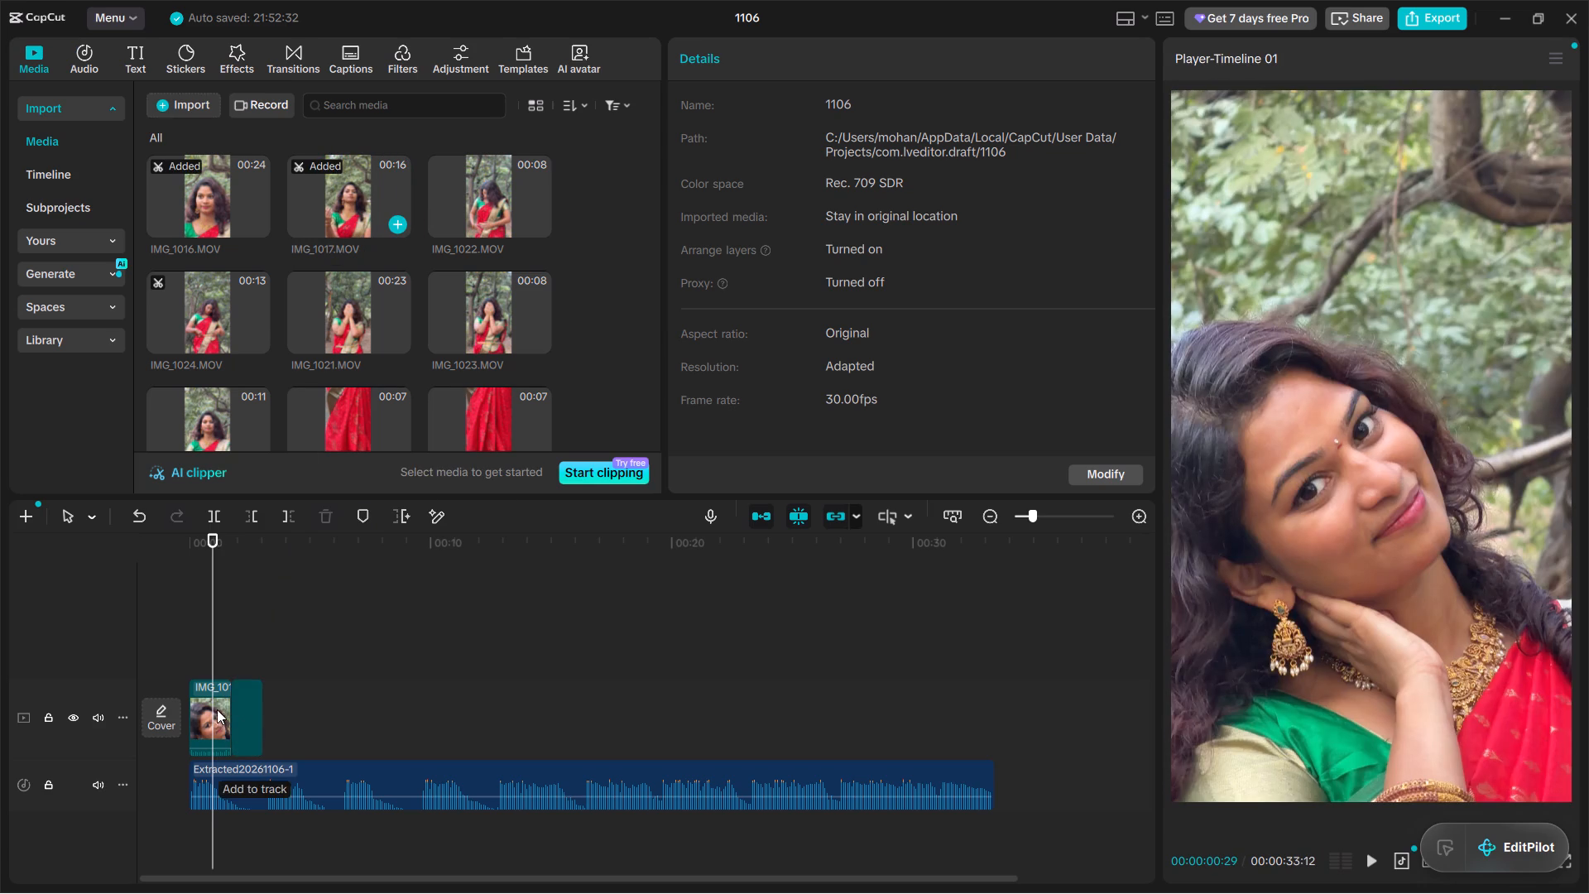
pyautogui.moveTo(206, 712); pyautogui.dragTo(274, 714)
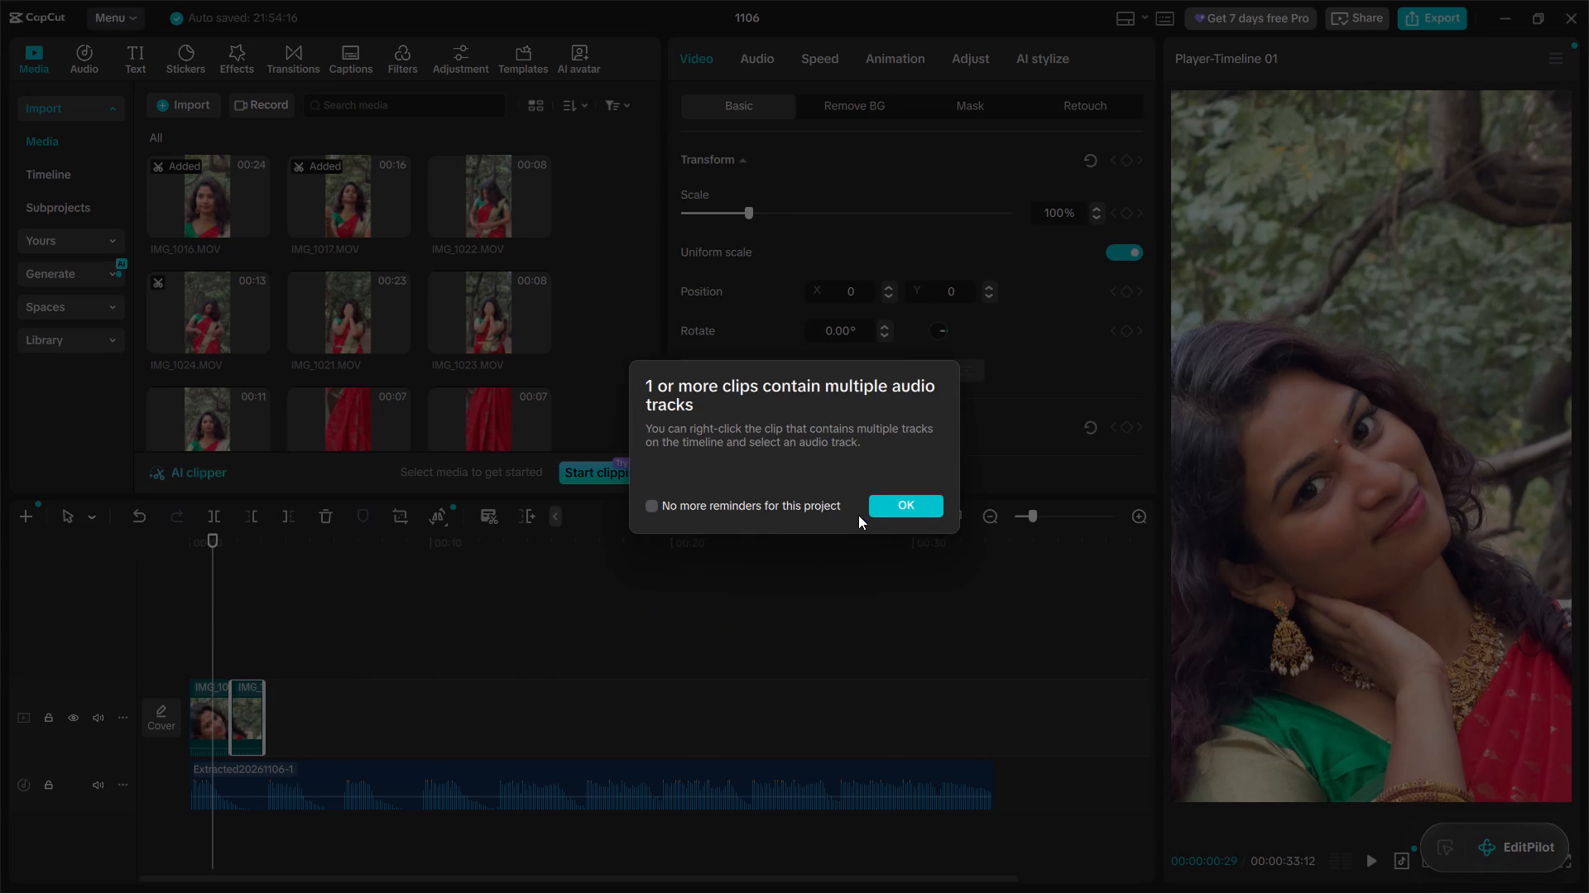
pyautogui.click(915, 498)
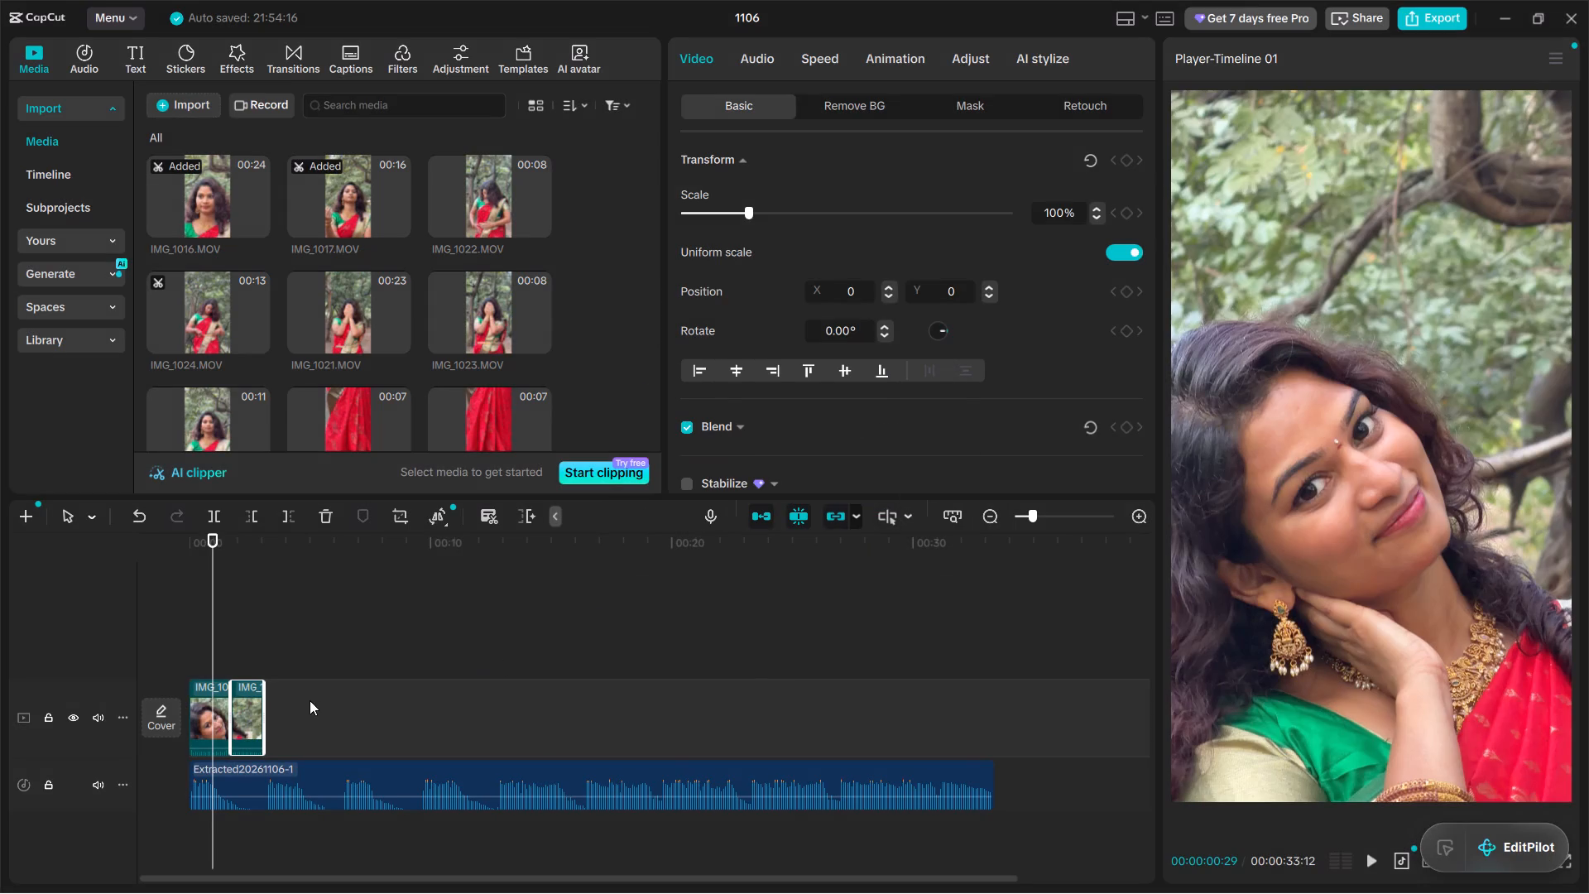
# Reorder the main track so the IMG_1017.MOV clip comes before the IMG_1016.MOV clip.
pyautogui.click(208, 727)
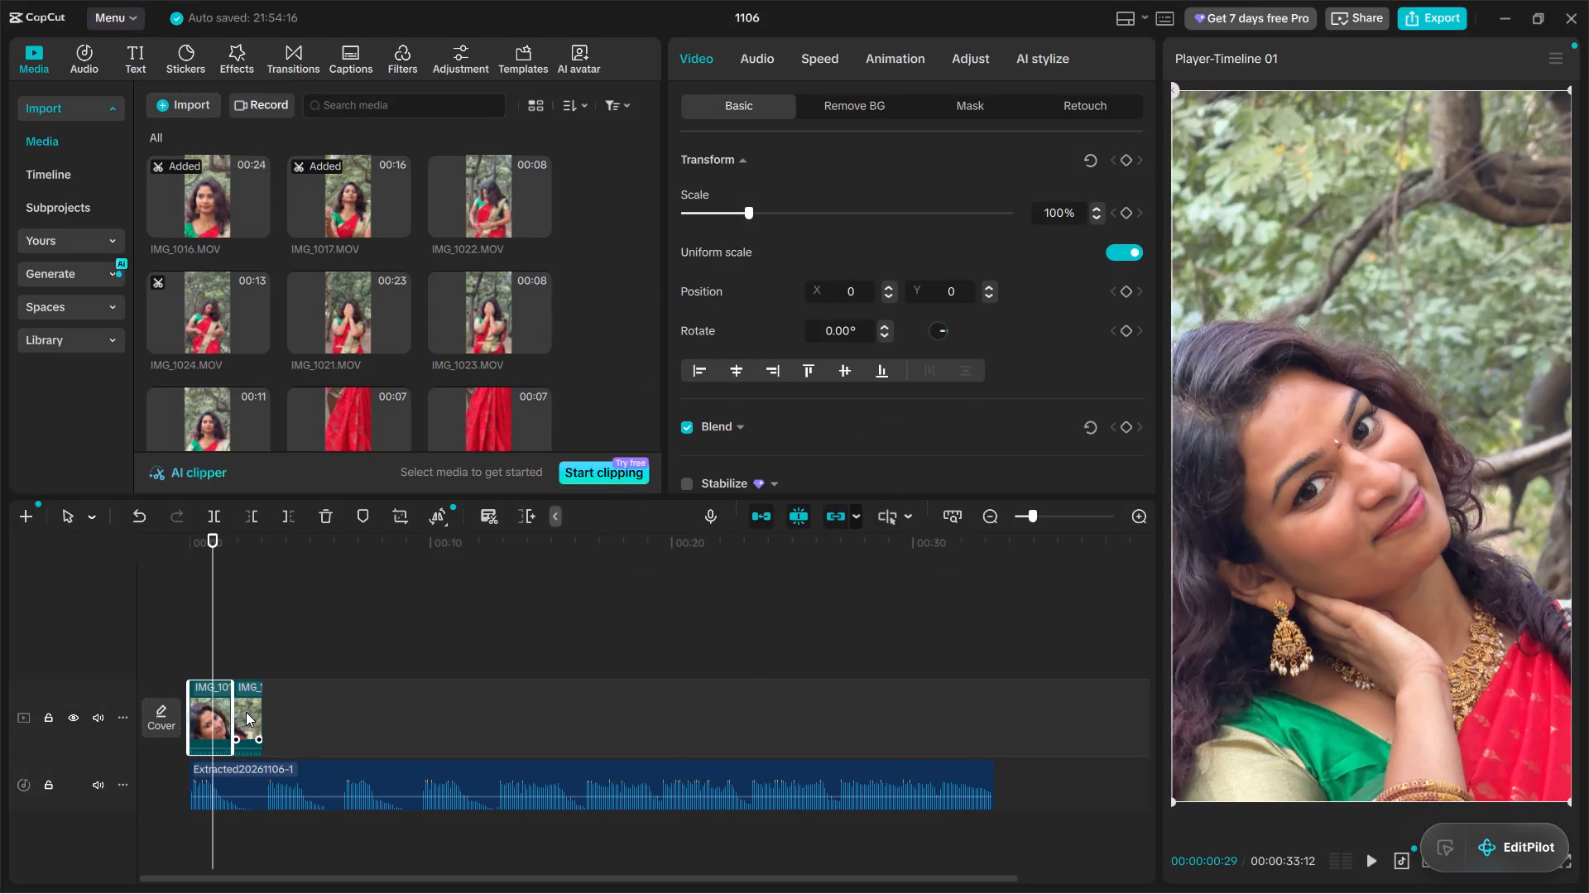
pyautogui.click(246, 712)
pyautogui.moveTo(247, 713); pyautogui.dragTo(214, 713)
pyautogui.moveTo(203, 707); pyautogui.dragTo(305, 717)
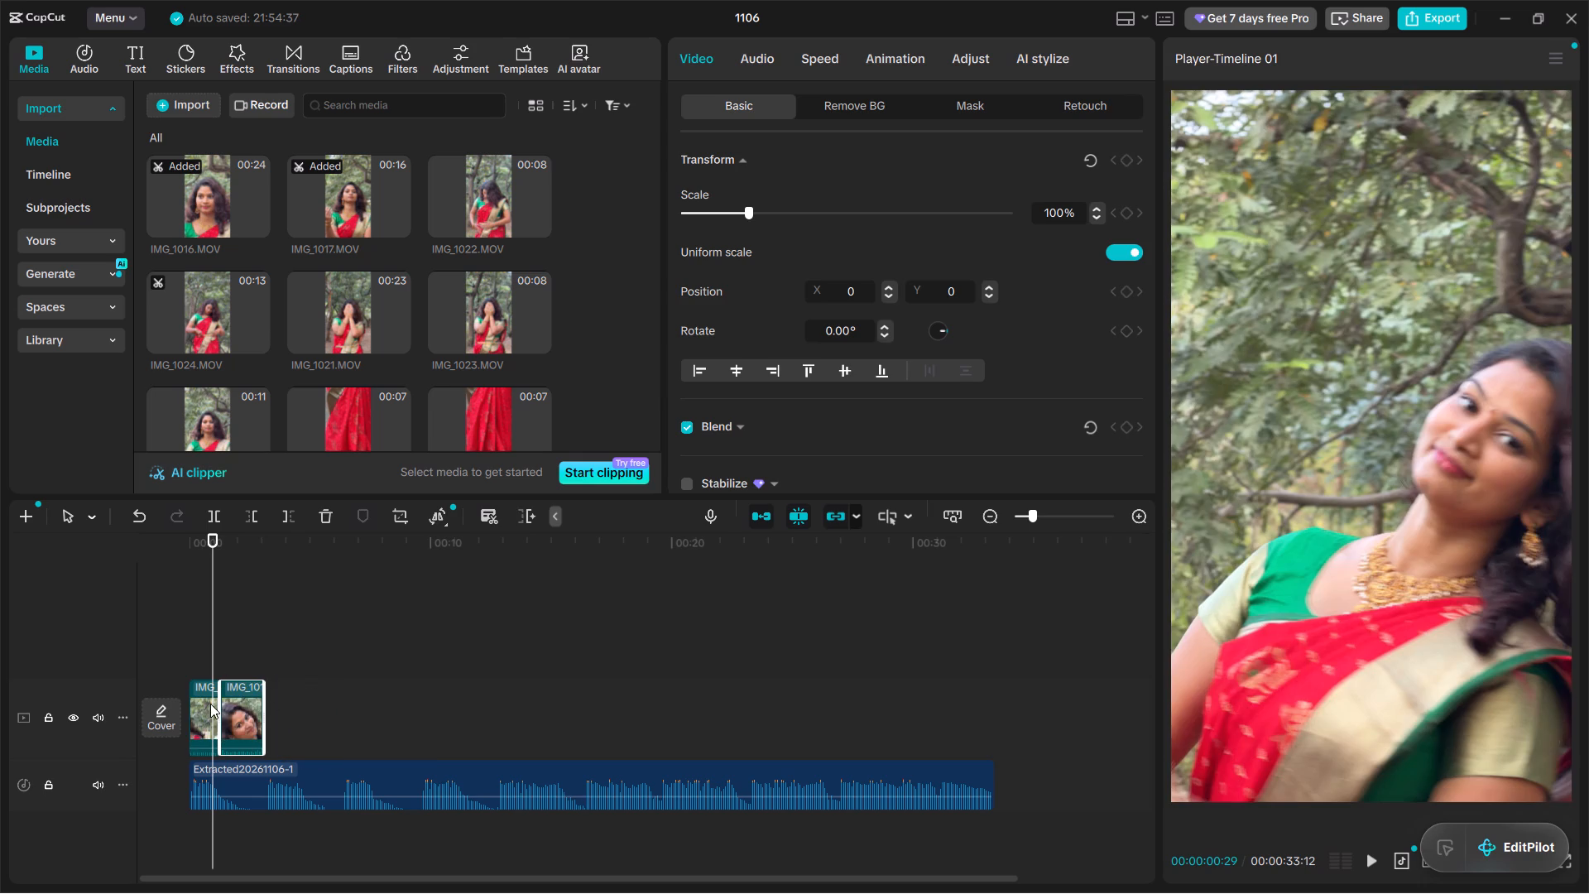
# Play the timeline from the start to check the cut between the two reordered clips against the audio.
pyautogui.click(207, 704)
pyautogui.click(181, 649)
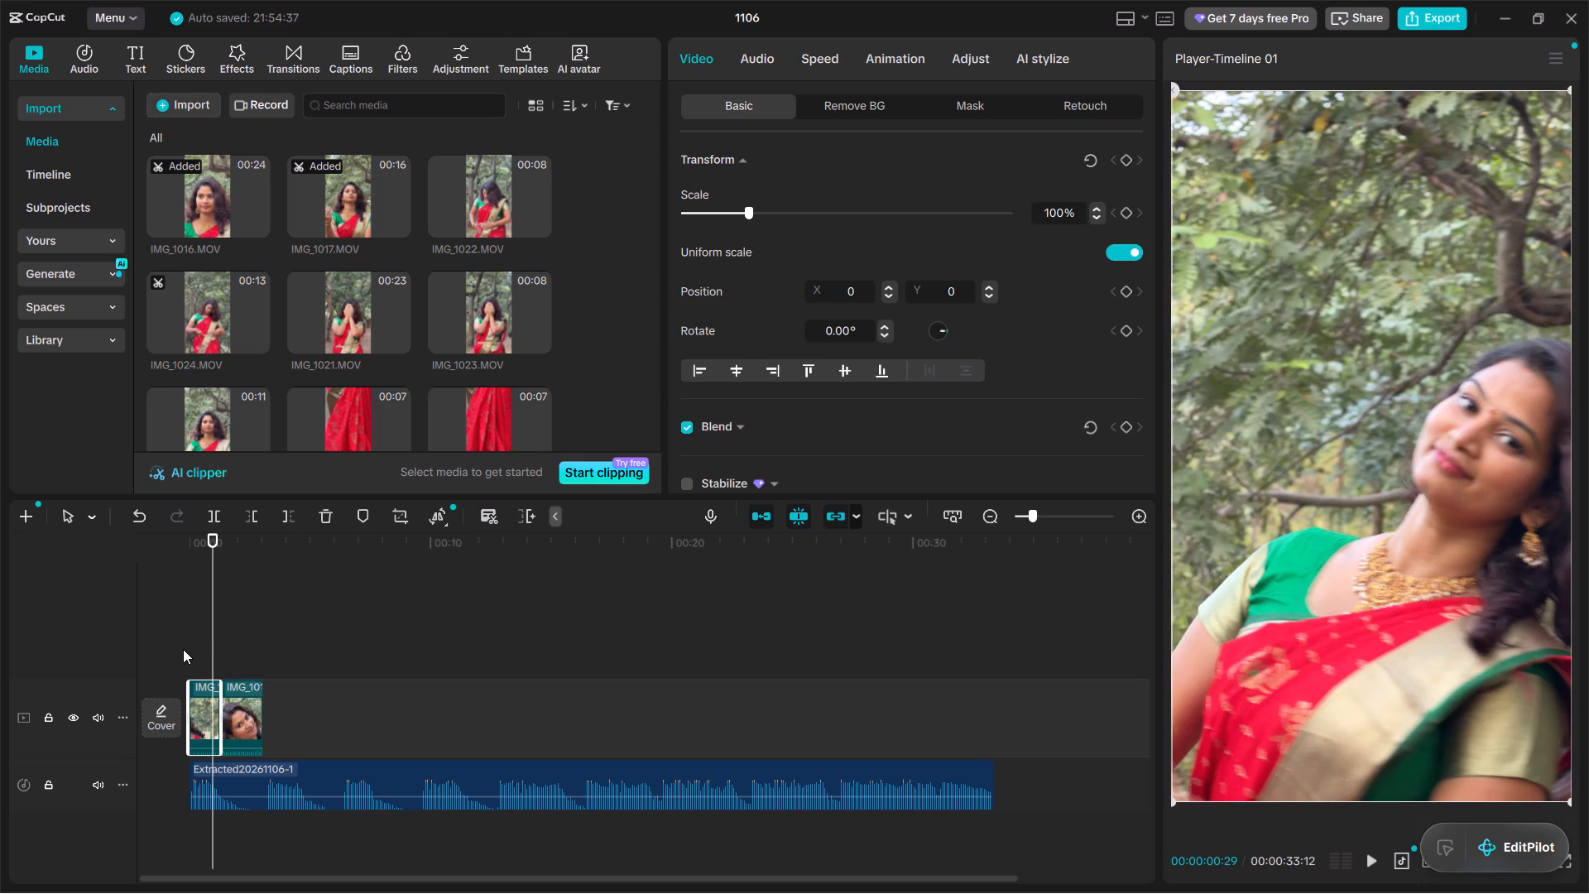
pyautogui.click(182, 637)
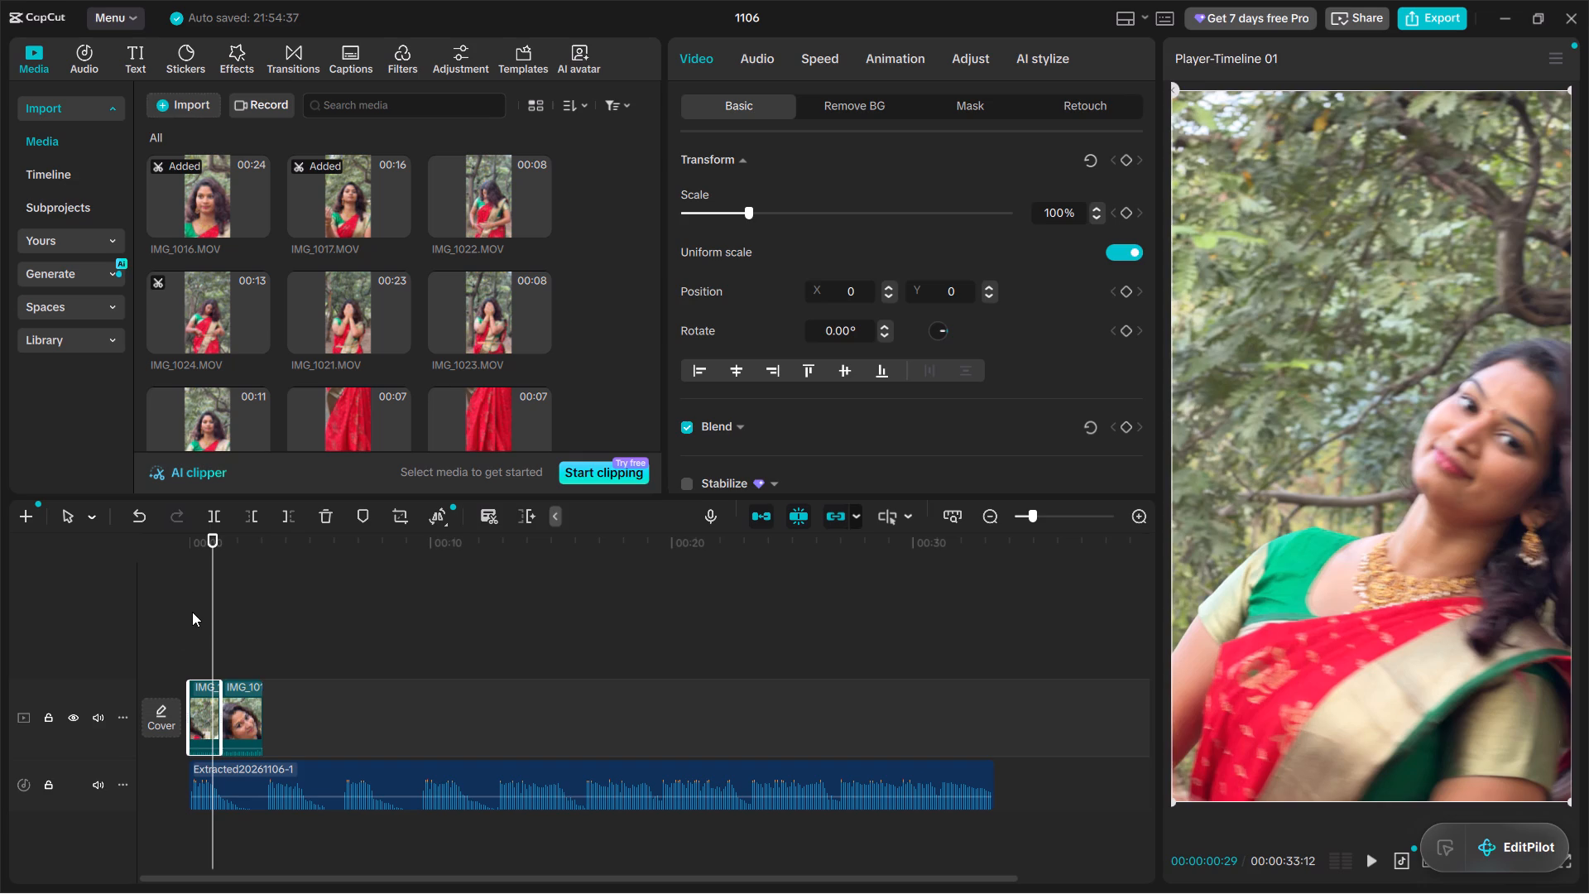
pyautogui.click(192, 612)
pyautogui.click(187, 612)
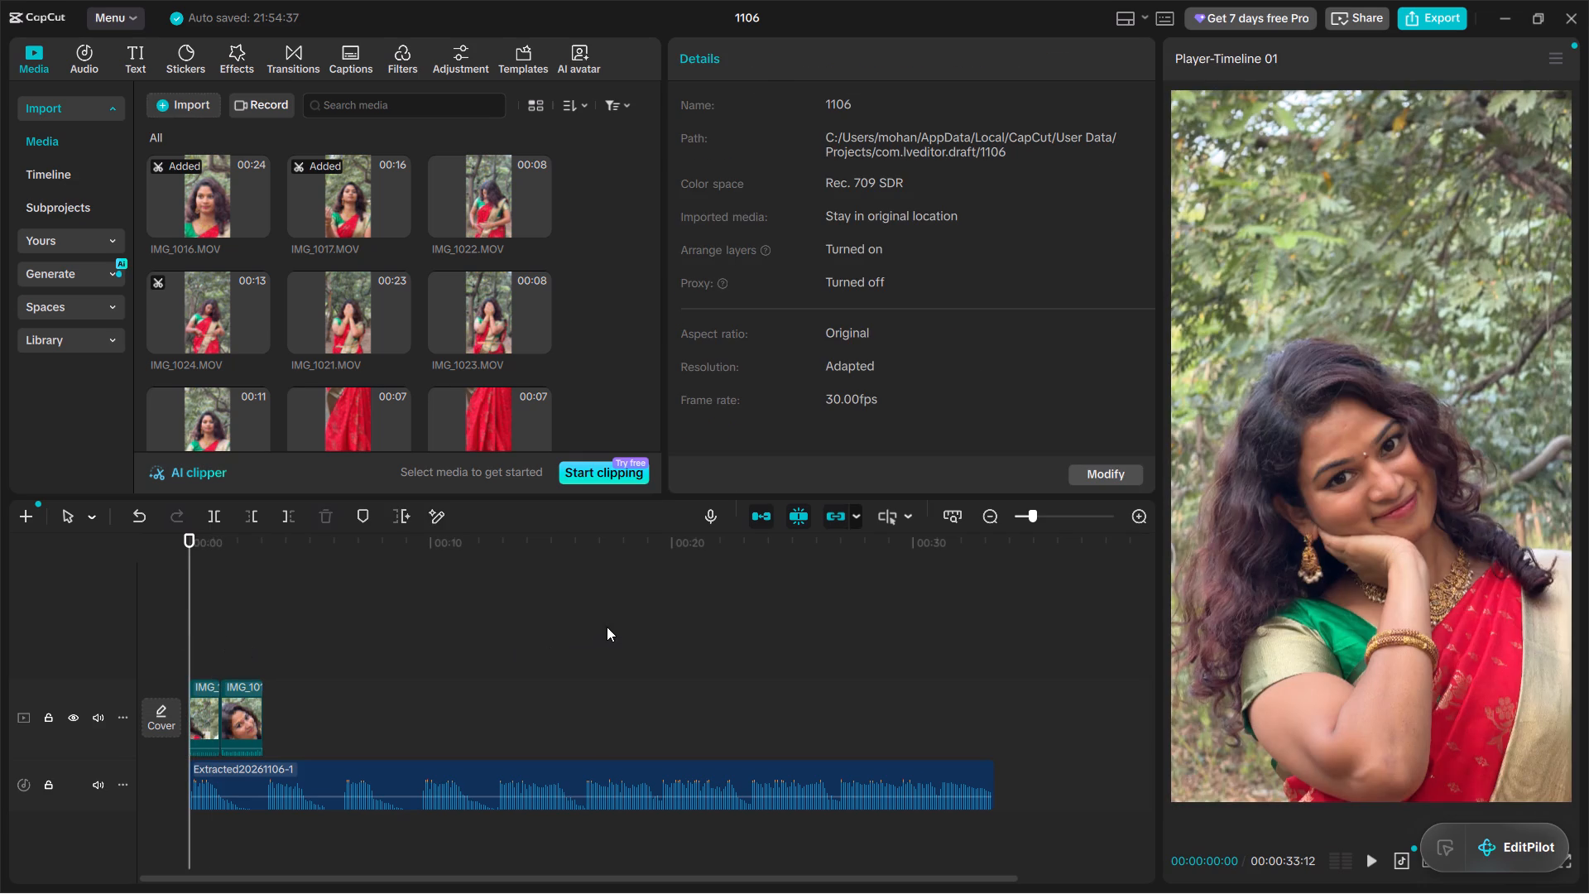
pyautogui.press('space')
pyautogui.press('space')
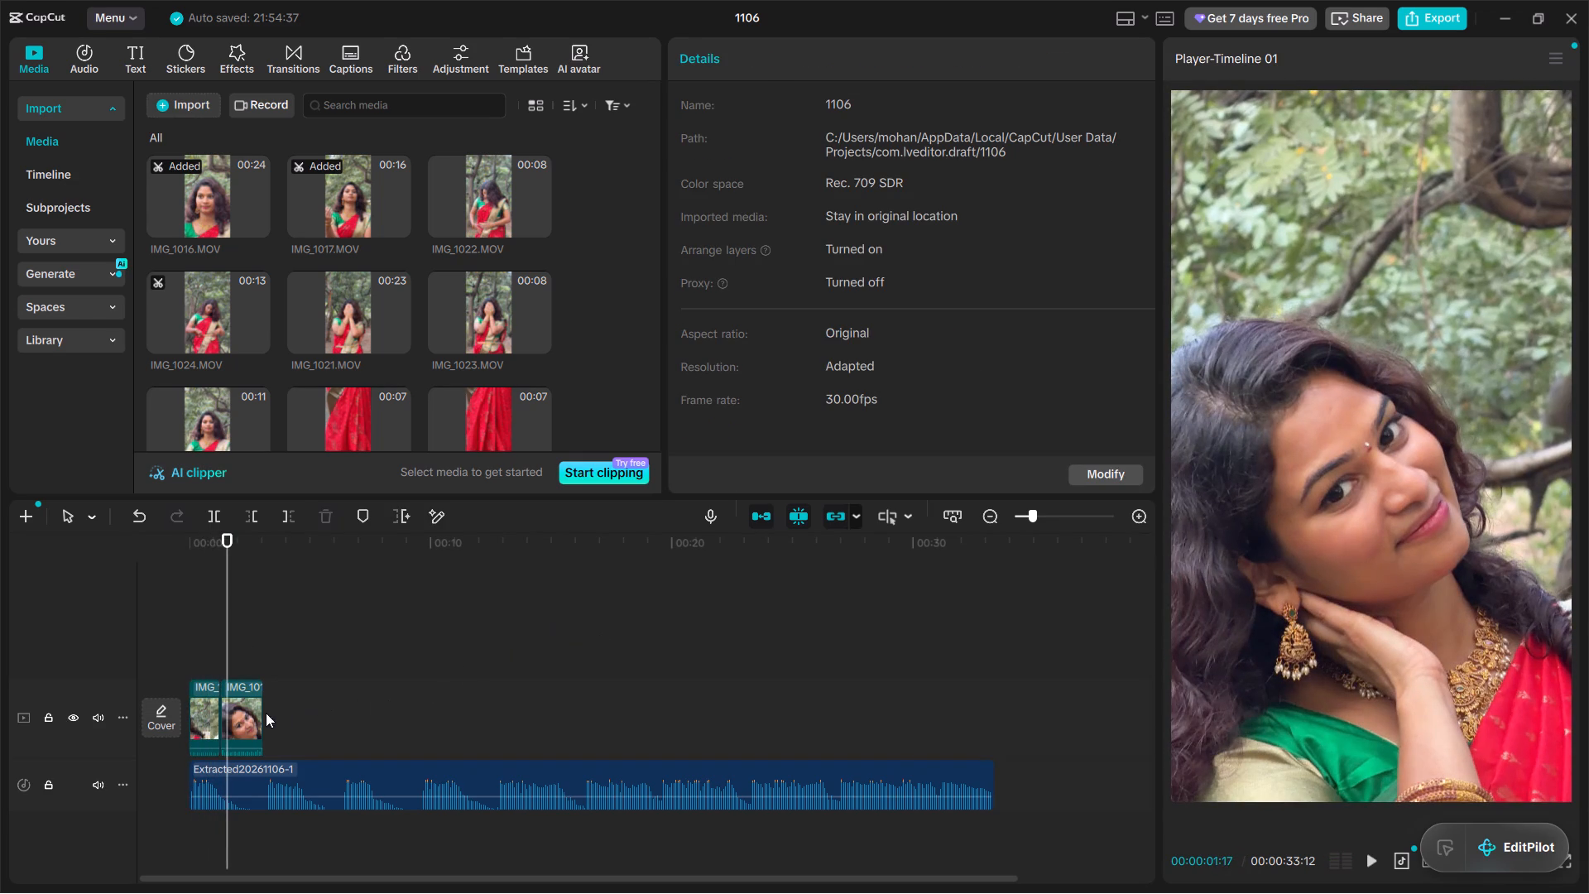
# Extend the end of the IMG_1017.MOV clip on the main track to about 1.9 s.
pyautogui.click(214, 717)
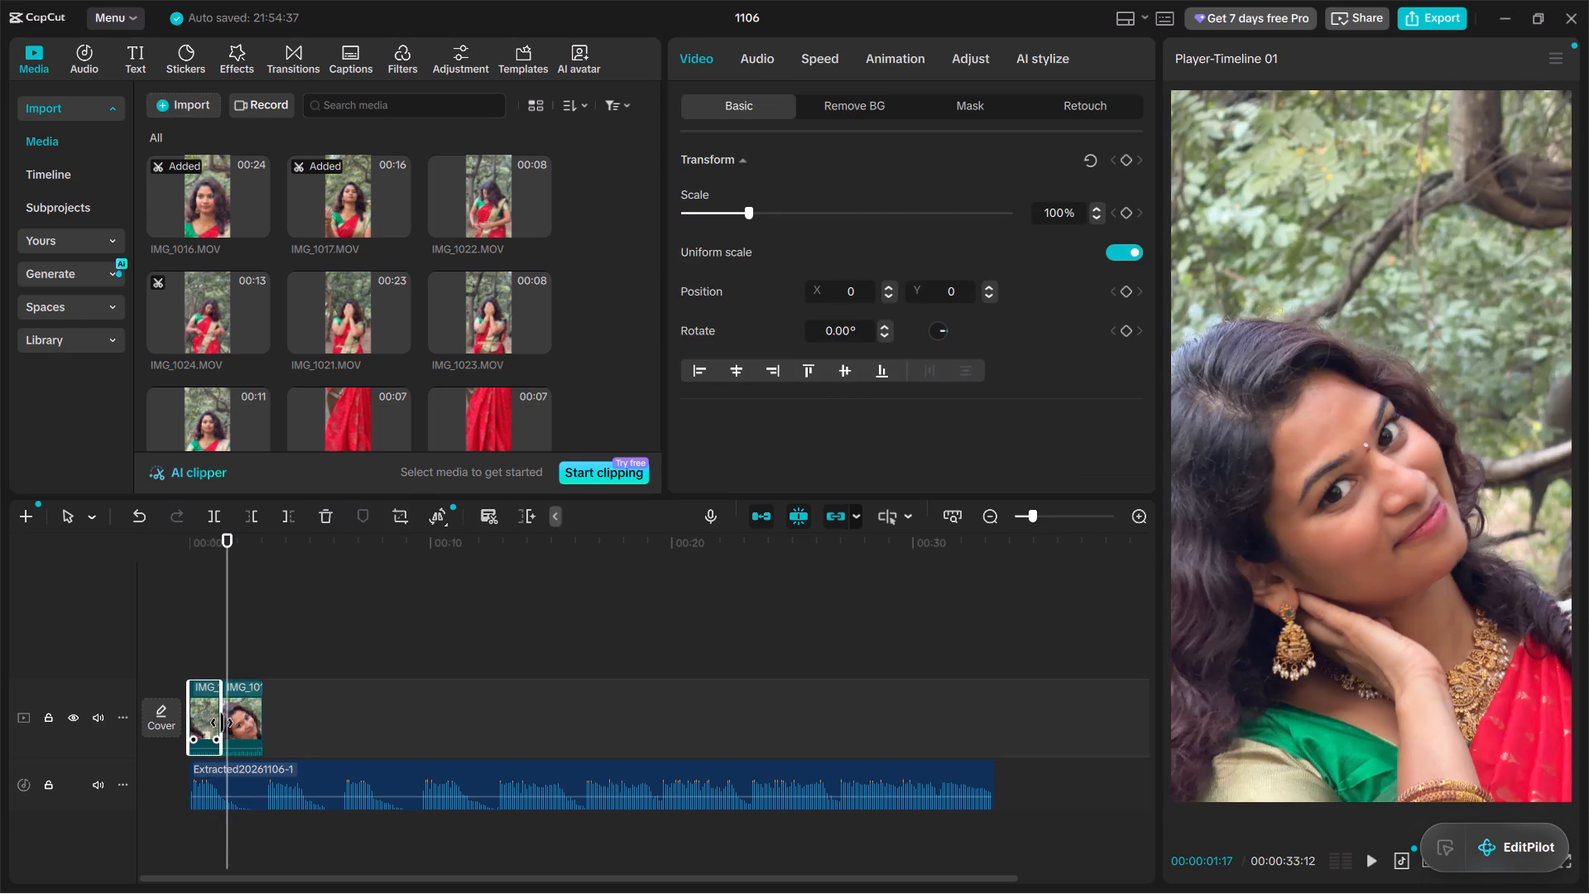
pyautogui.moveTo(222, 722); pyautogui.dragTo(232, 725)
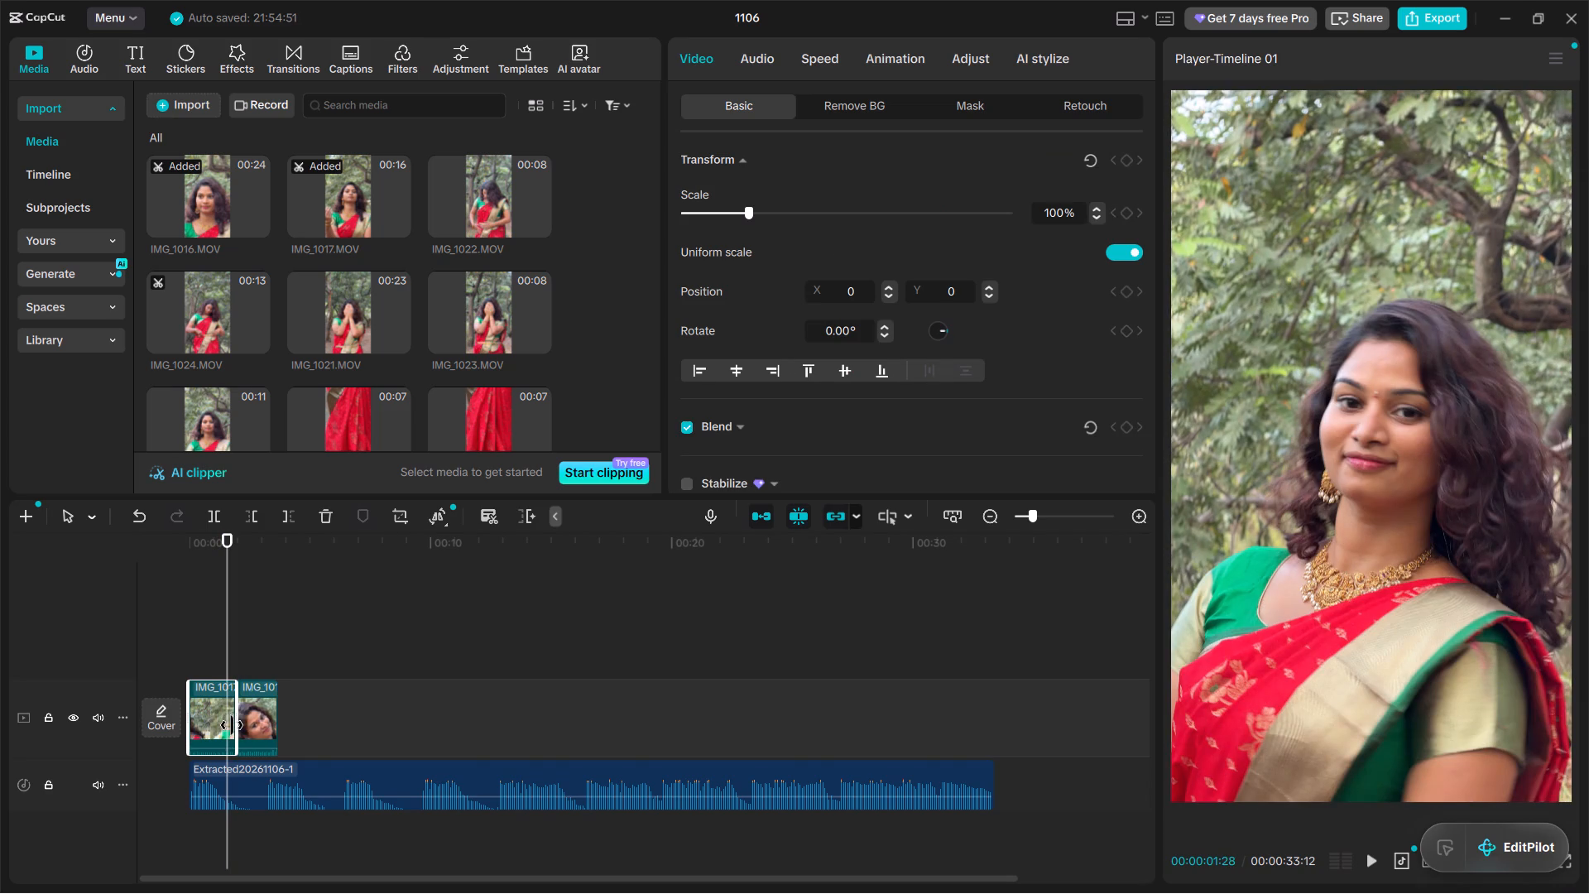
pyautogui.moveTo(232, 725); pyautogui.dragTo(229, 725)
# Play the timeline from the start to check the lengthened IMG_1017.MOV clip against the audio.
pyautogui.click(188, 641)
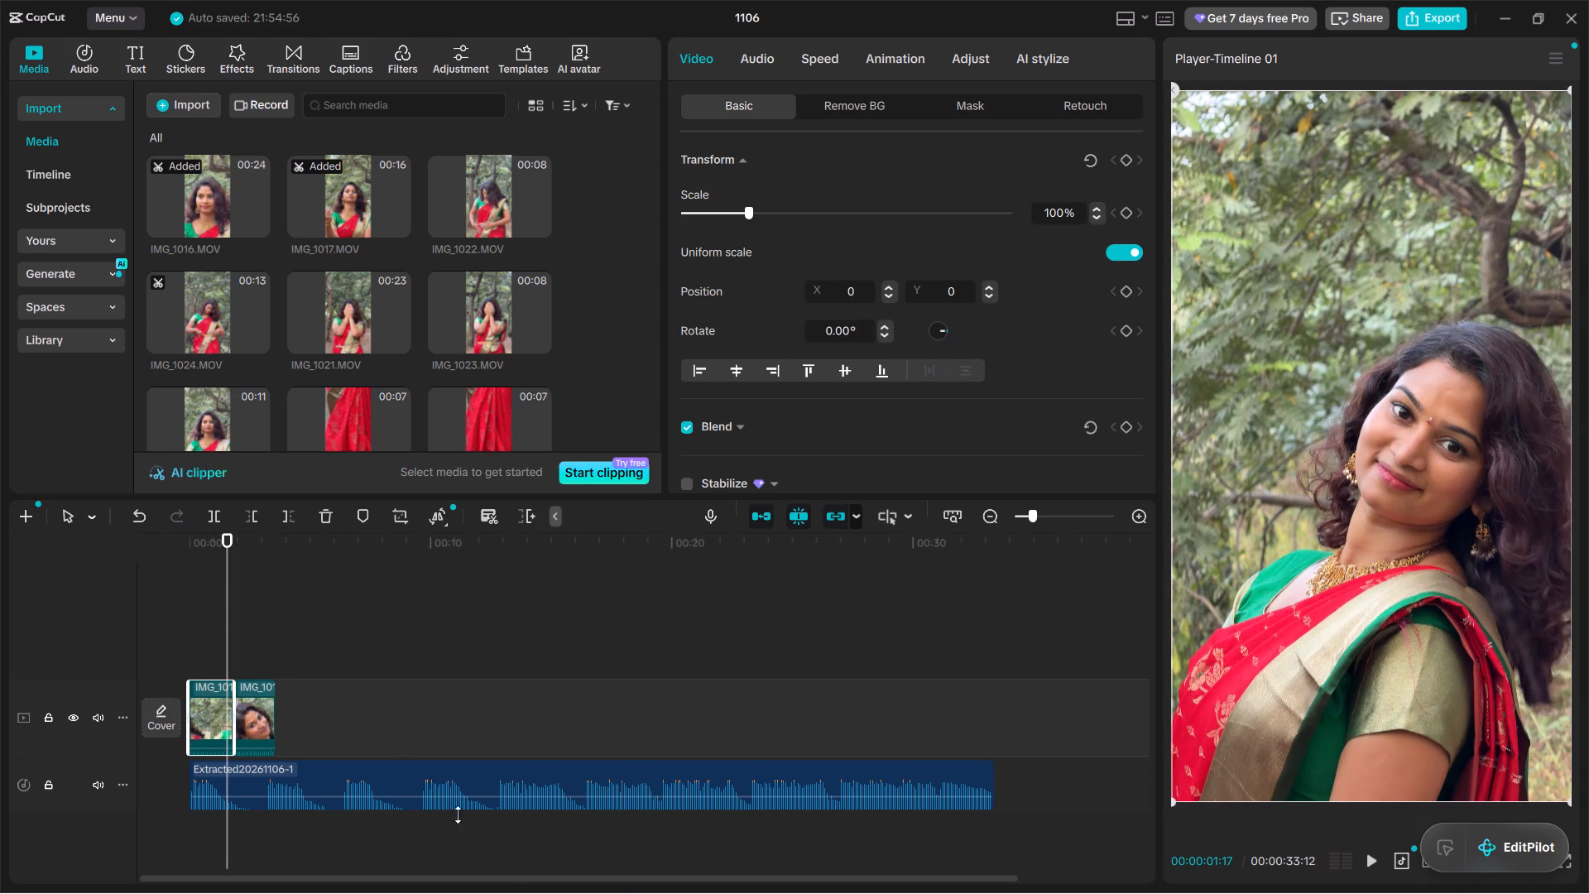
pyautogui.click(186, 640)
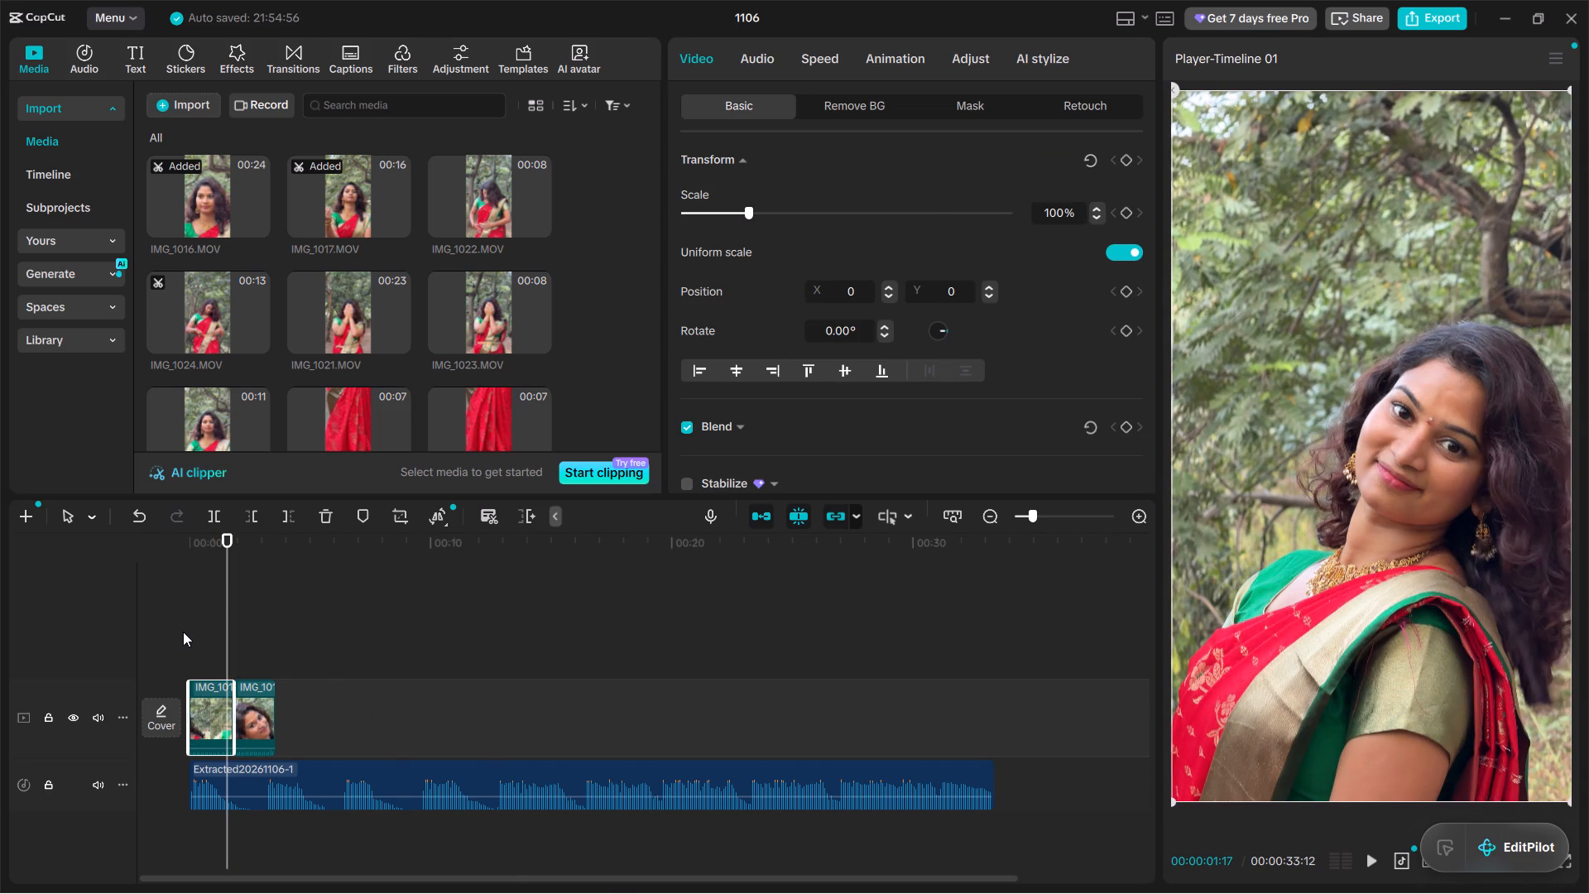
pyautogui.click(183, 632)
pyautogui.click(182, 641)
pyautogui.click(191, 682)
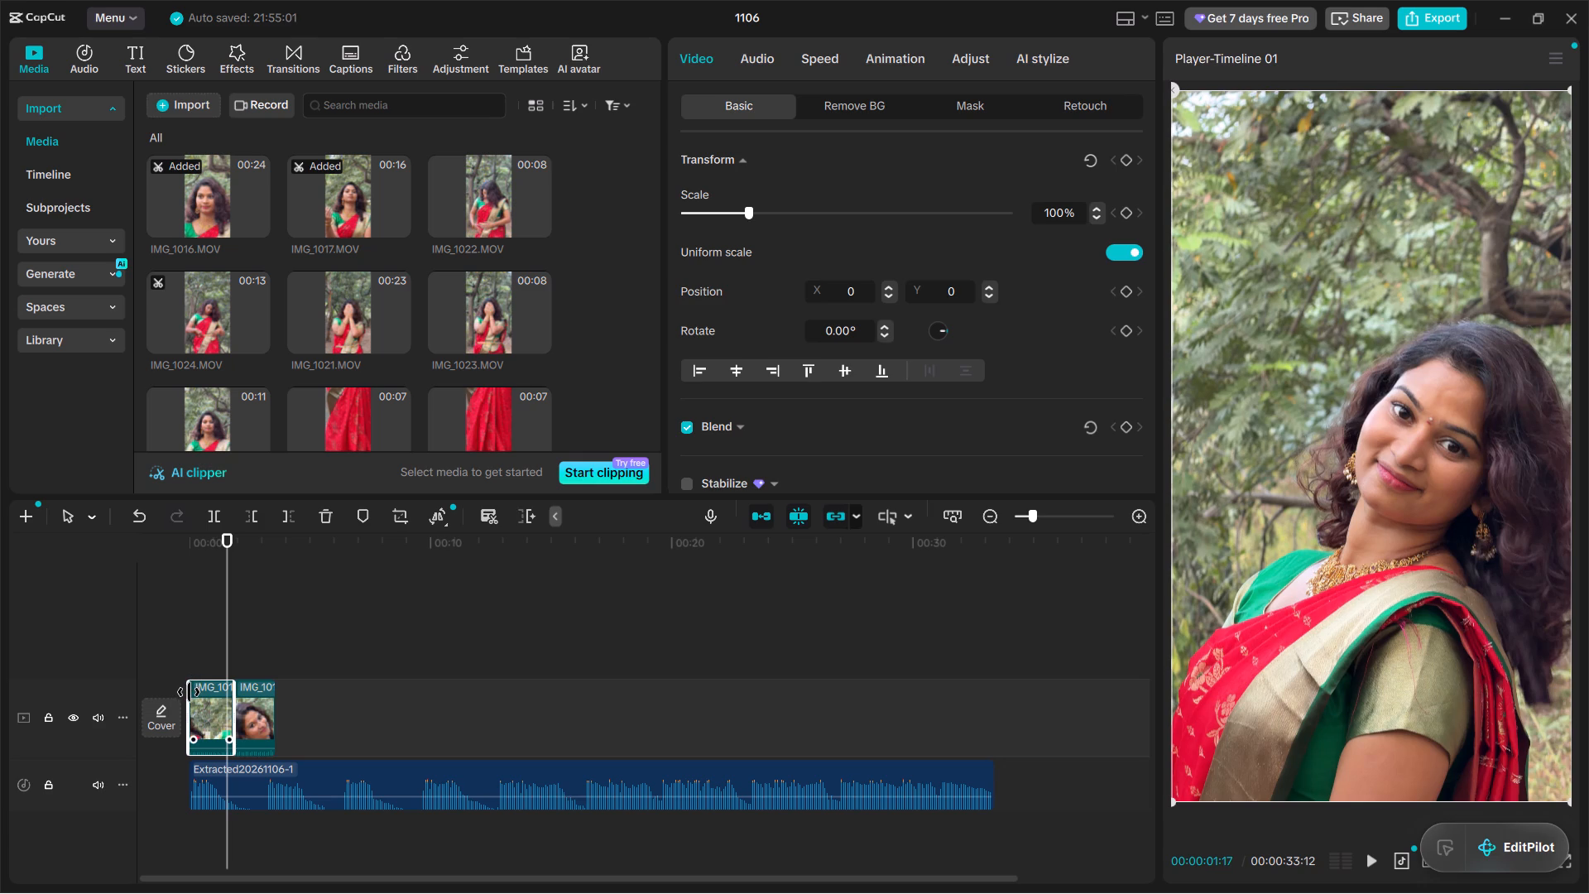
pyautogui.click(189, 692)
pyautogui.click(187, 628)
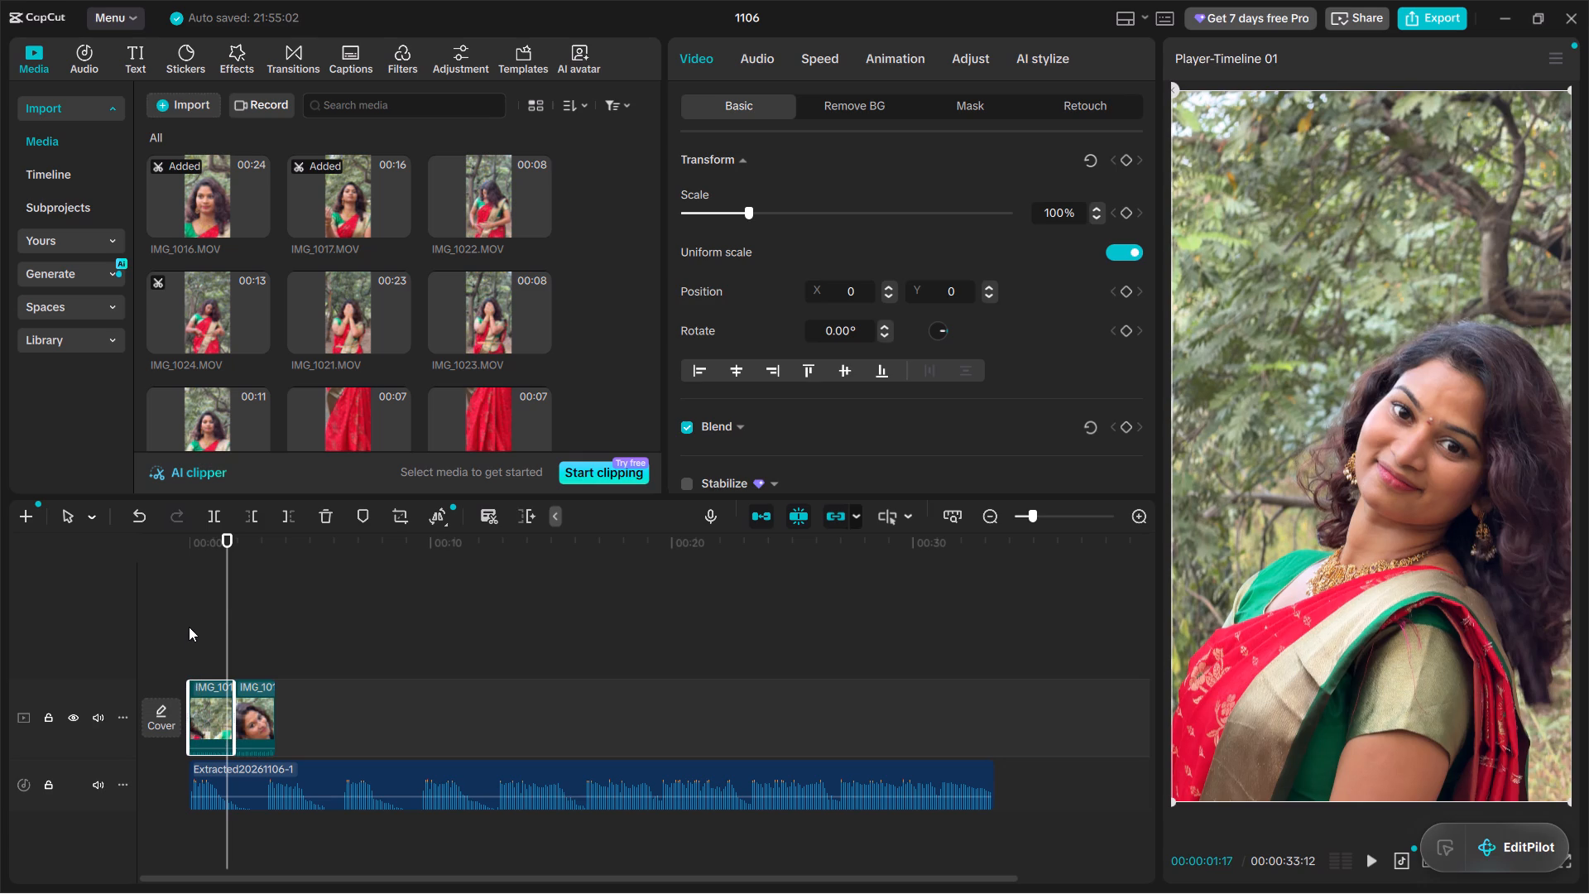
pyautogui.click(212, 610)
pyautogui.click(188, 622)
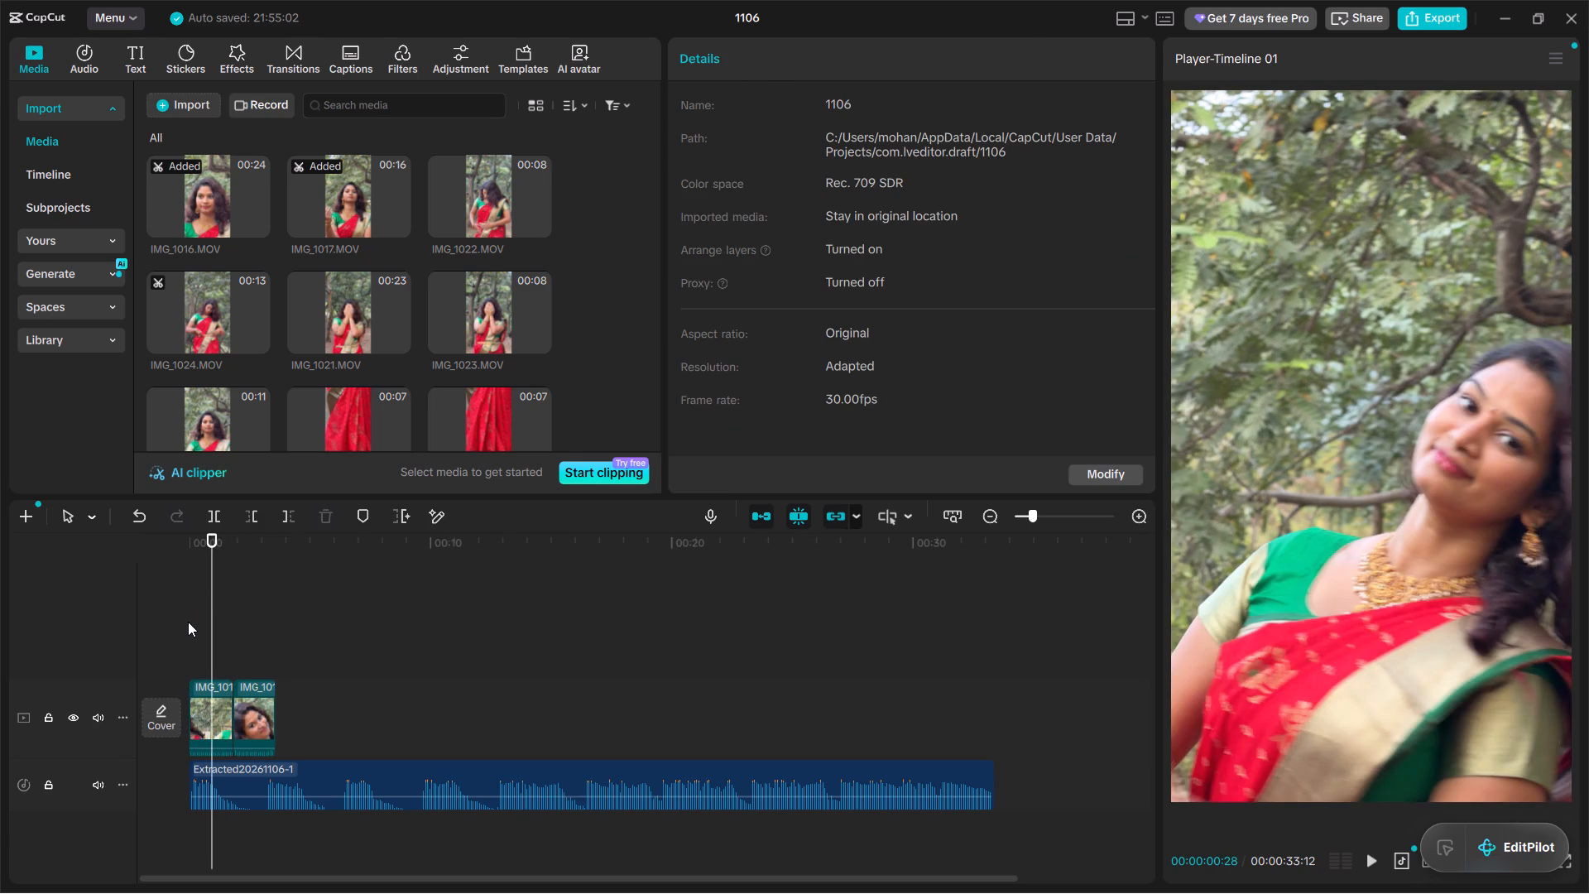
pyautogui.click(191, 631)
pyautogui.press('space')
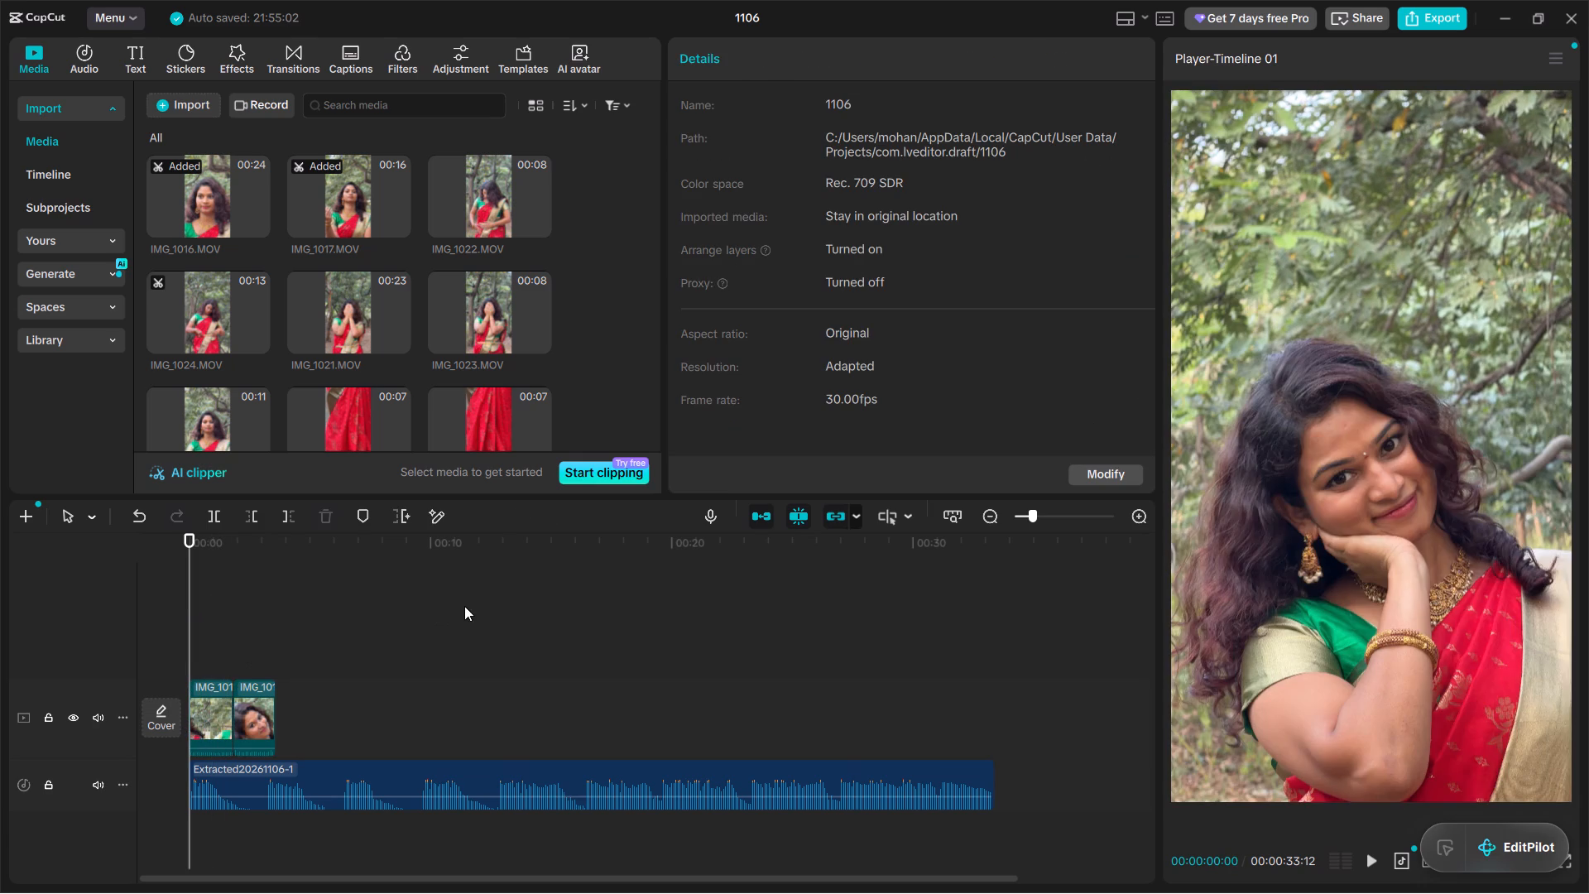
pyautogui.press('space')
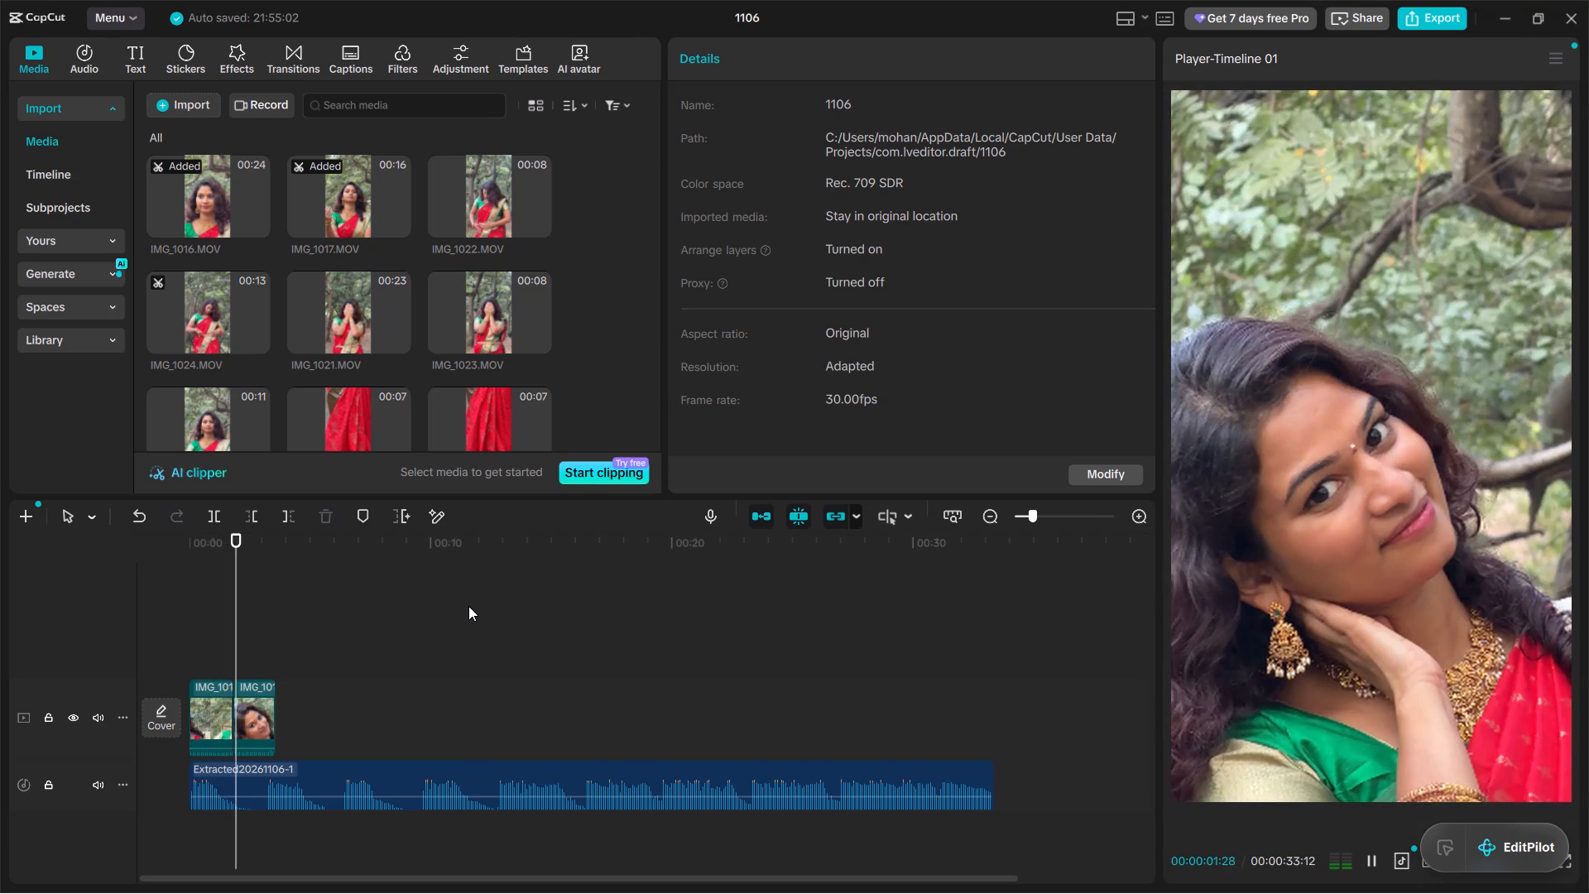
# Extend the end of the IMG_1017.MOV clip on the main track to about 2.3 s.
pyautogui.click(225, 713)
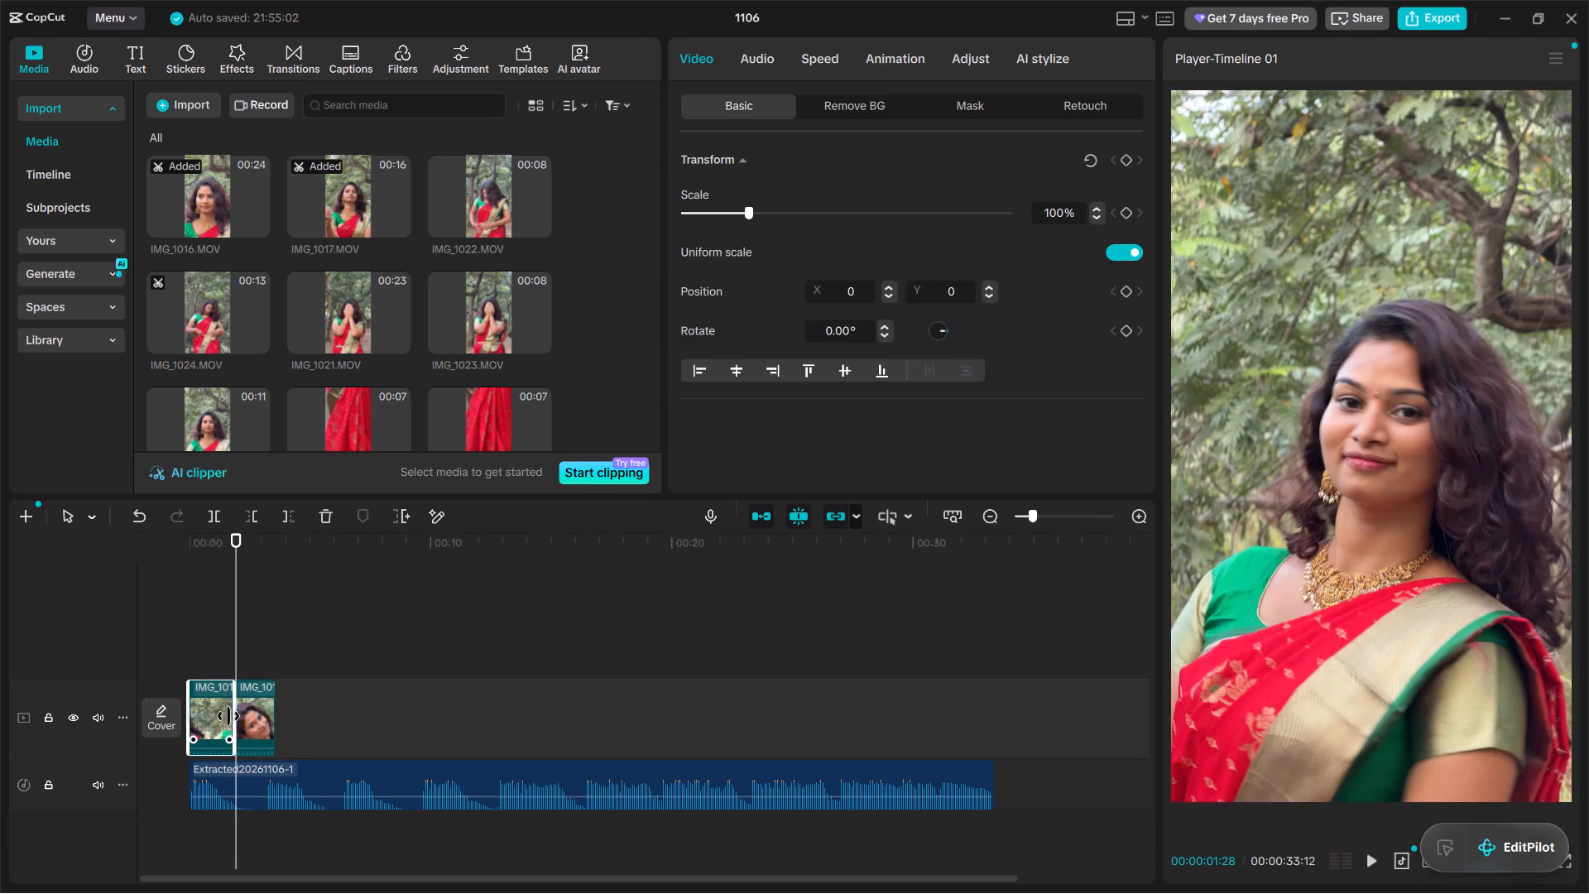
pyautogui.moveTo(233, 719); pyautogui.dragTo(241, 721)
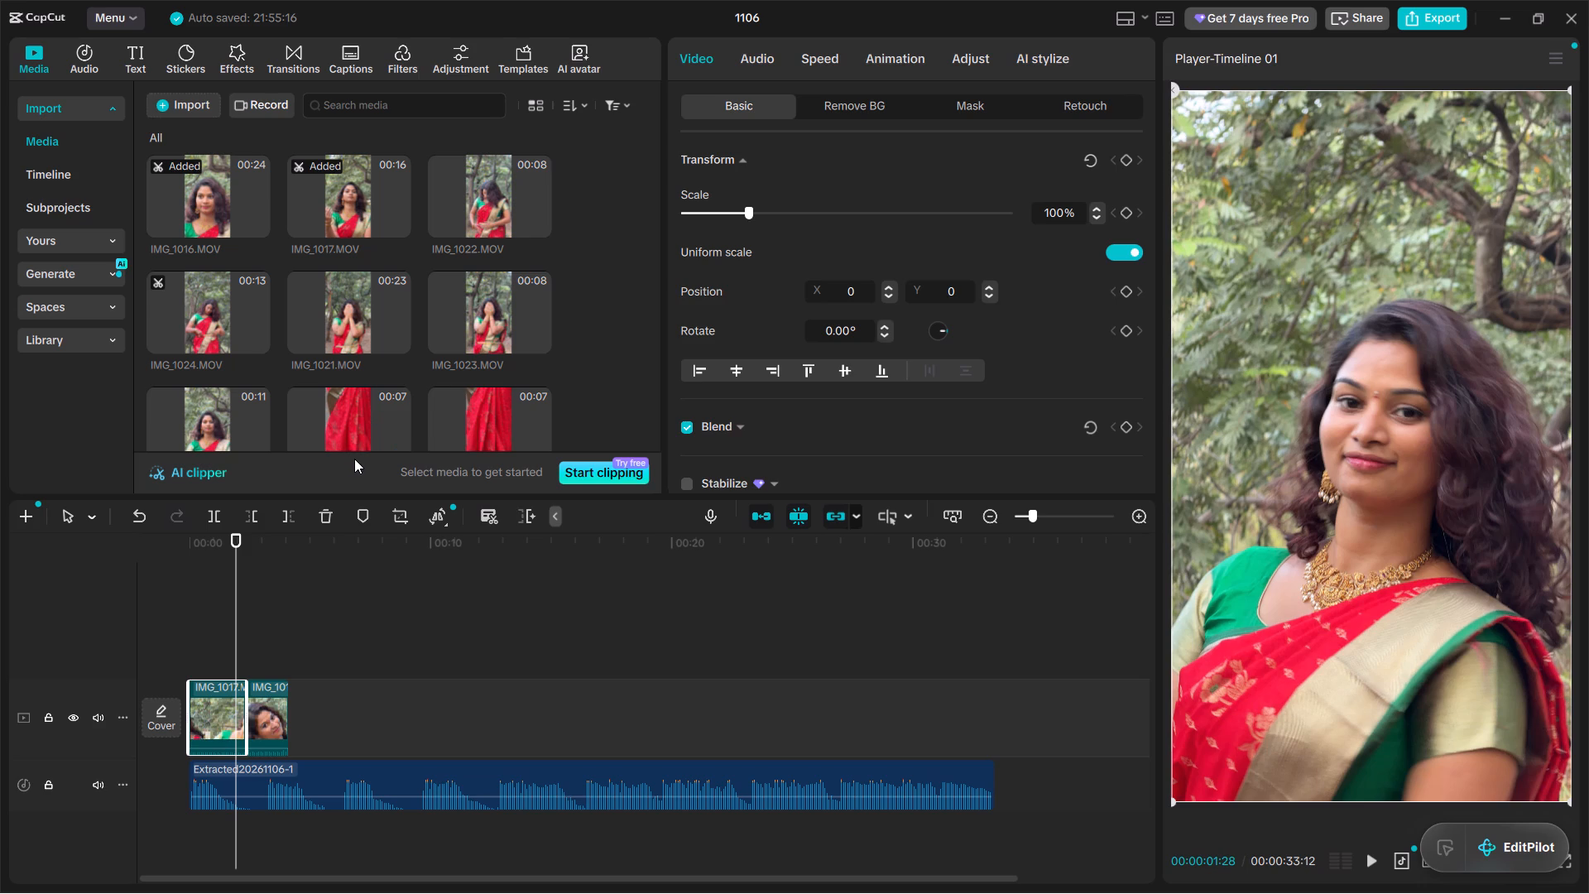
# Play the timeline from the start to check the extended IMG_1017.MOV clip against the audio.
pyautogui.click(186, 610)
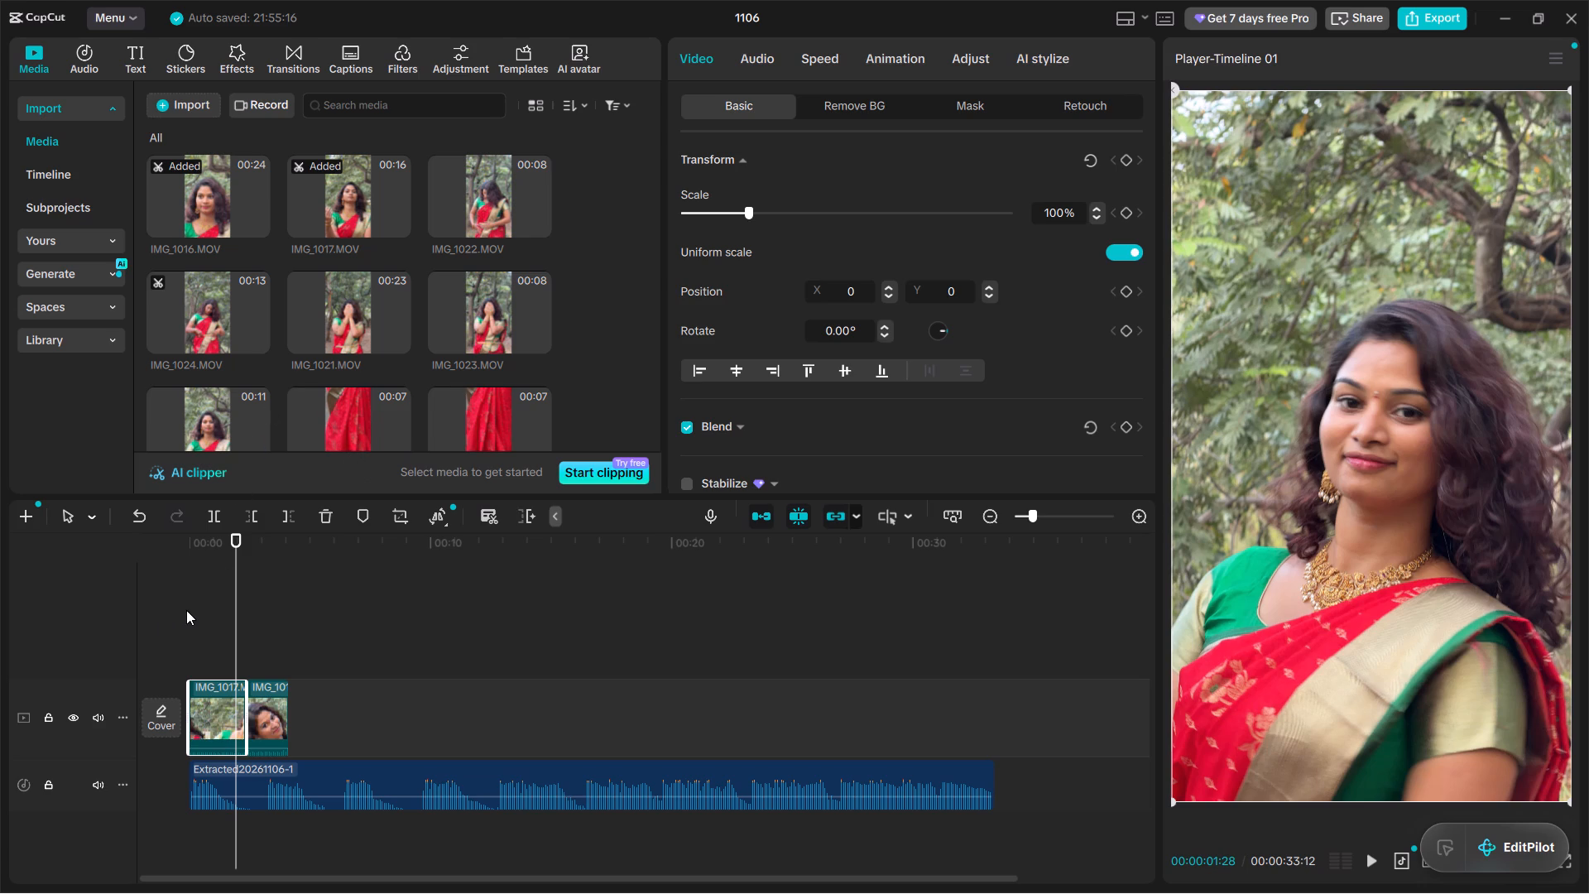
pyautogui.click(180, 605)
pyautogui.click(187, 651)
pyautogui.click(177, 661)
pyautogui.press('space')
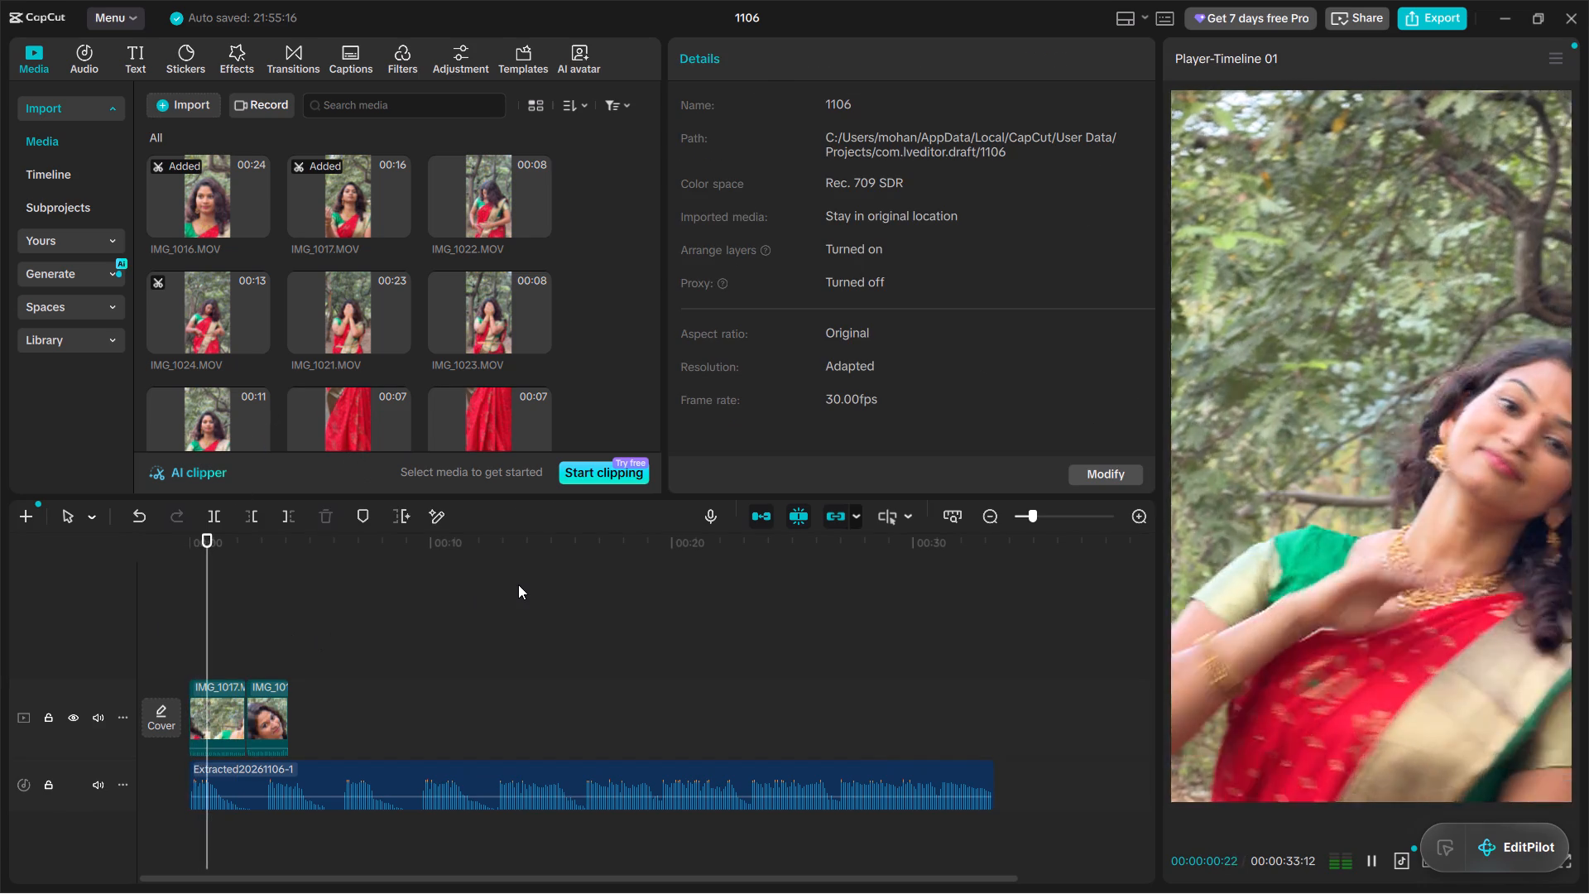
pyautogui.press('space')
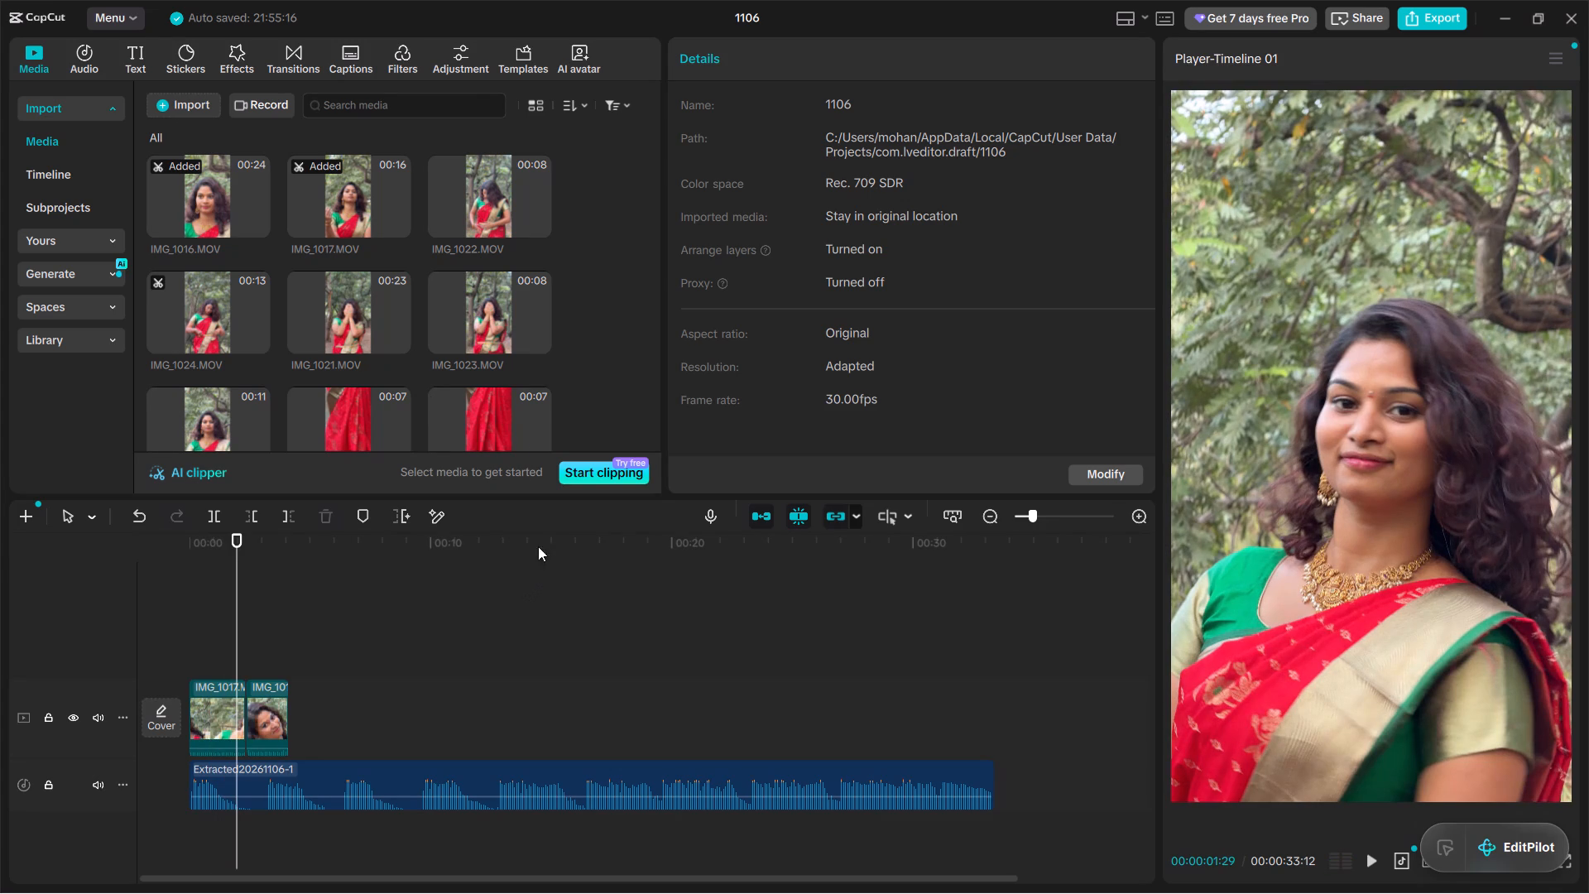
# Preview the opening seconds of the SaveClip reference video in the media library to study its first shots.
pyautogui.scroll(-6, 430, 388)
pyautogui.click(223, 394)
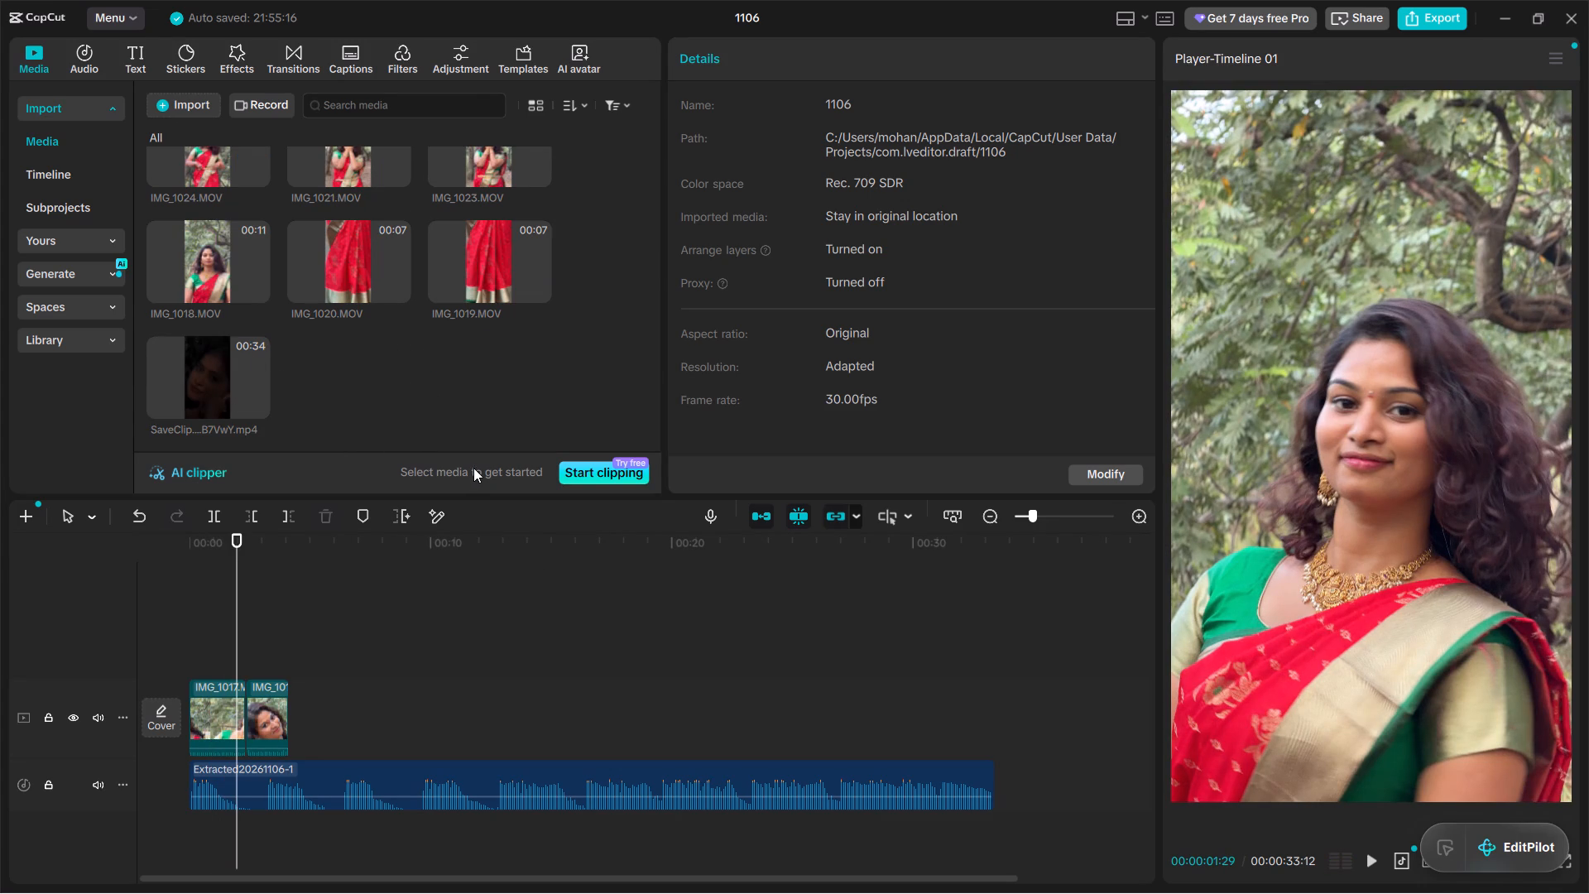
pyautogui.click(200, 376)
pyautogui.click(358, 343)
pyautogui.click(189, 358)
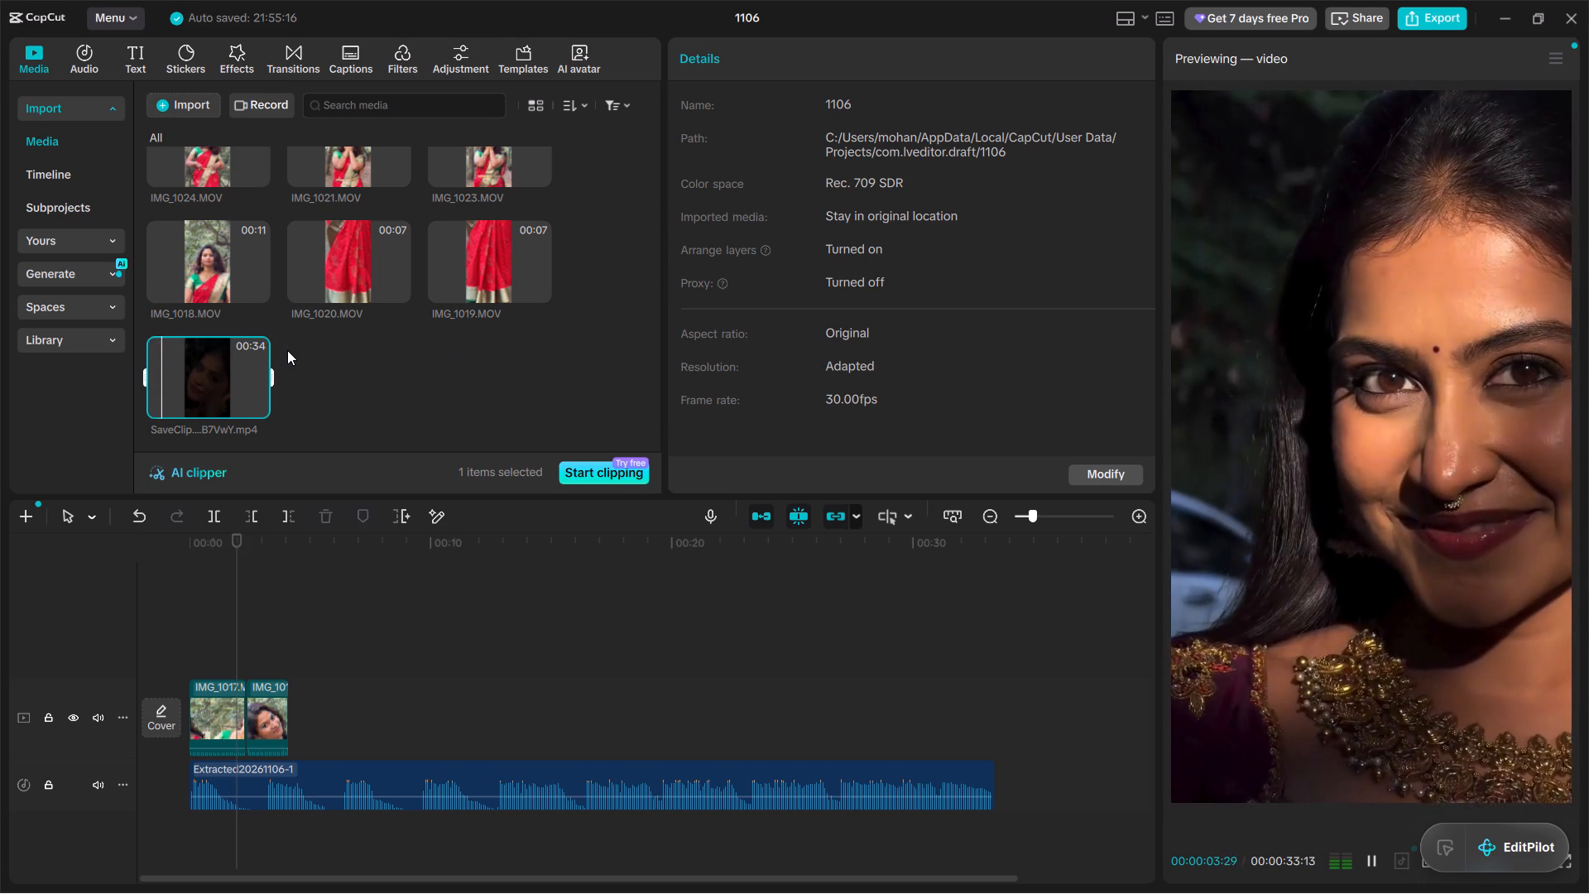
pyautogui.press('space')
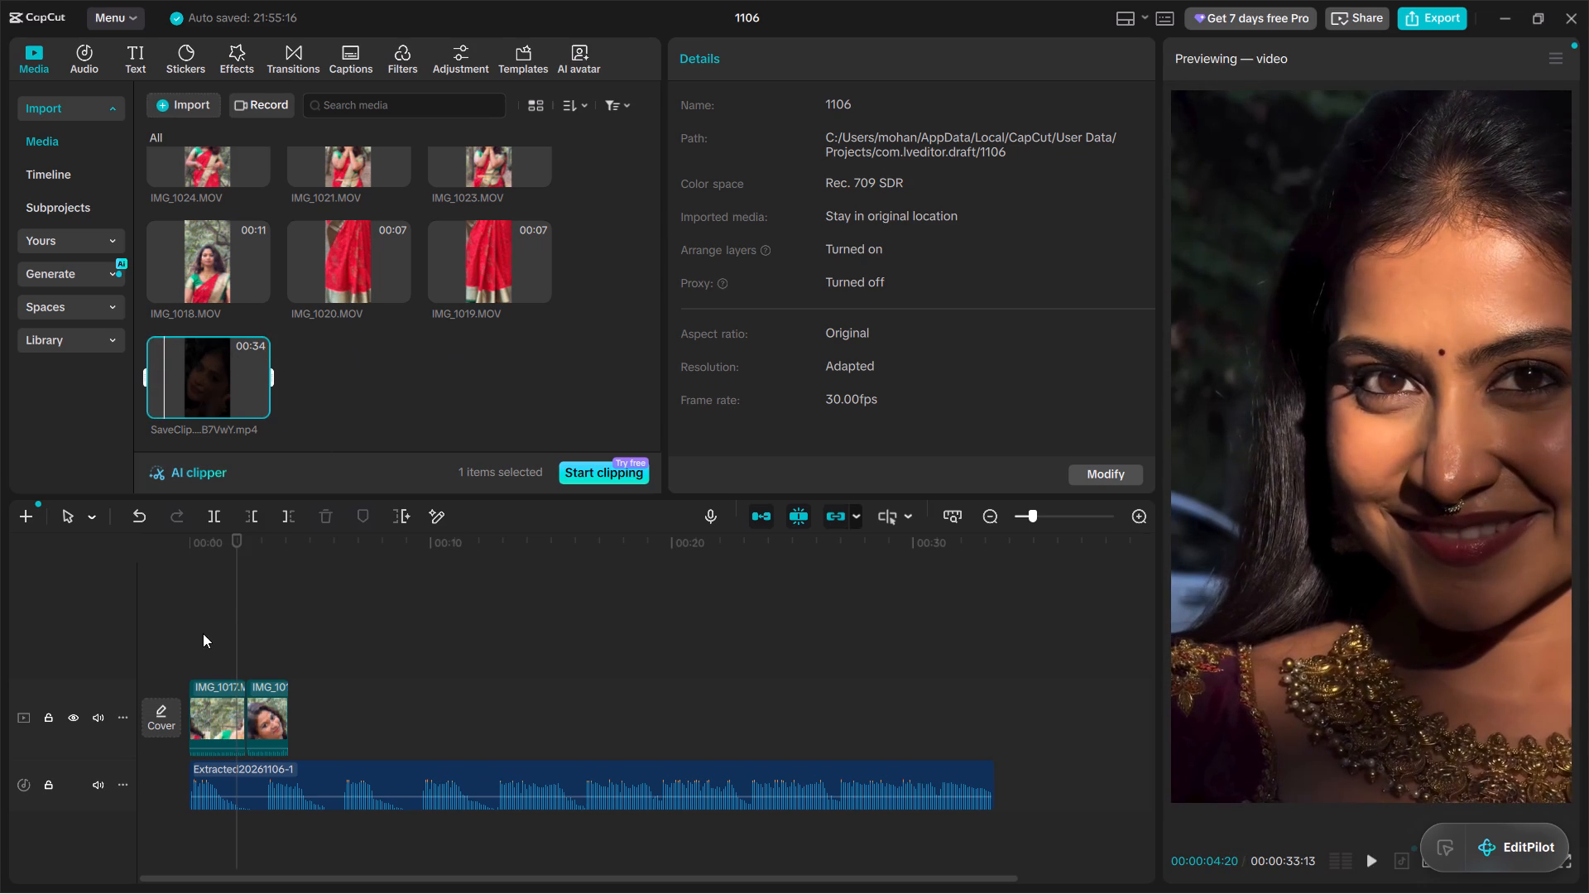
# Play the timeline from the start through both clips to compare their timing with the SaveClip reference.
pyautogui.click(183, 631)
pyautogui.click(187, 635)
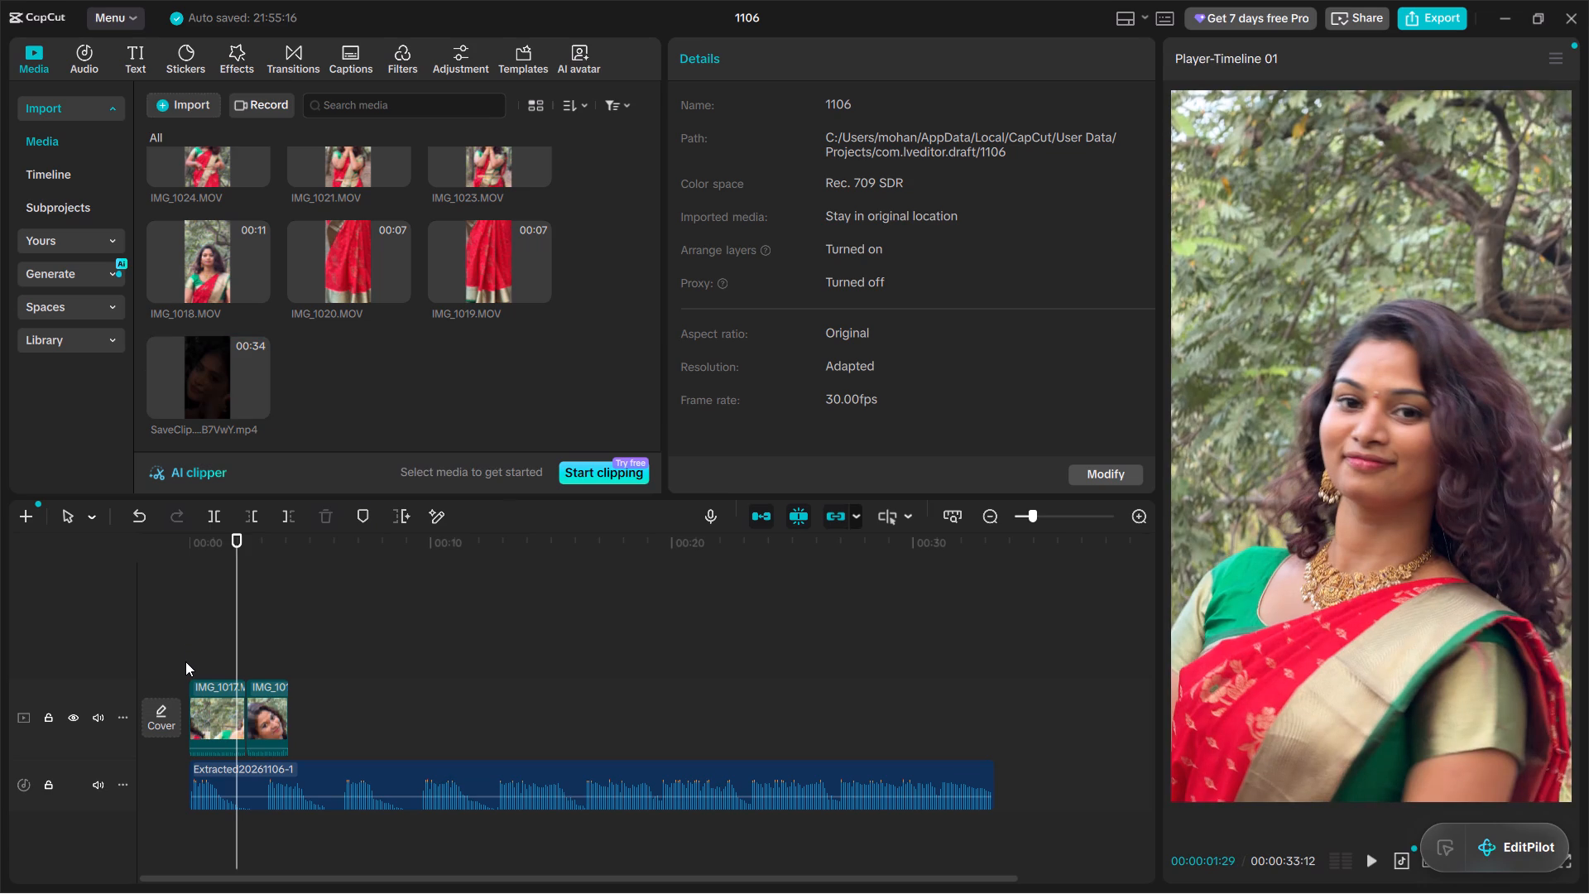
pyautogui.click(185, 661)
pyautogui.click(187, 675)
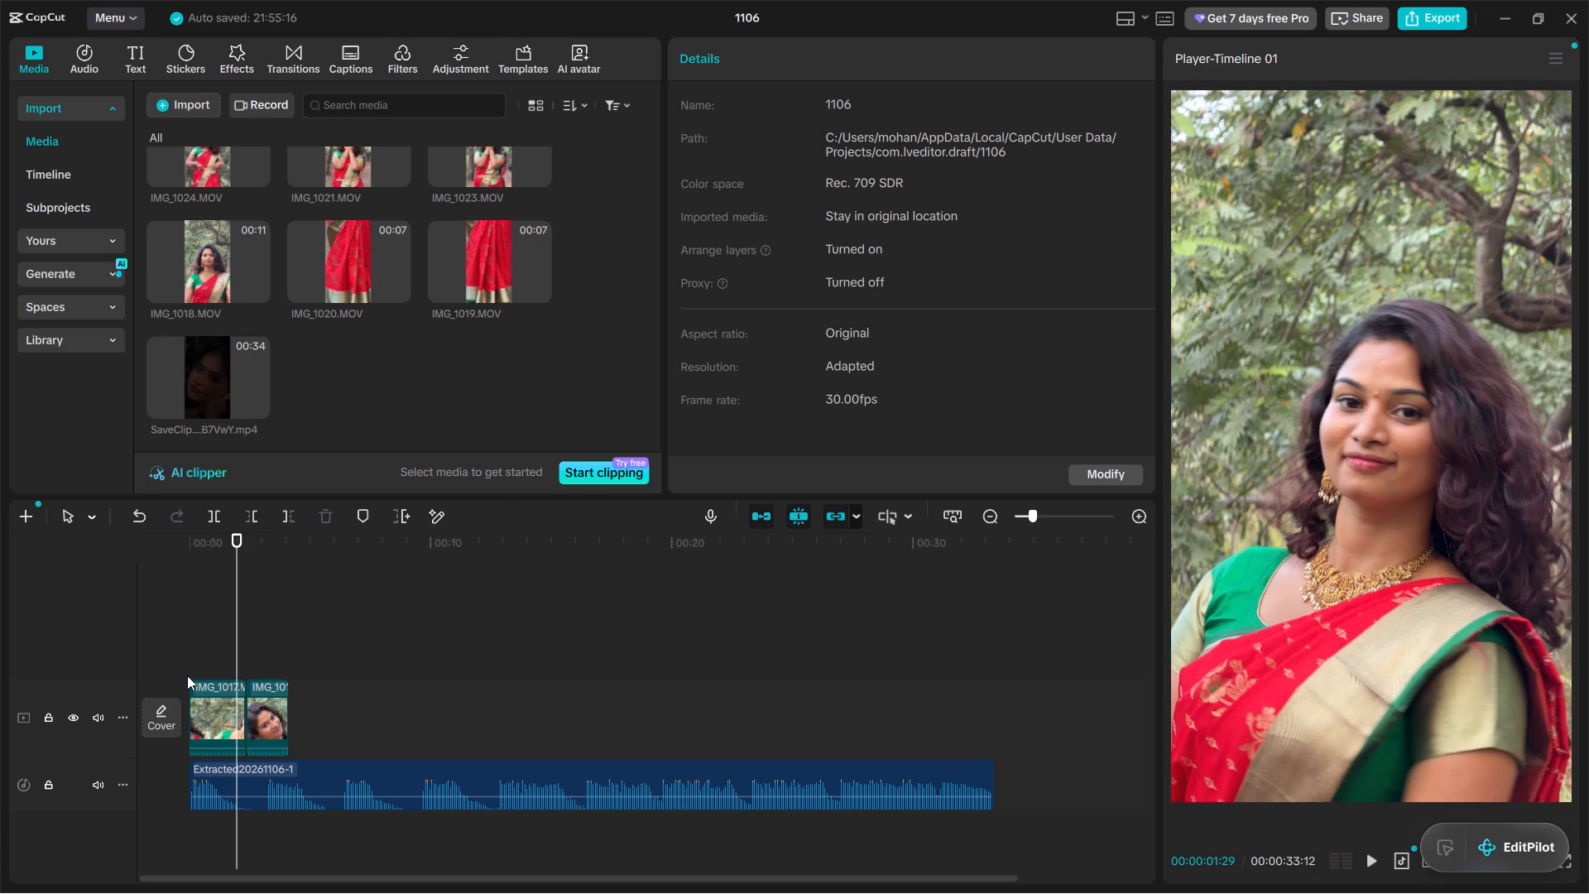
pyautogui.click(181, 656)
pyautogui.click(198, 641)
pyautogui.moveTo(202, 633); pyautogui.dragTo(200, 633)
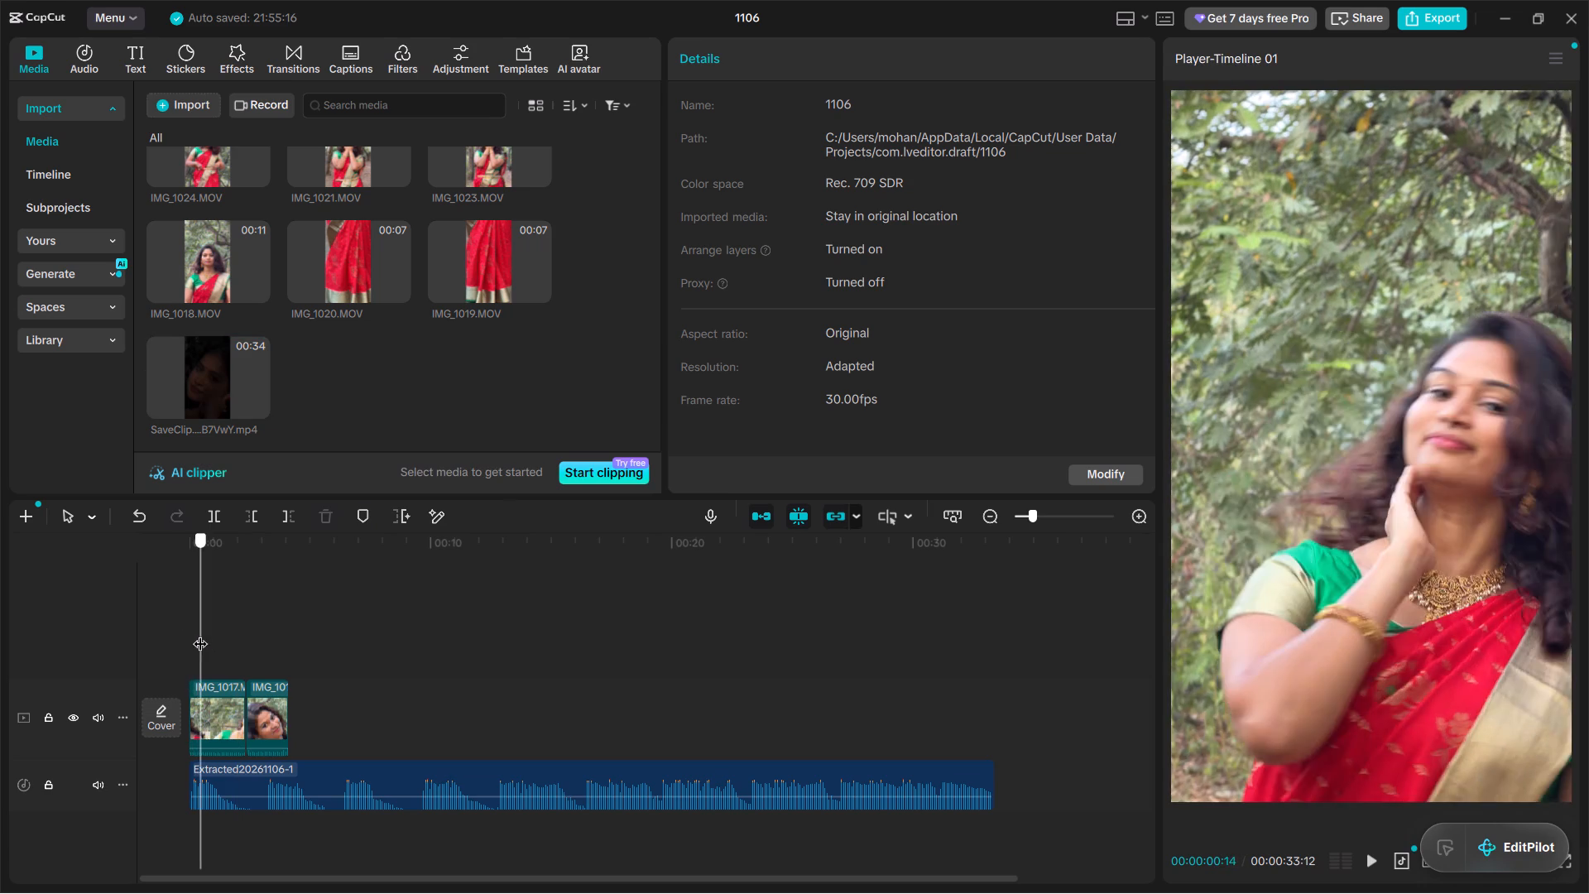
pyautogui.moveTo(200, 633); pyautogui.dragTo(185, 633)
pyautogui.press('space')
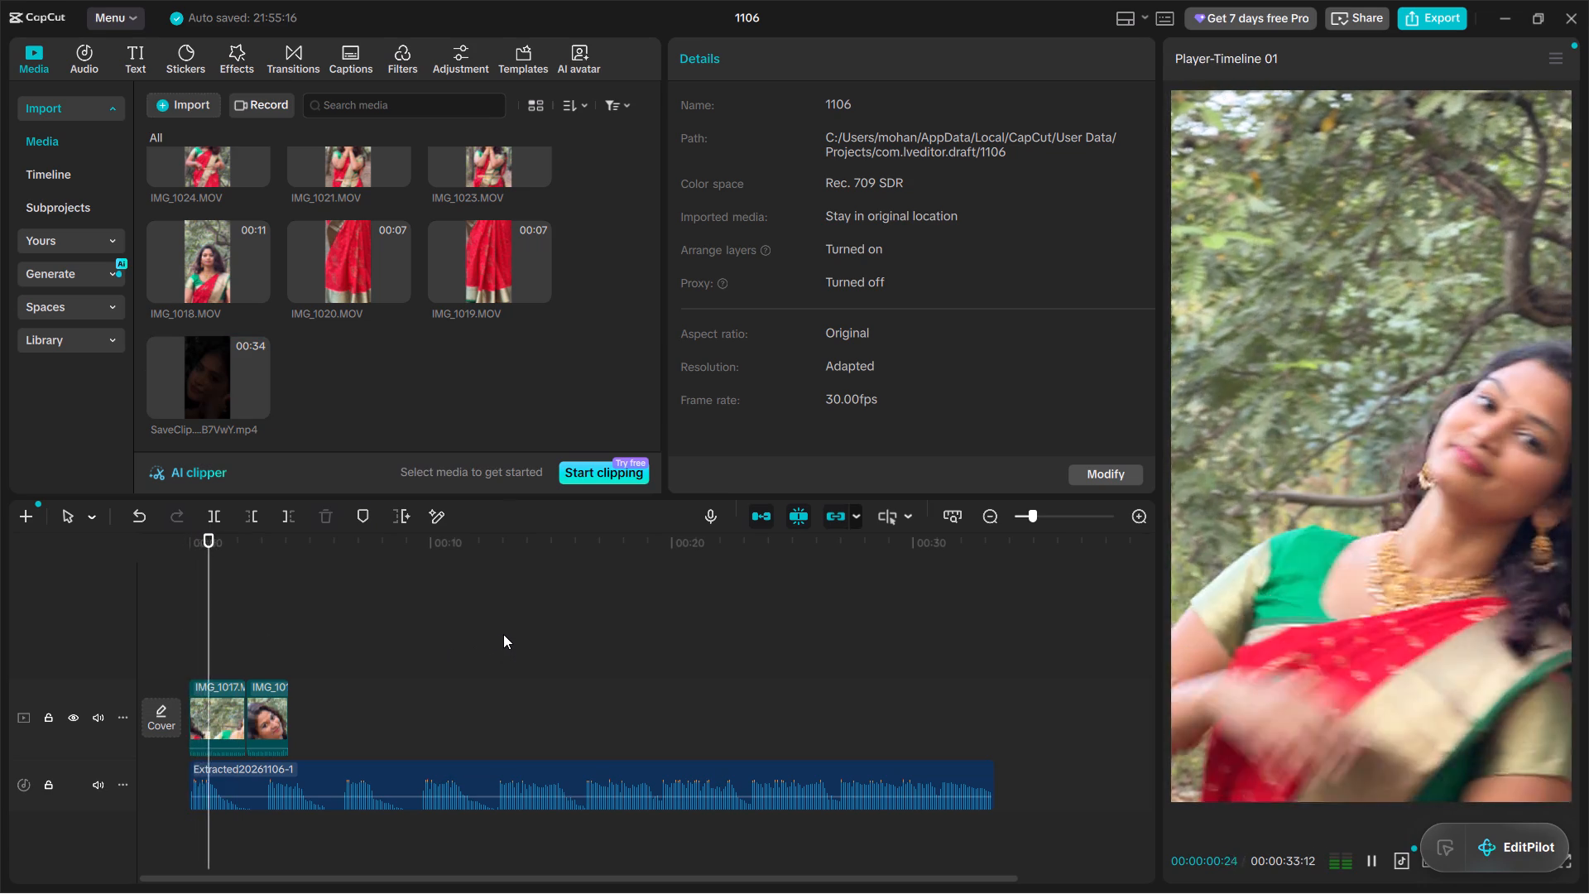
pyautogui.press('space')
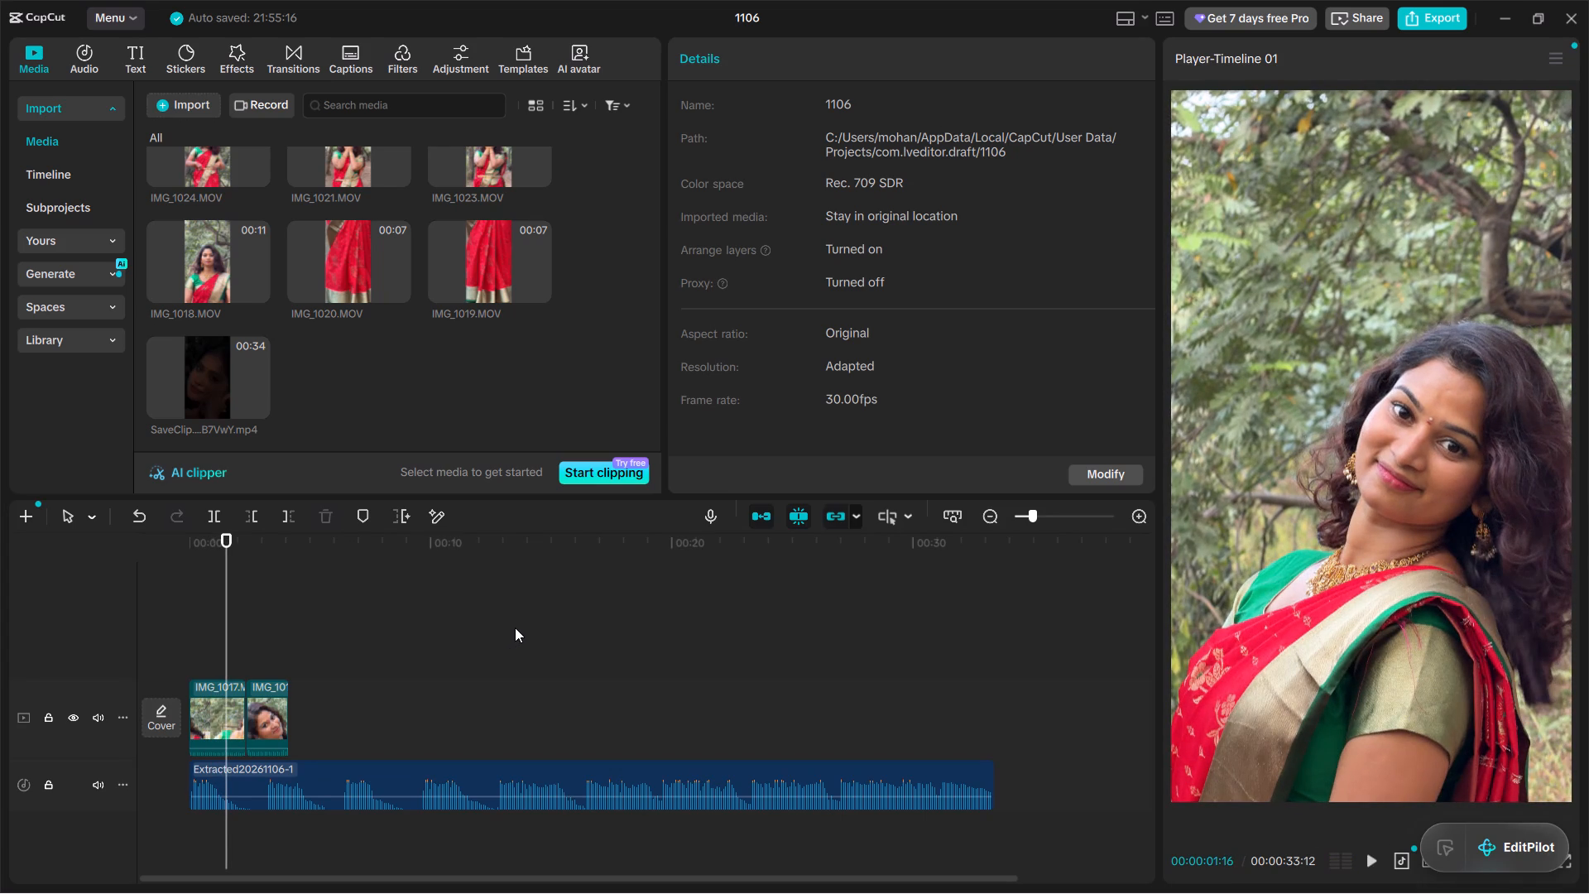
pyautogui.press('space')
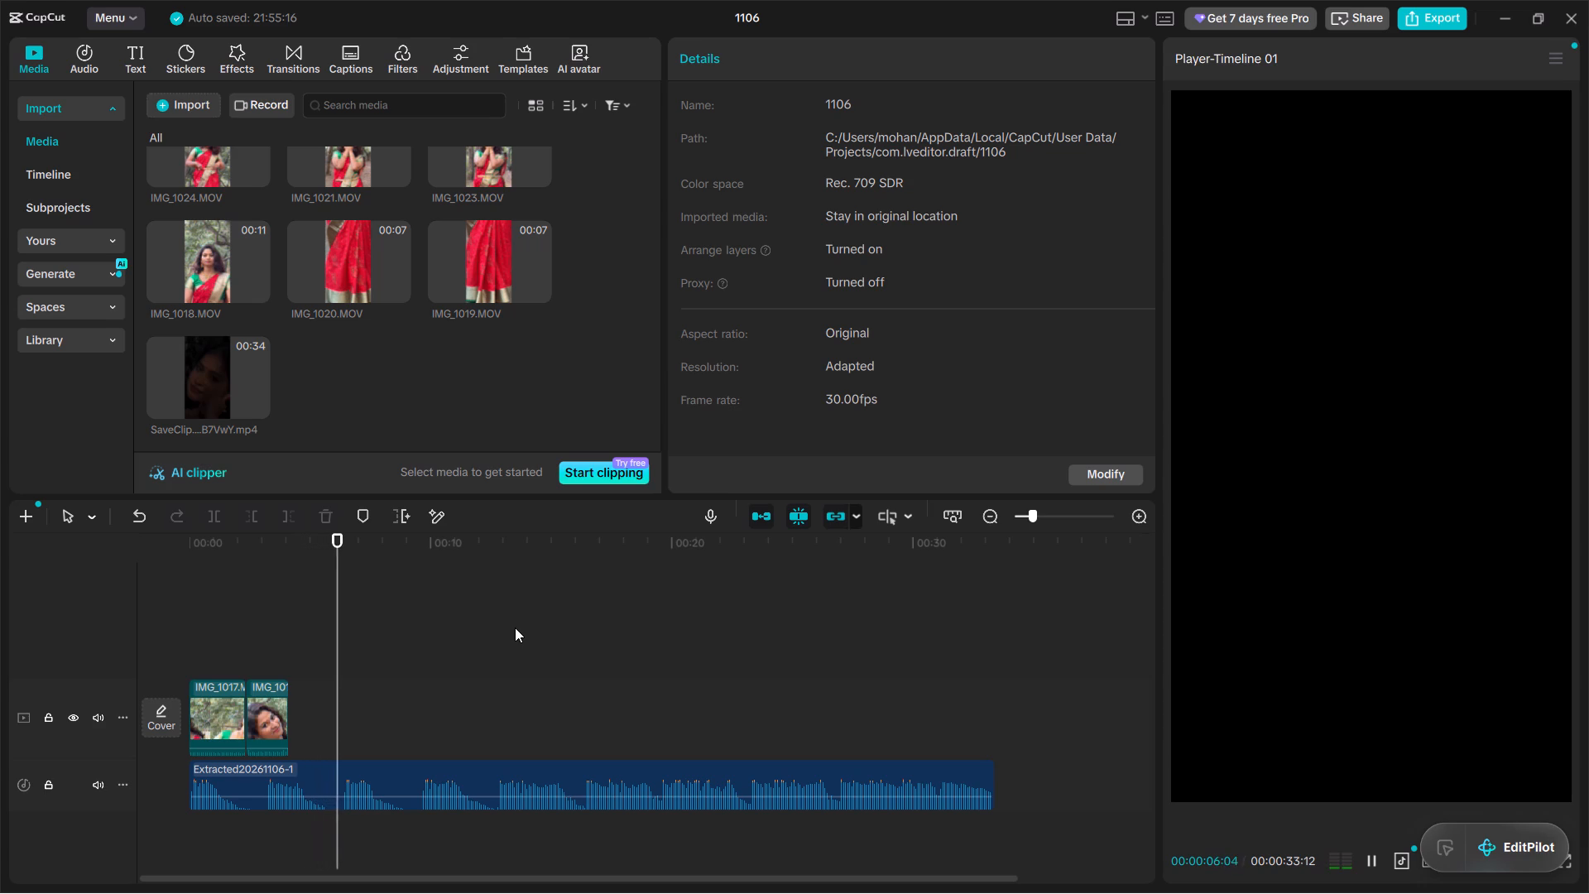
pyautogui.press('space')
# Replay the opening to check where IMG_1017.MOV cuts to the second clip against the audio.
pyautogui.click(216, 618)
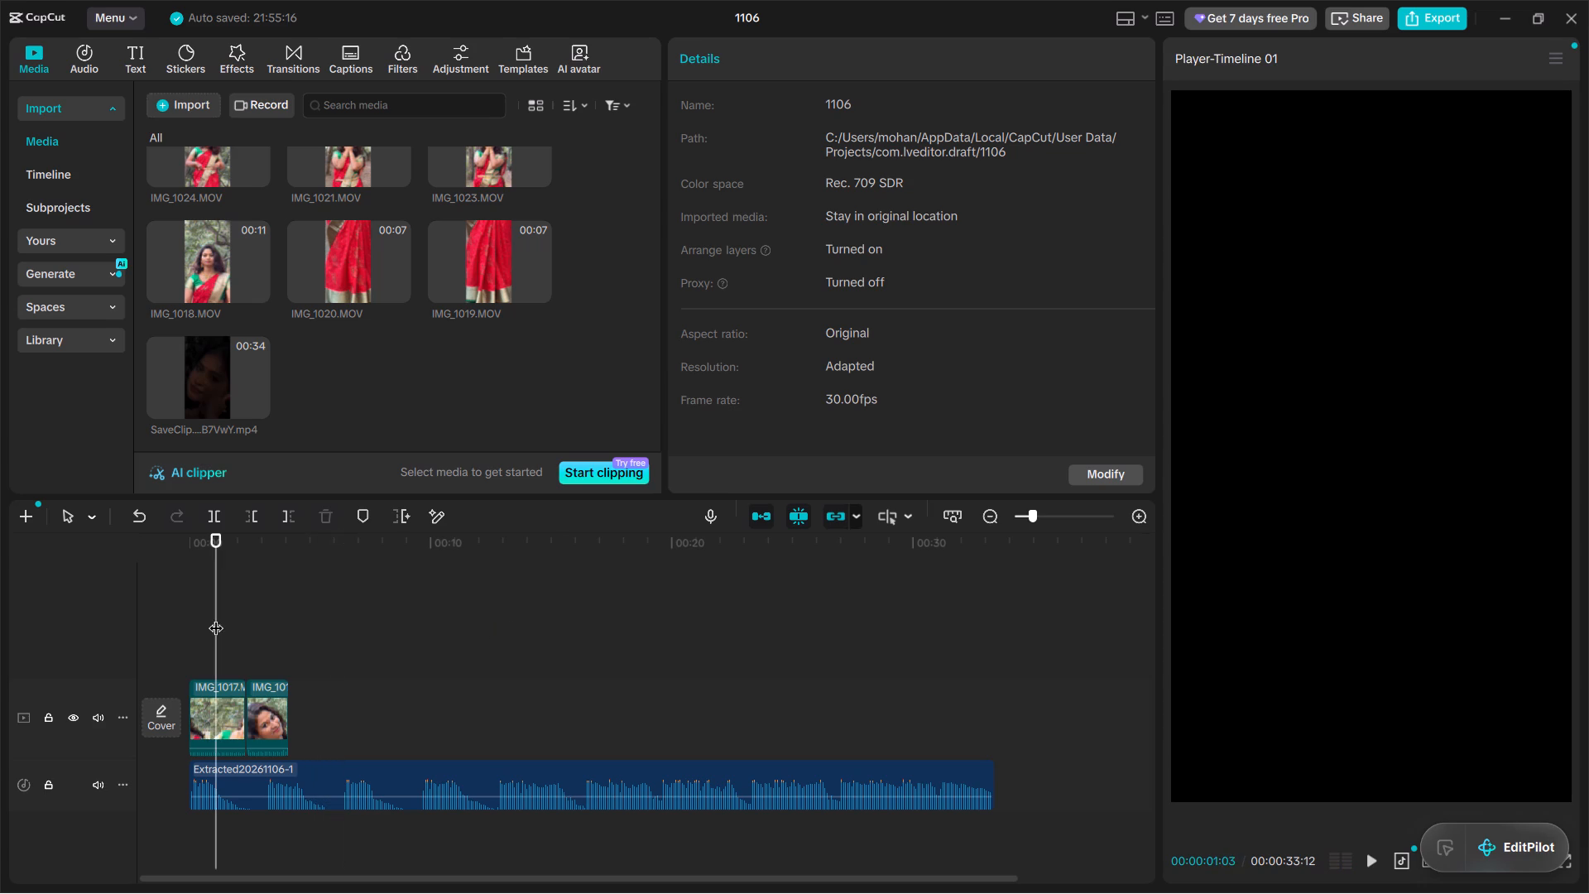
pyautogui.click(194, 610)
pyautogui.press('space')
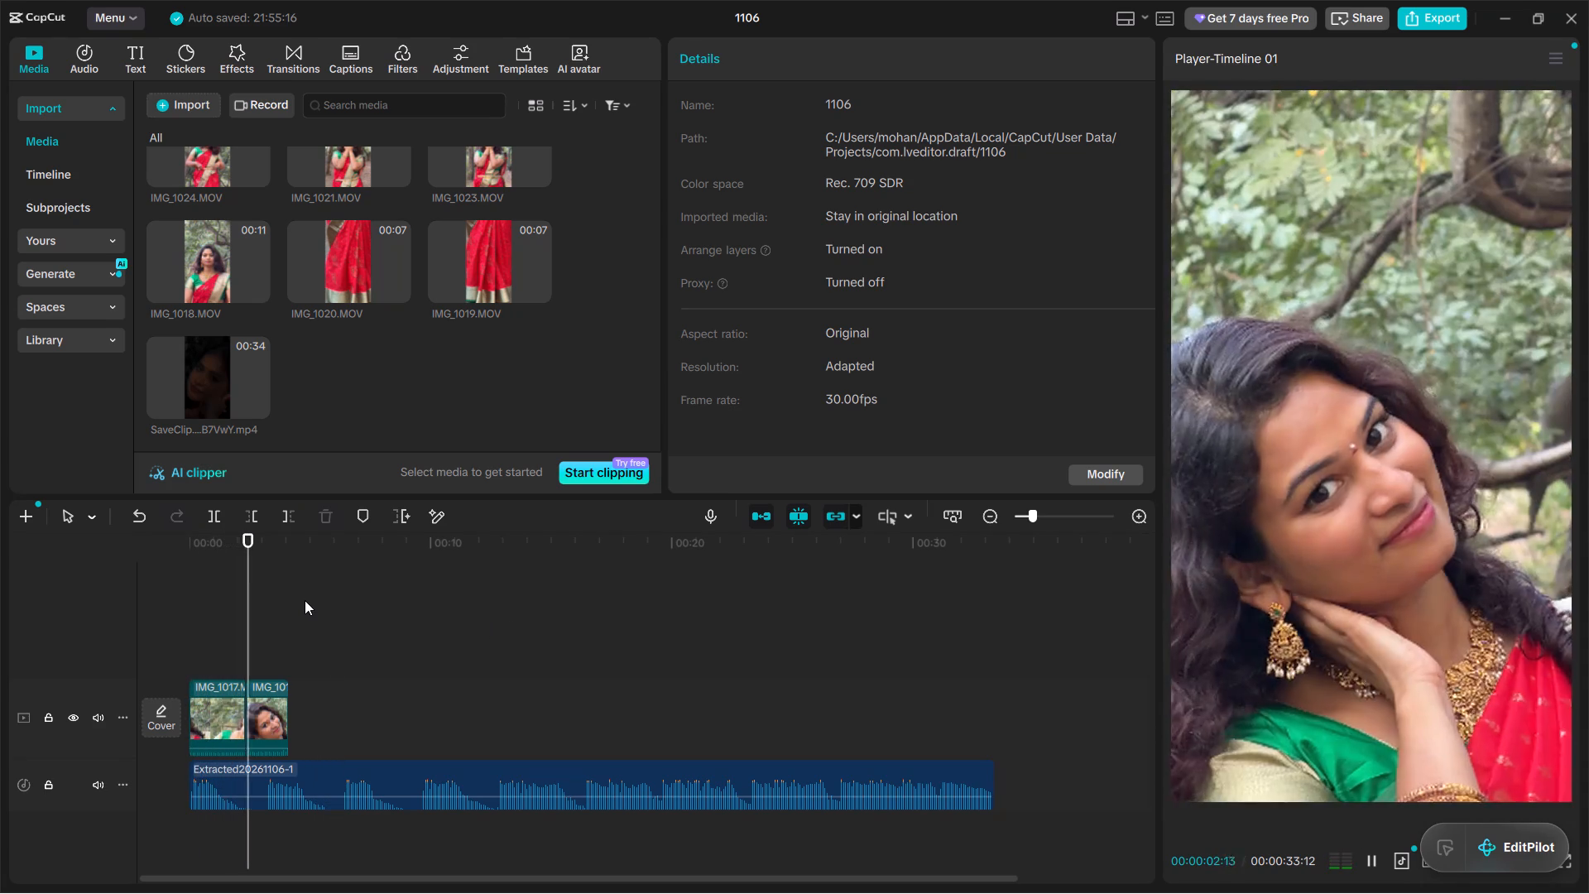
pyautogui.press('space')
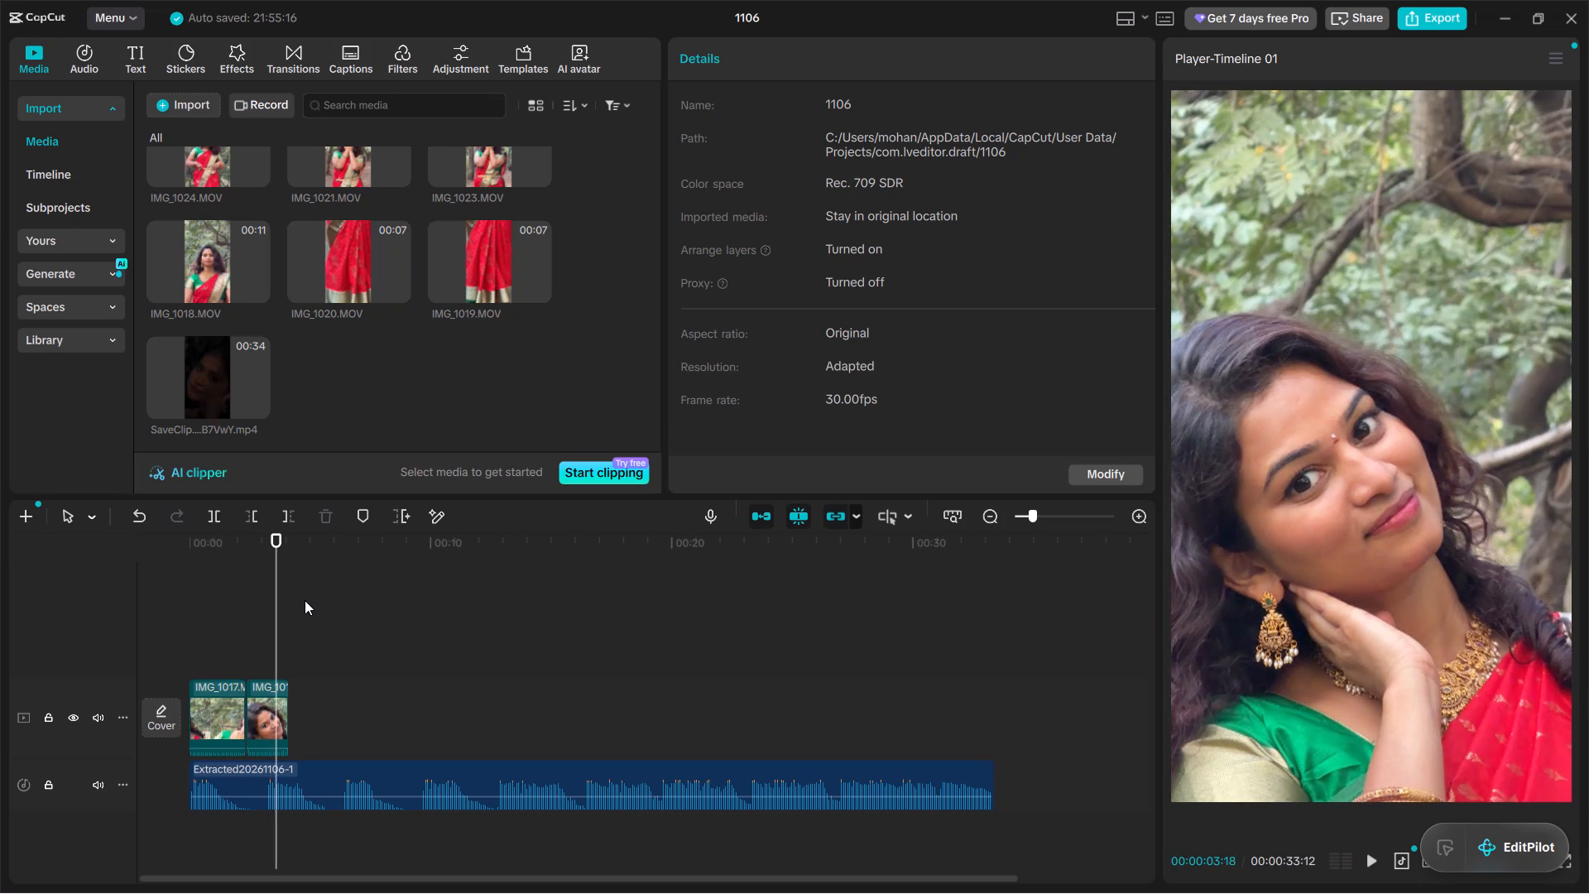
# Trim the end of the IMG_1017.MOV clip on the main track to about 2.1 s.
pyautogui.click(223, 714)
pyautogui.moveTo(247, 712); pyautogui.dragTo(235, 721)
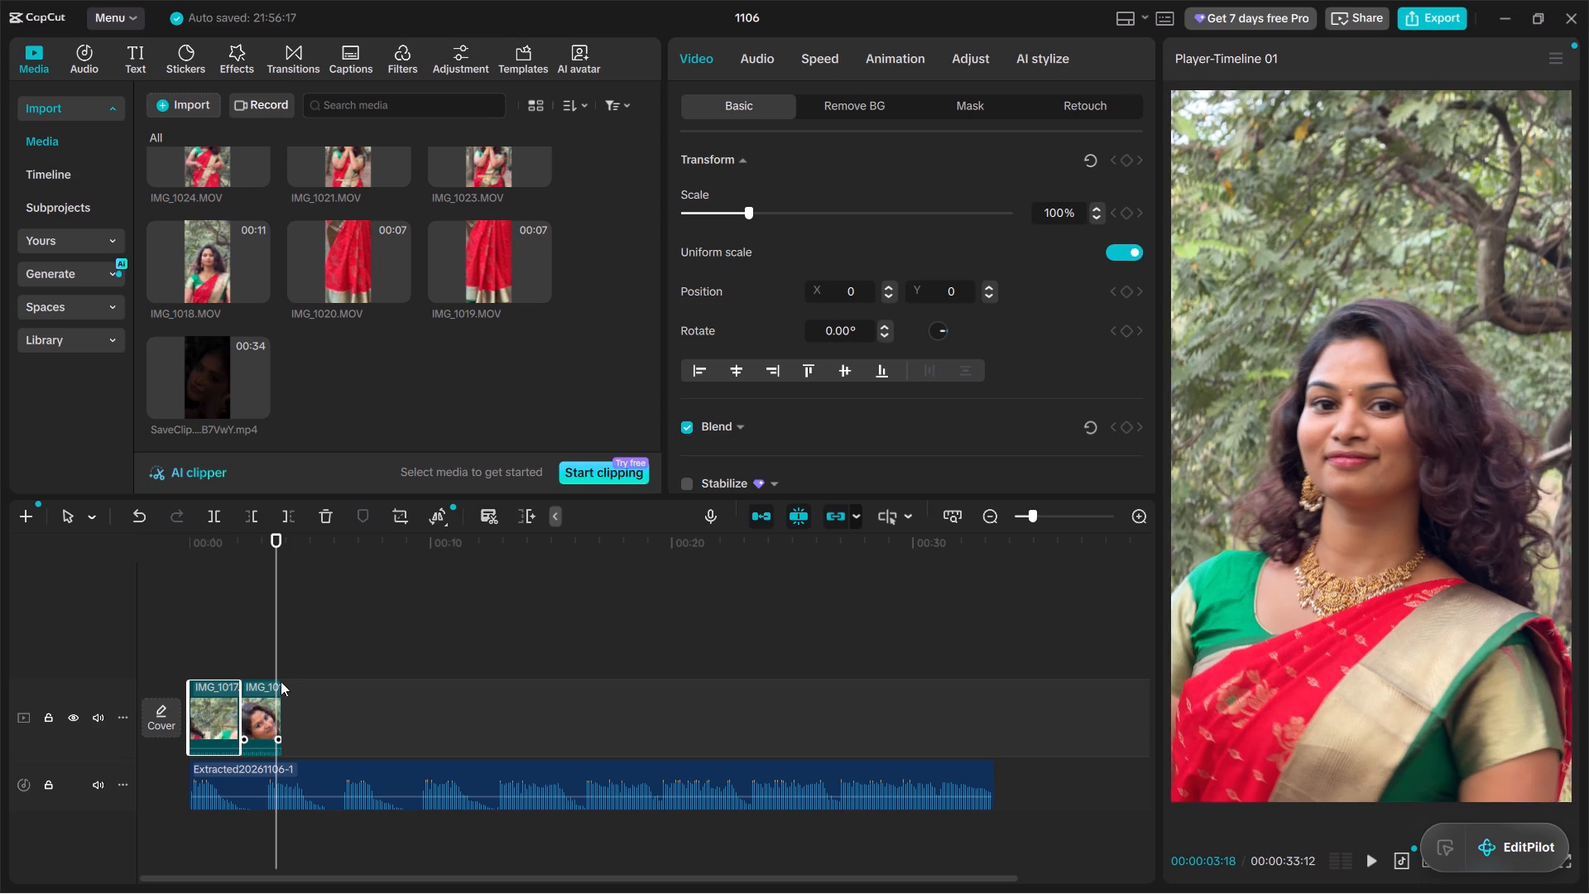
# Set the scale of the first clip, IMG_1017.MOV, to 120%, judging the framing on a frame within that clip.
pyautogui.click(214, 710)
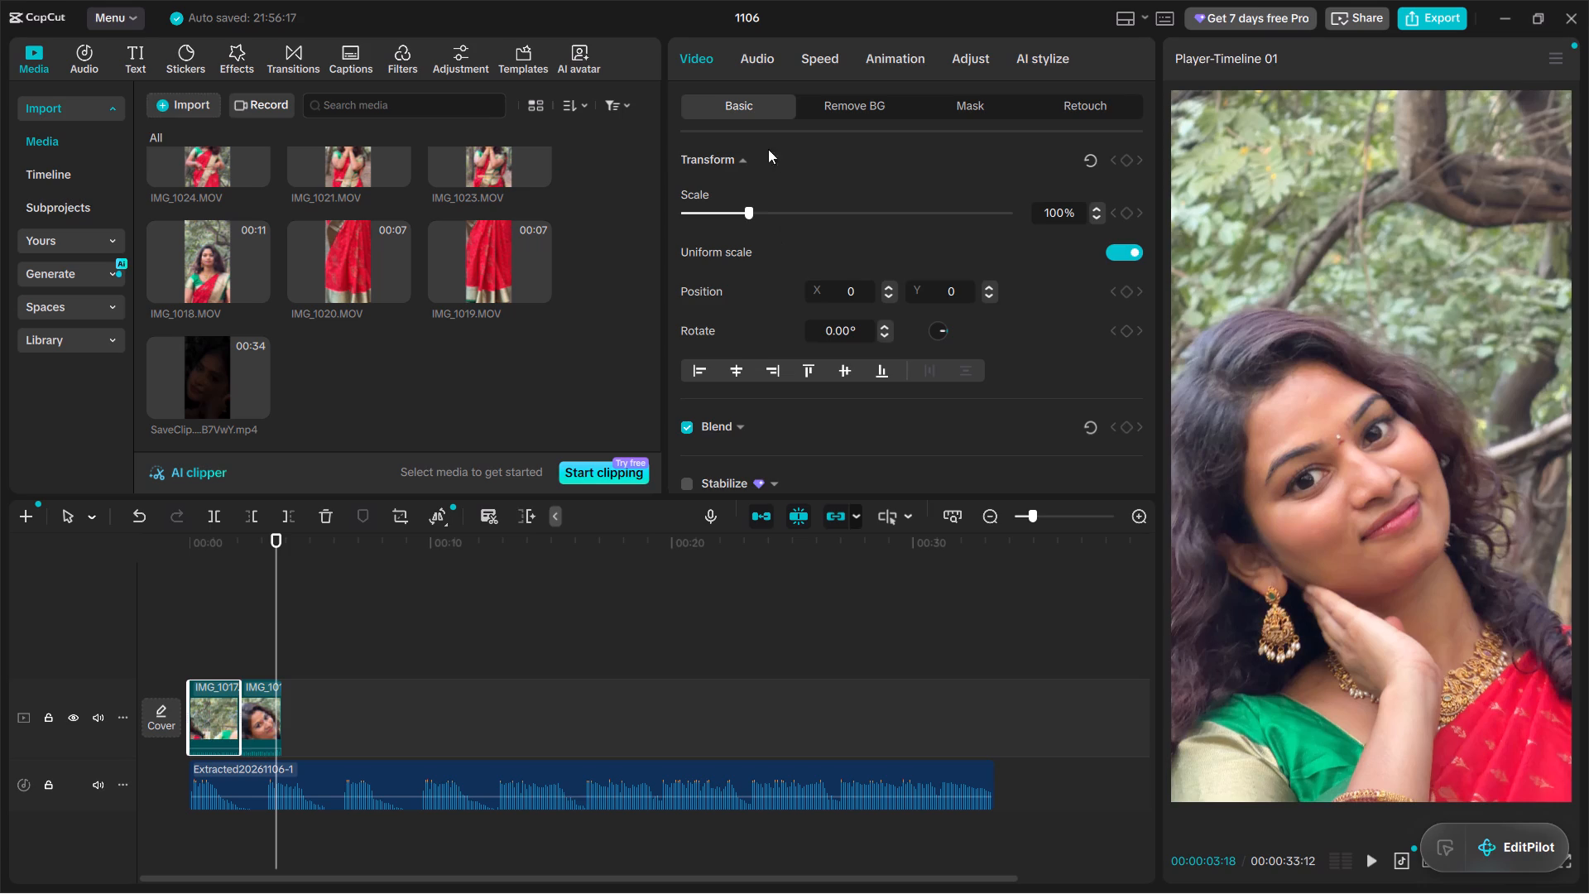
pyautogui.moveTo(747, 209); pyautogui.dragTo(792, 209)
pyautogui.click(212, 578)
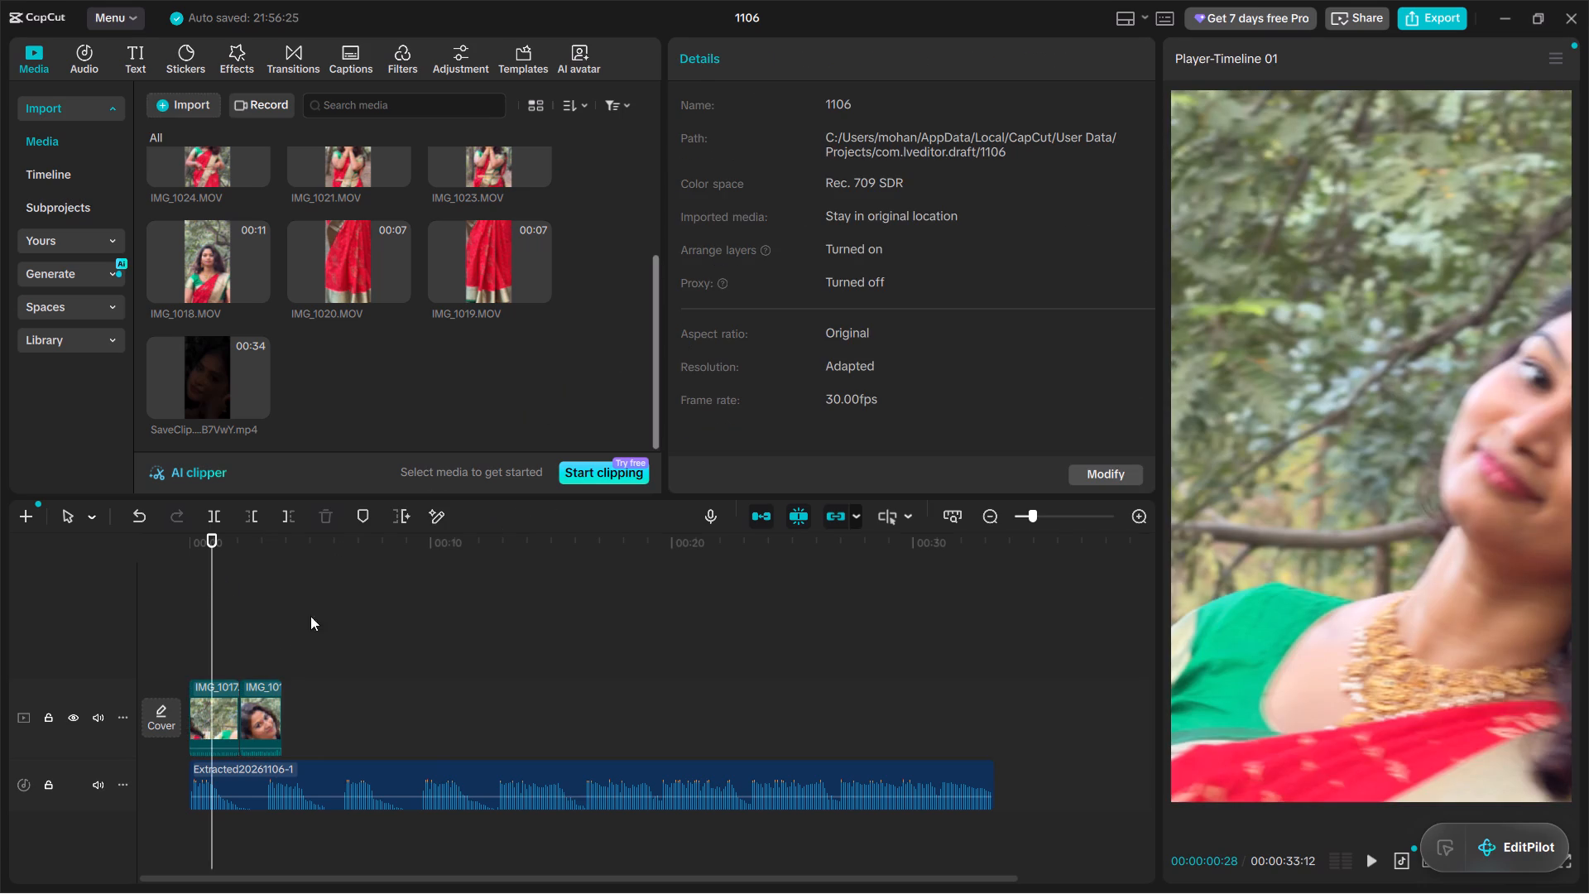
pyautogui.click(219, 705)
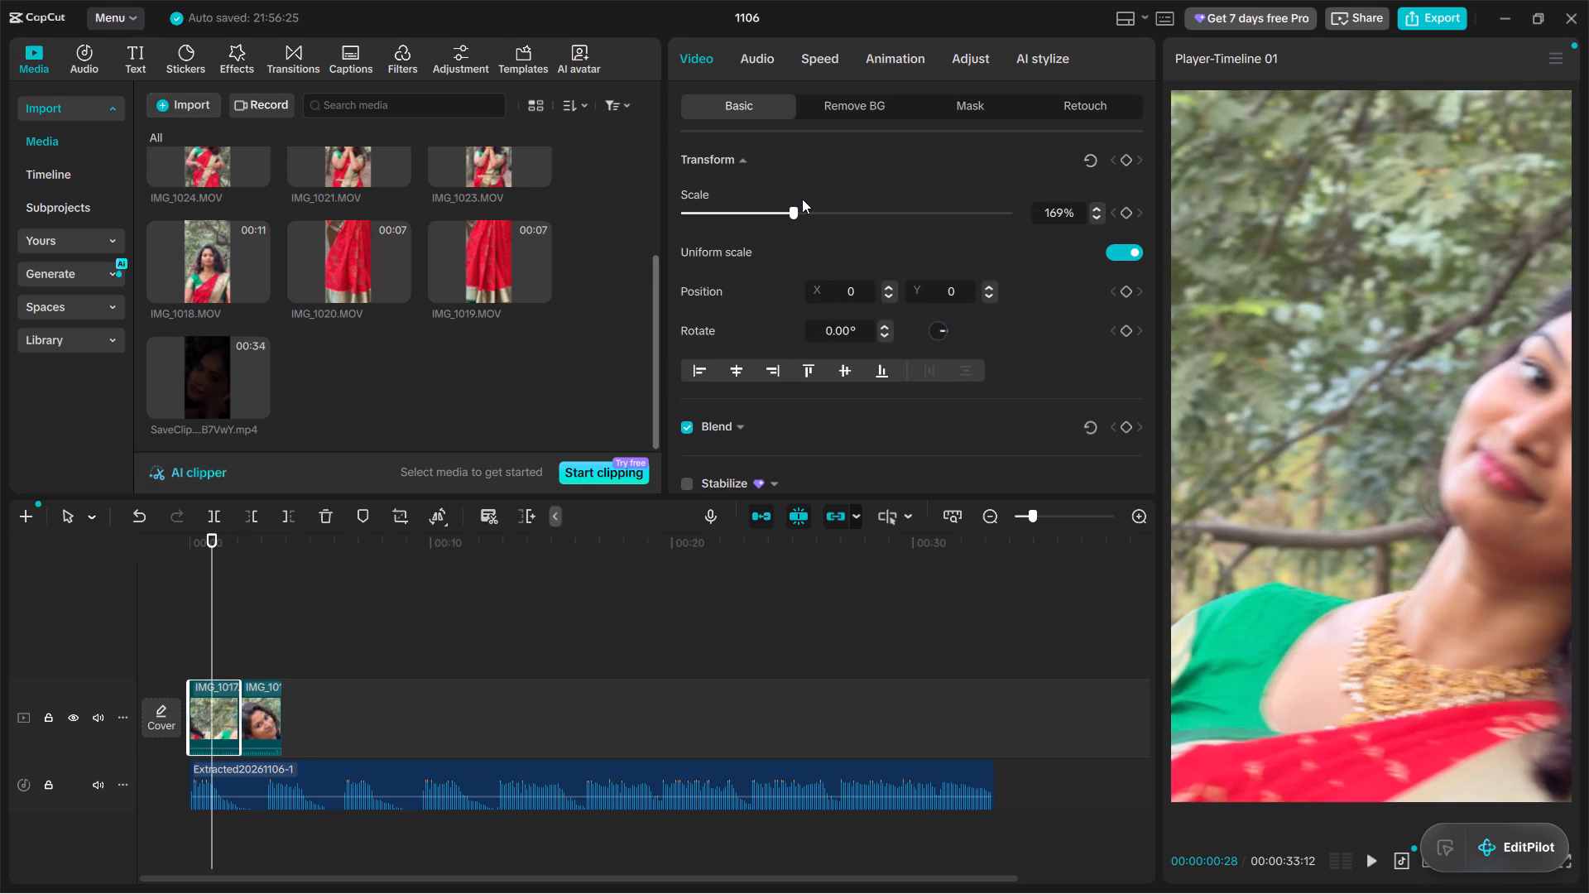
pyautogui.moveTo(792, 209); pyautogui.dragTo(775, 228)
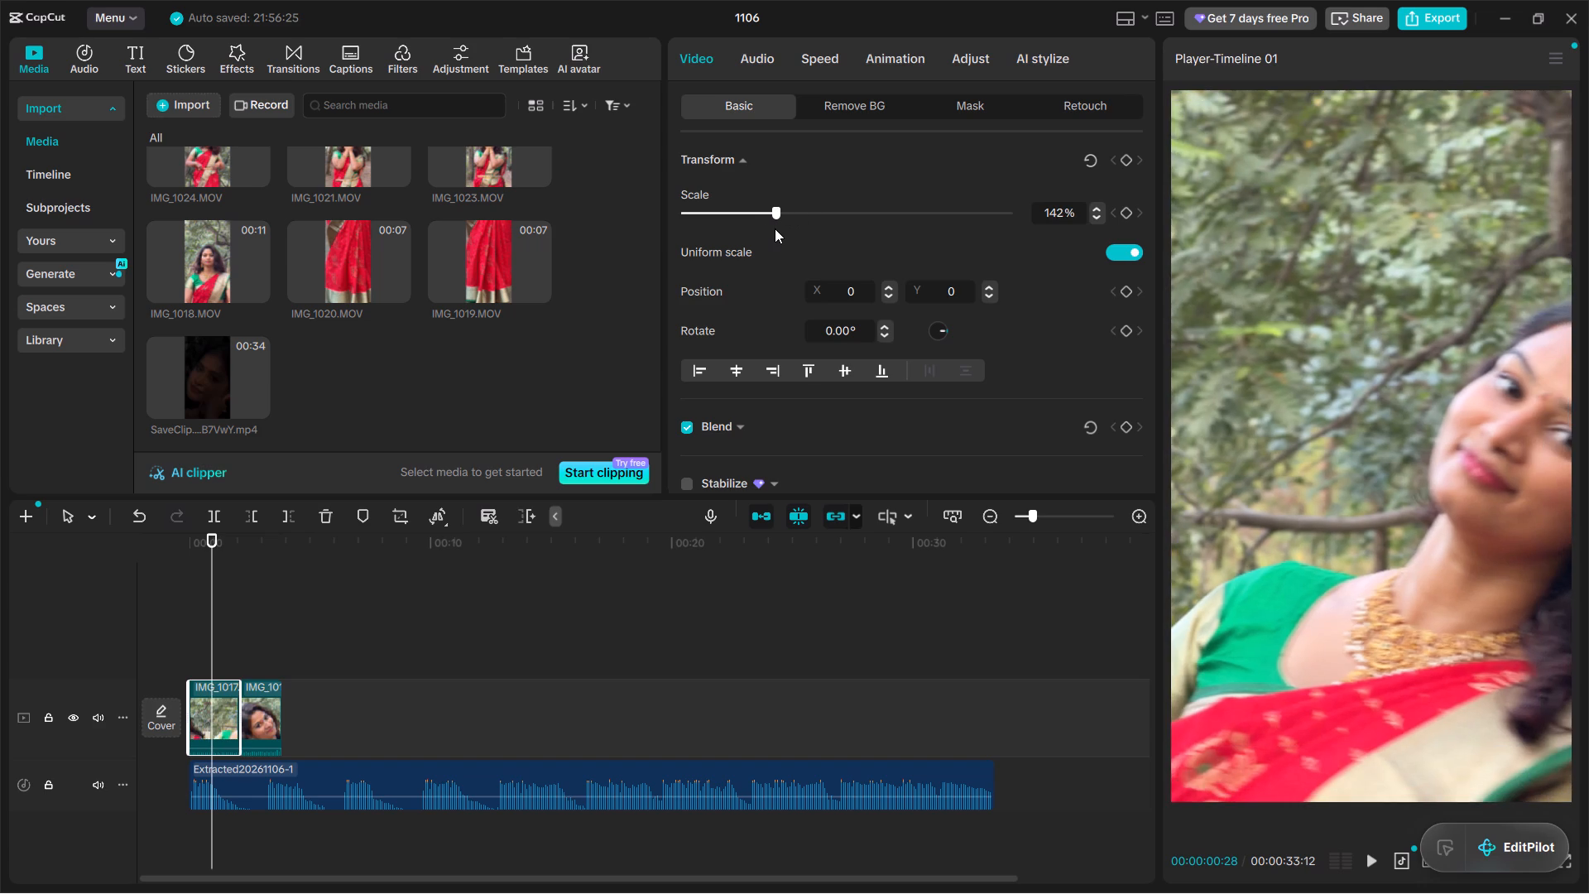
pyautogui.moveTo(775, 228); pyautogui.dragTo(756, 235)
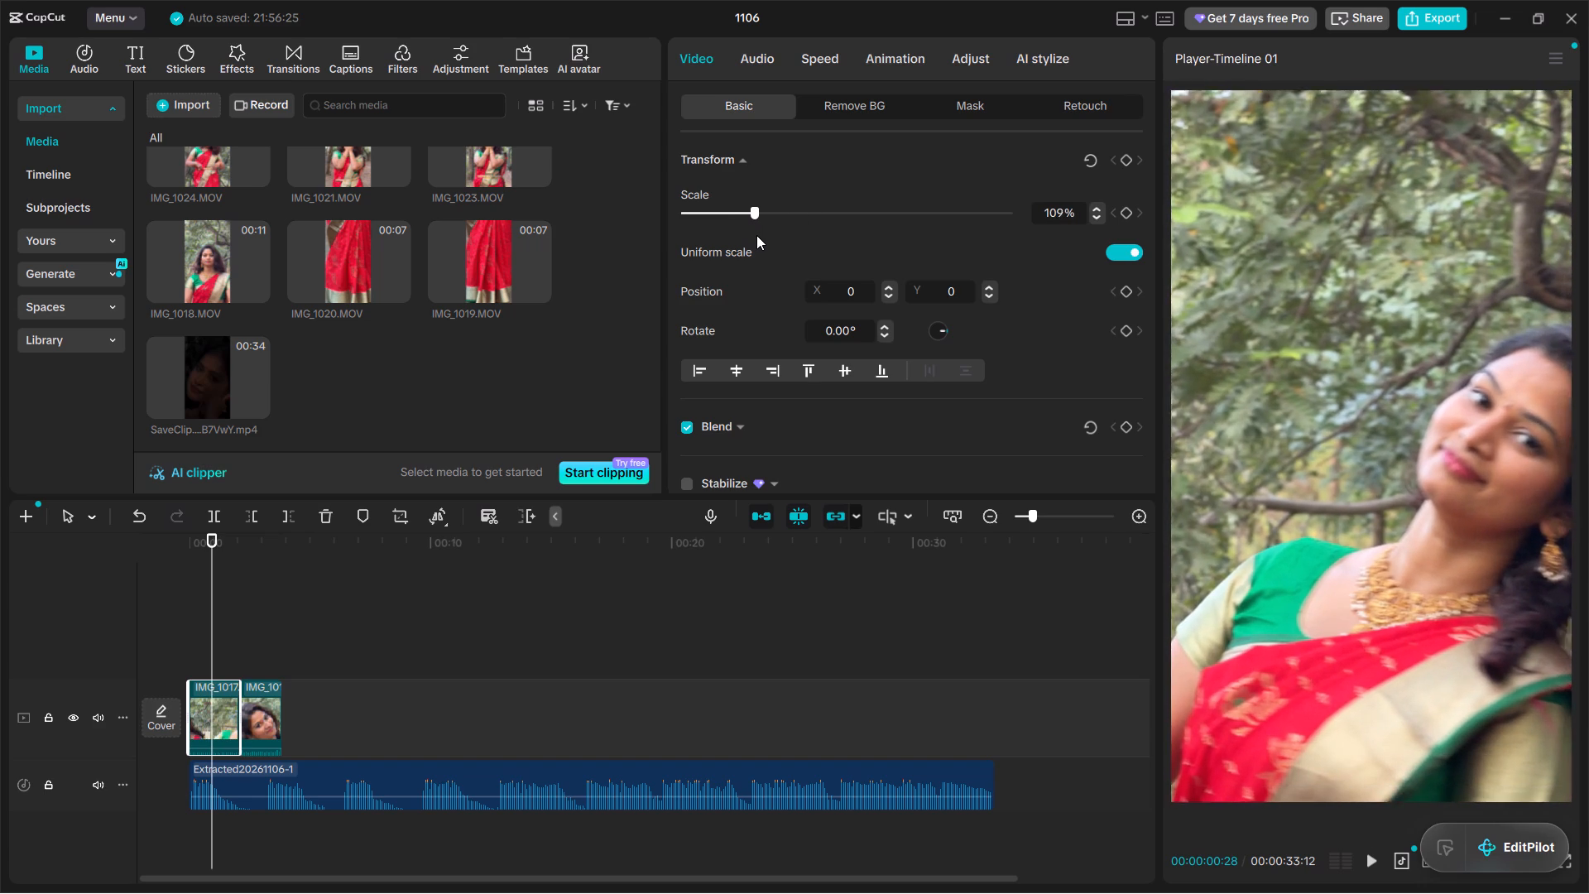
pyautogui.moveTo(756, 235); pyautogui.dragTo(744, 238)
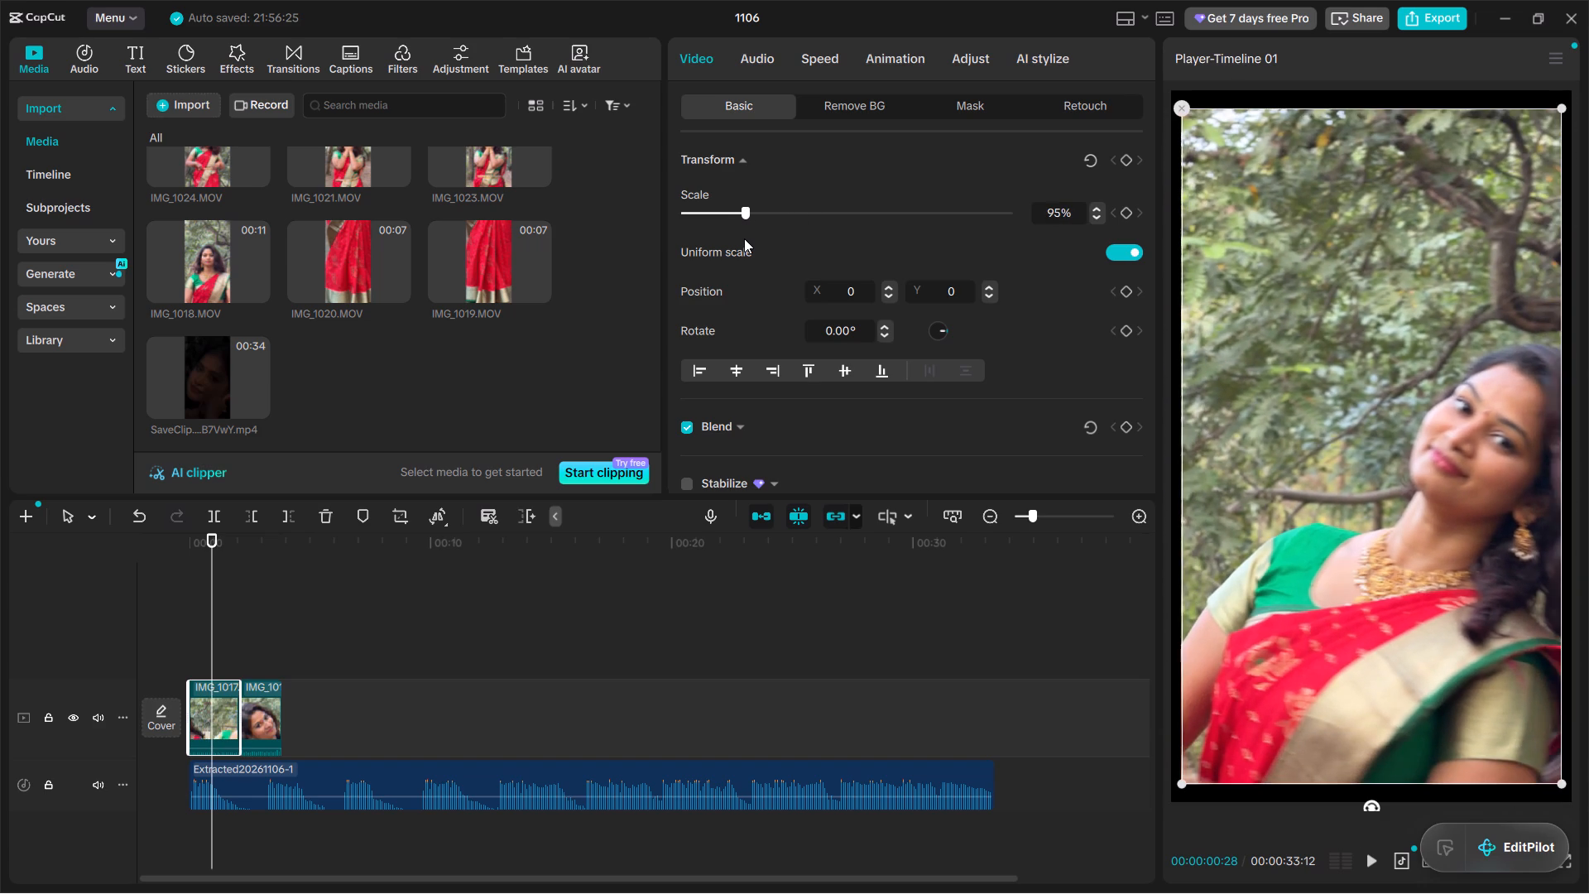
pyautogui.moveTo(744, 238); pyautogui.dragTo(761, 238)
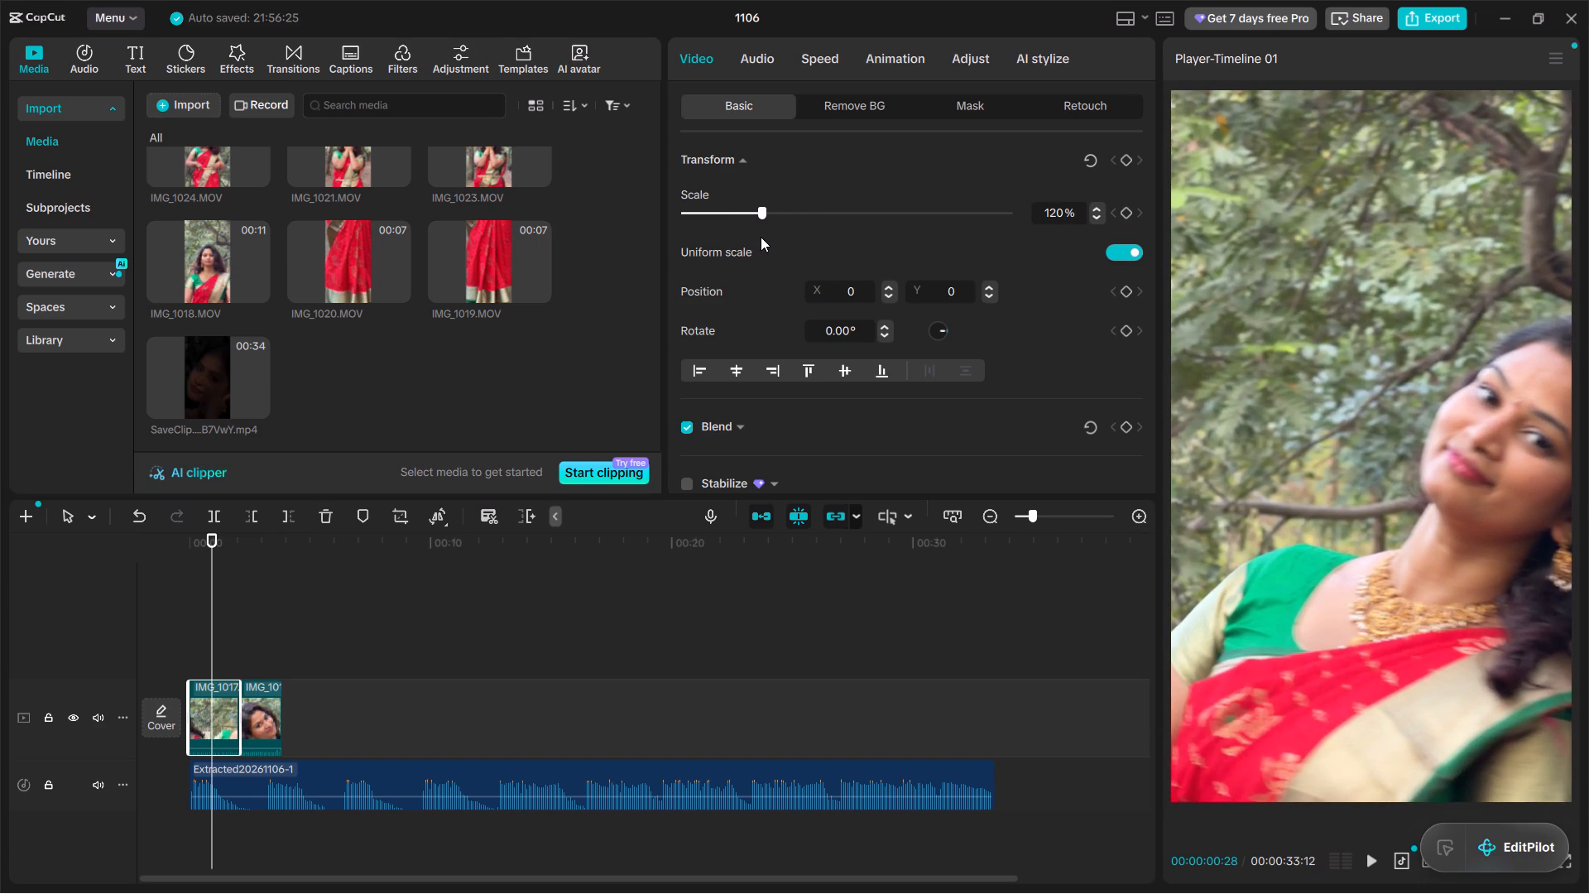
# Play the timeline from the start to check the enlarged, shortened IMG_1017.MOV clip and its cut to the second clip.
pyautogui.click(185, 627)
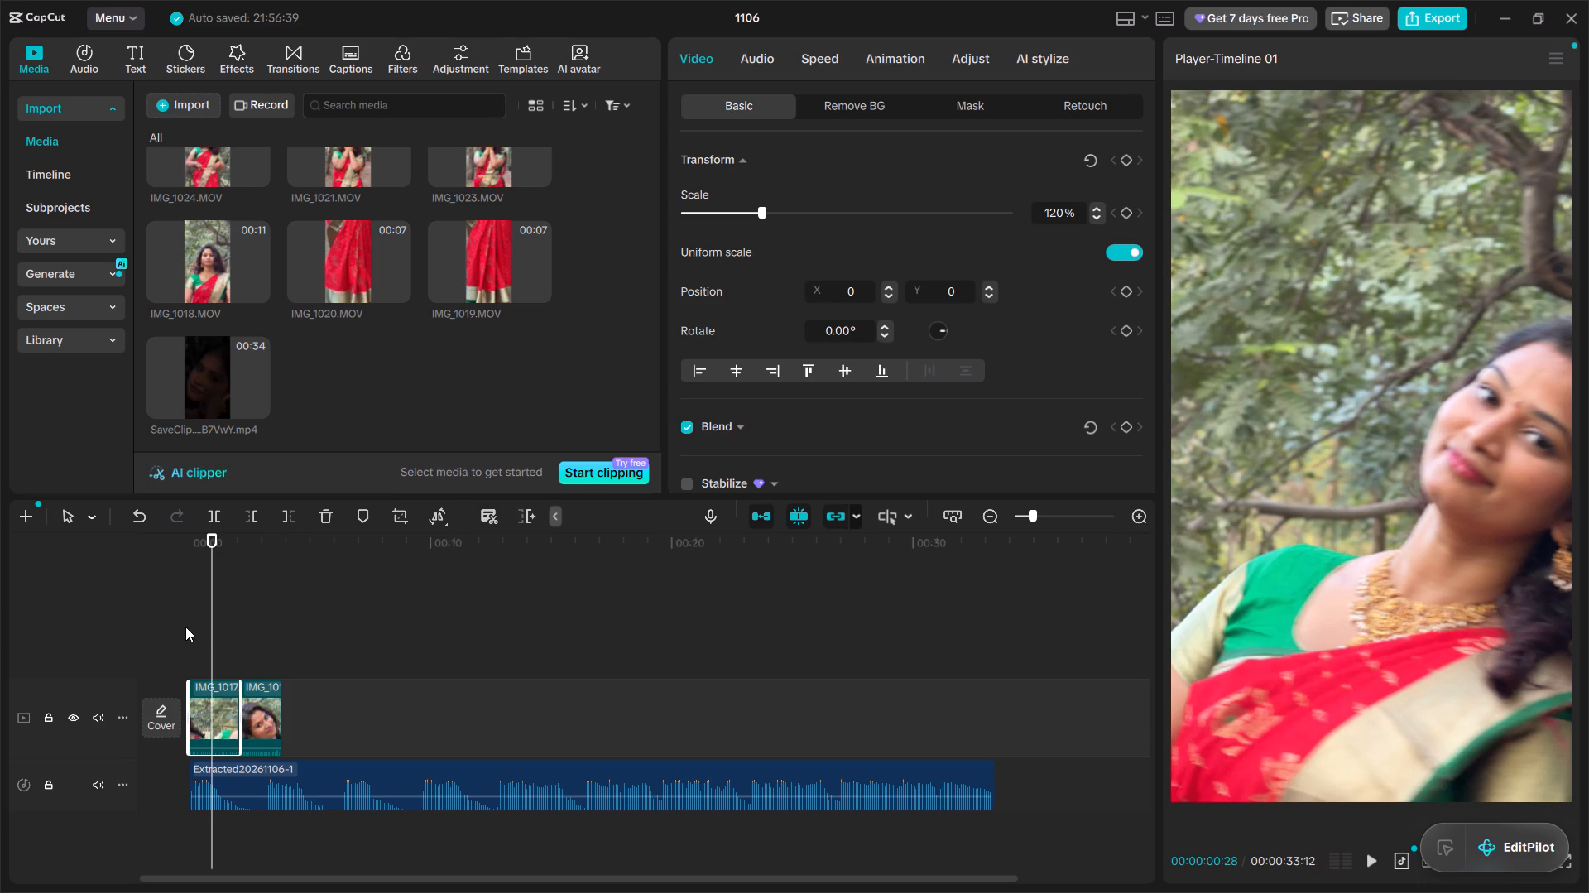
pyautogui.click(187, 625)
pyautogui.click(187, 625)
pyautogui.click(185, 651)
pyautogui.moveTo(211, 641); pyautogui.dragTo(175, 643)
pyautogui.press('space')
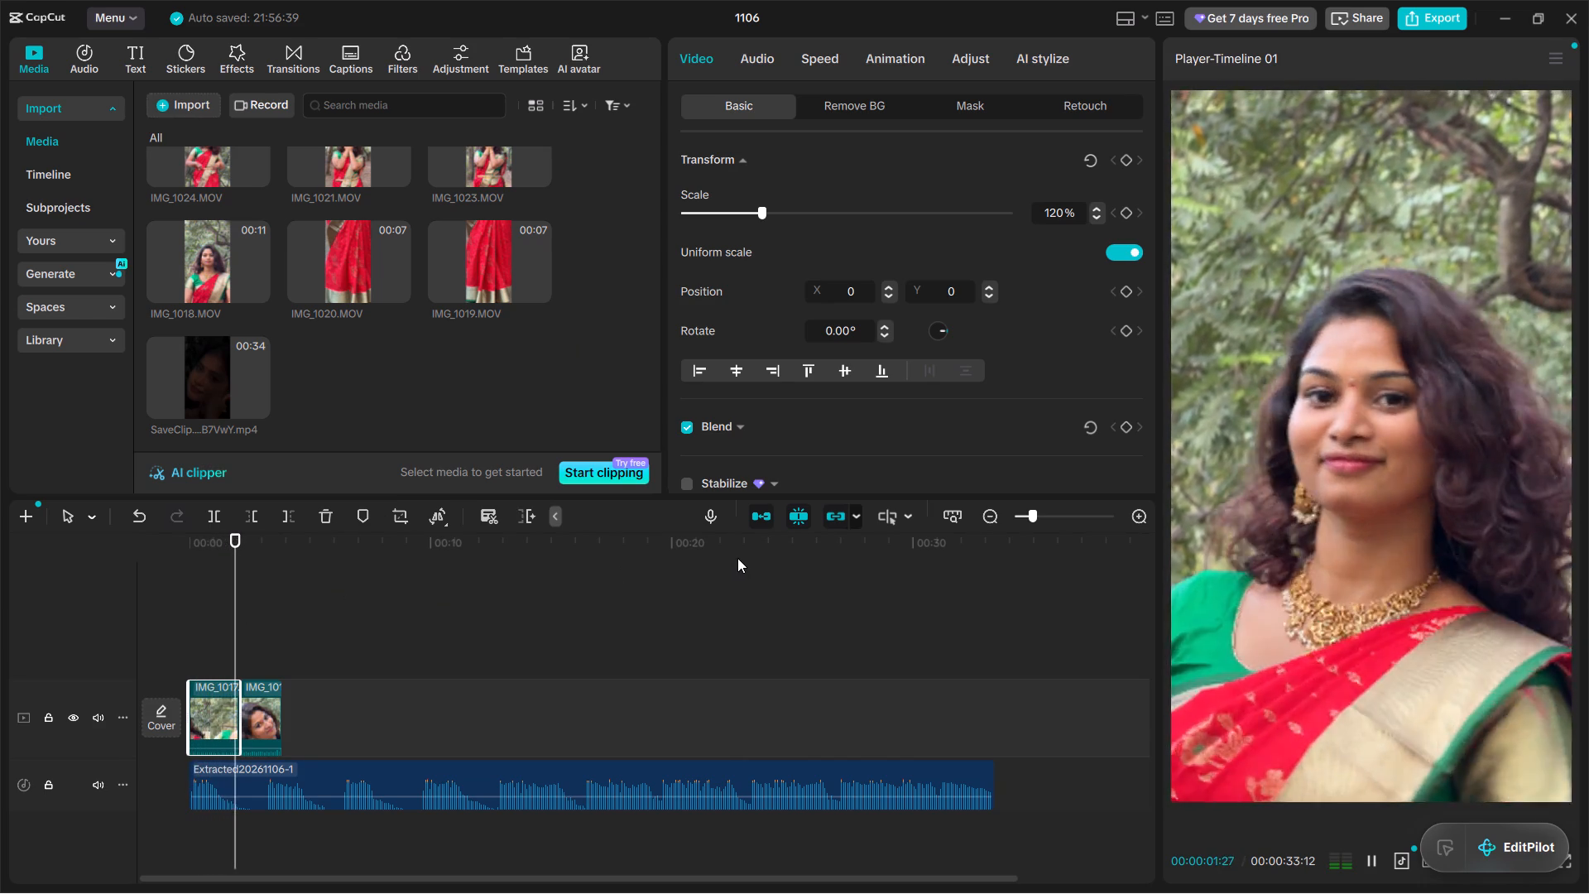
pyautogui.press('space')
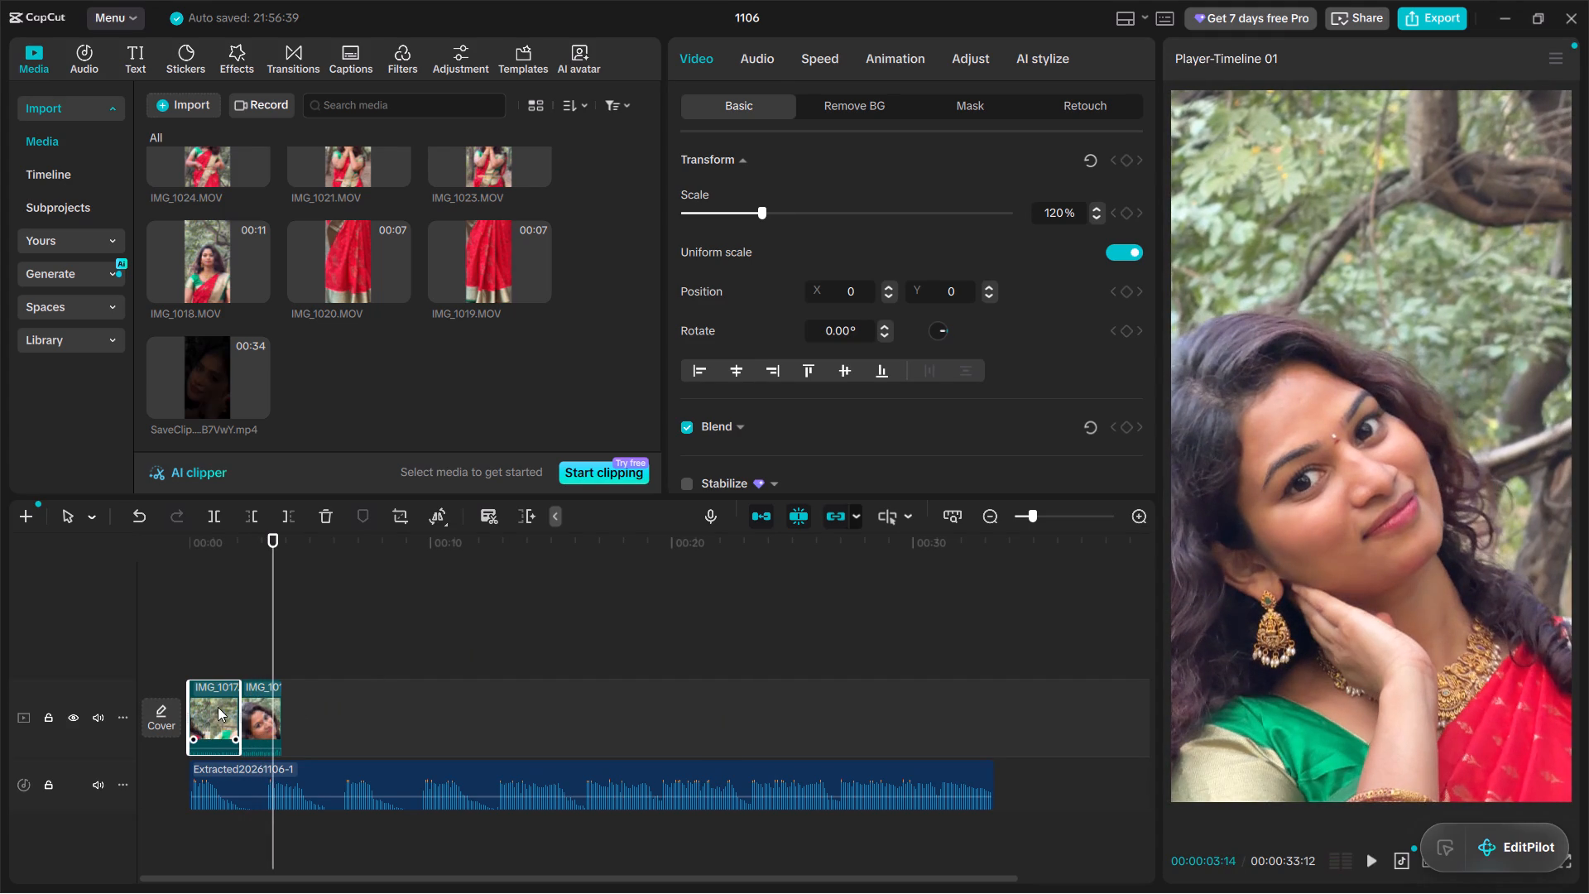
# Increase the scale of the IMG_1017.MOV clip to 124%.
pyautogui.click(1092, 207)
pyautogui.click(1092, 205)
pyautogui.click(1092, 205)
pyautogui.click(1092, 205)
# Increase the scale of the first clip, IMG_1017.MOV, to 127%, judging the framing on a frame within that clip.
pyautogui.click(200, 723)
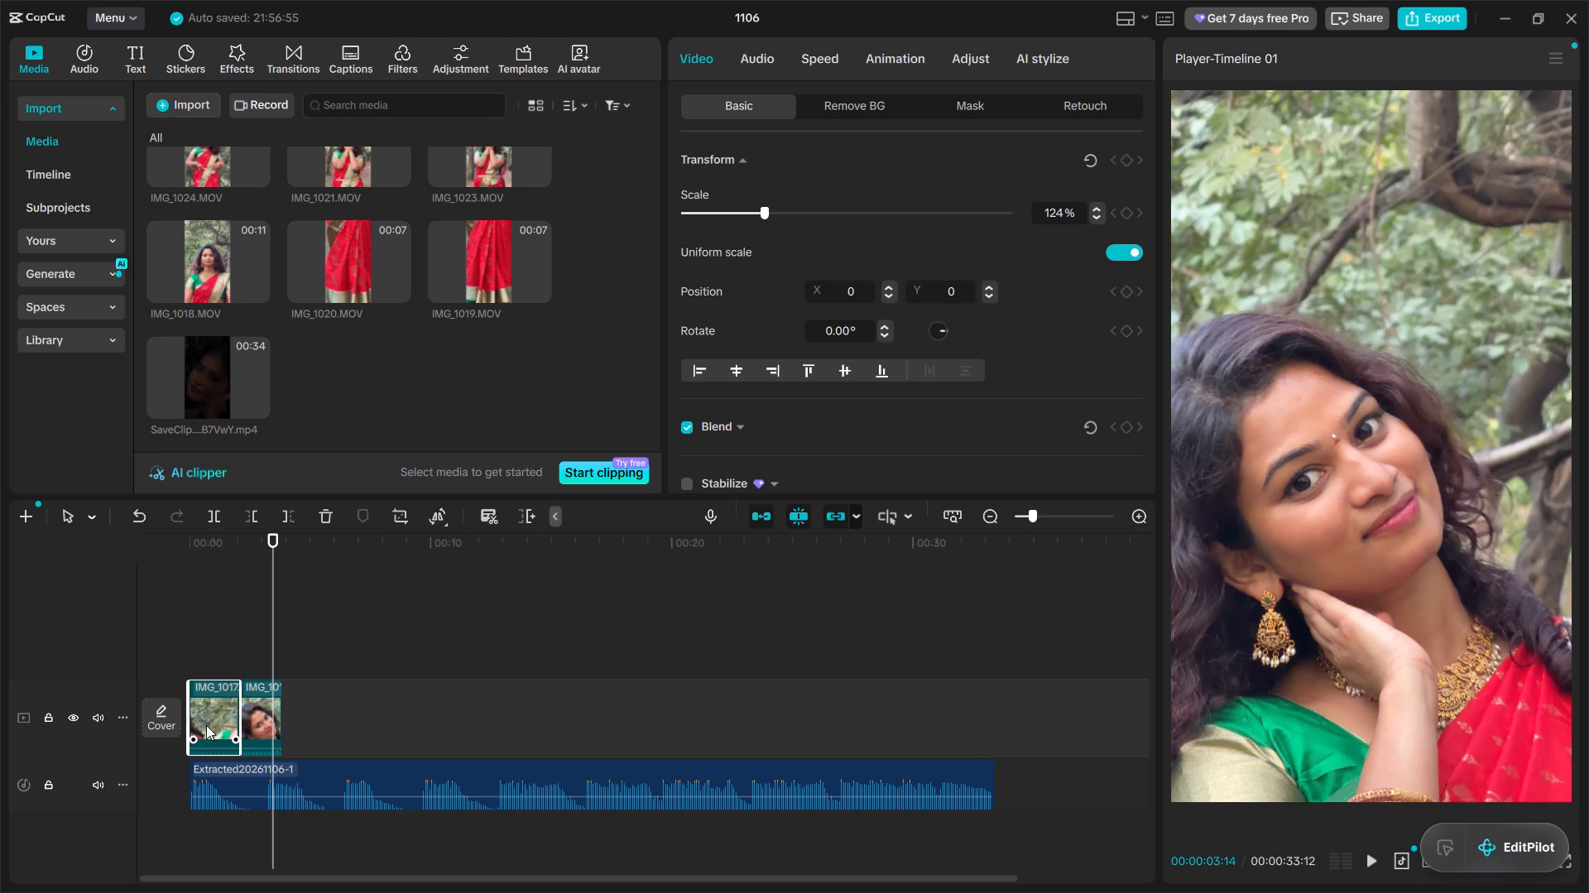
pyautogui.click(218, 710)
pyautogui.click(201, 642)
pyautogui.click(207, 704)
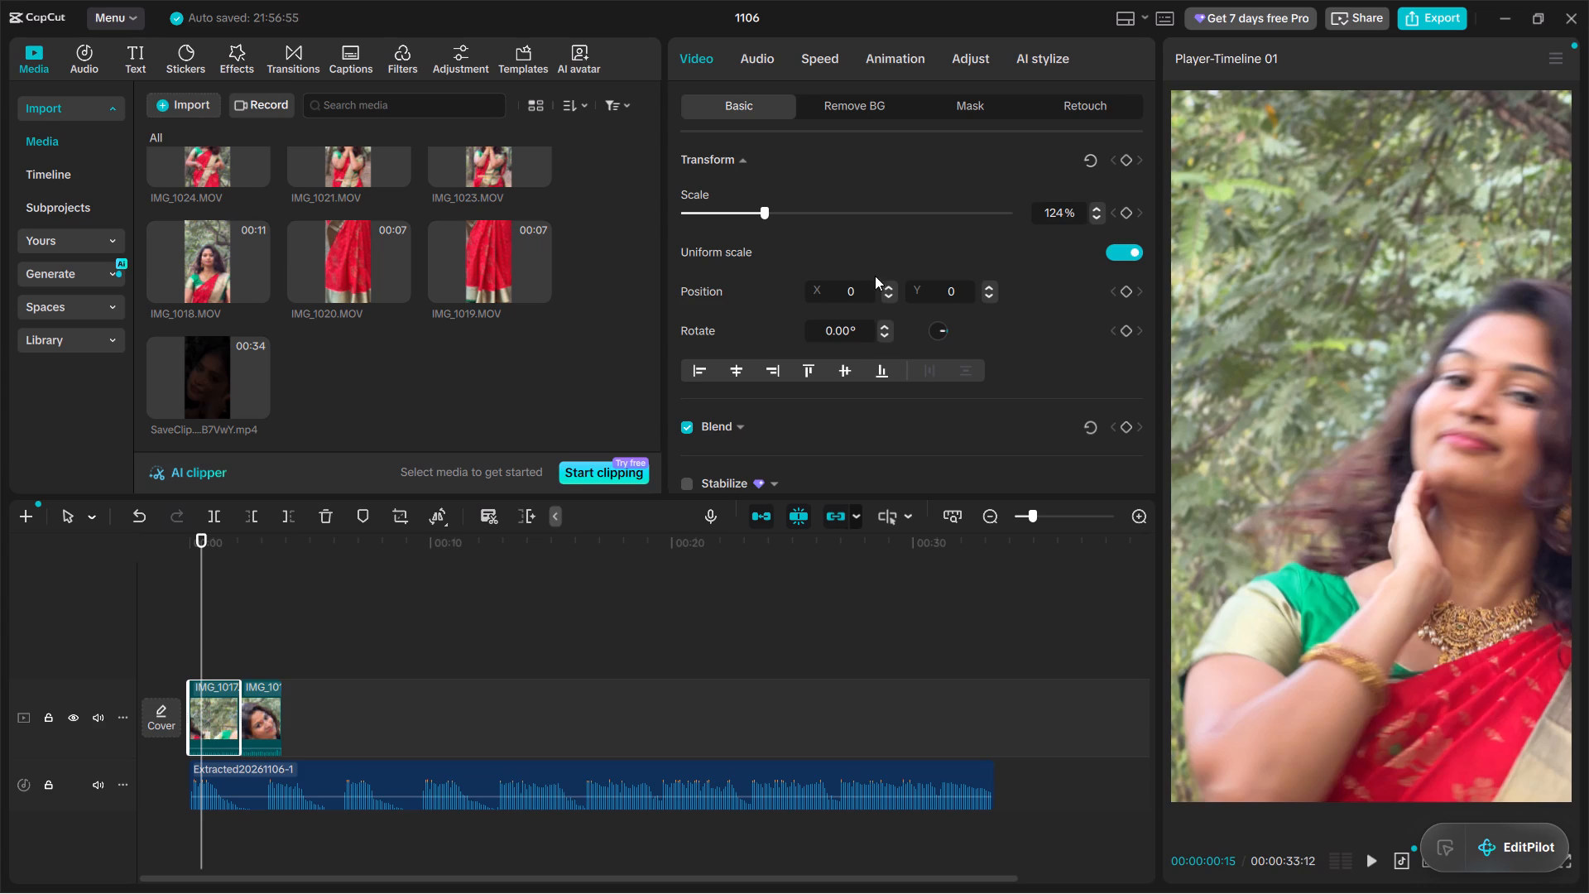
pyautogui.click(763, 210)
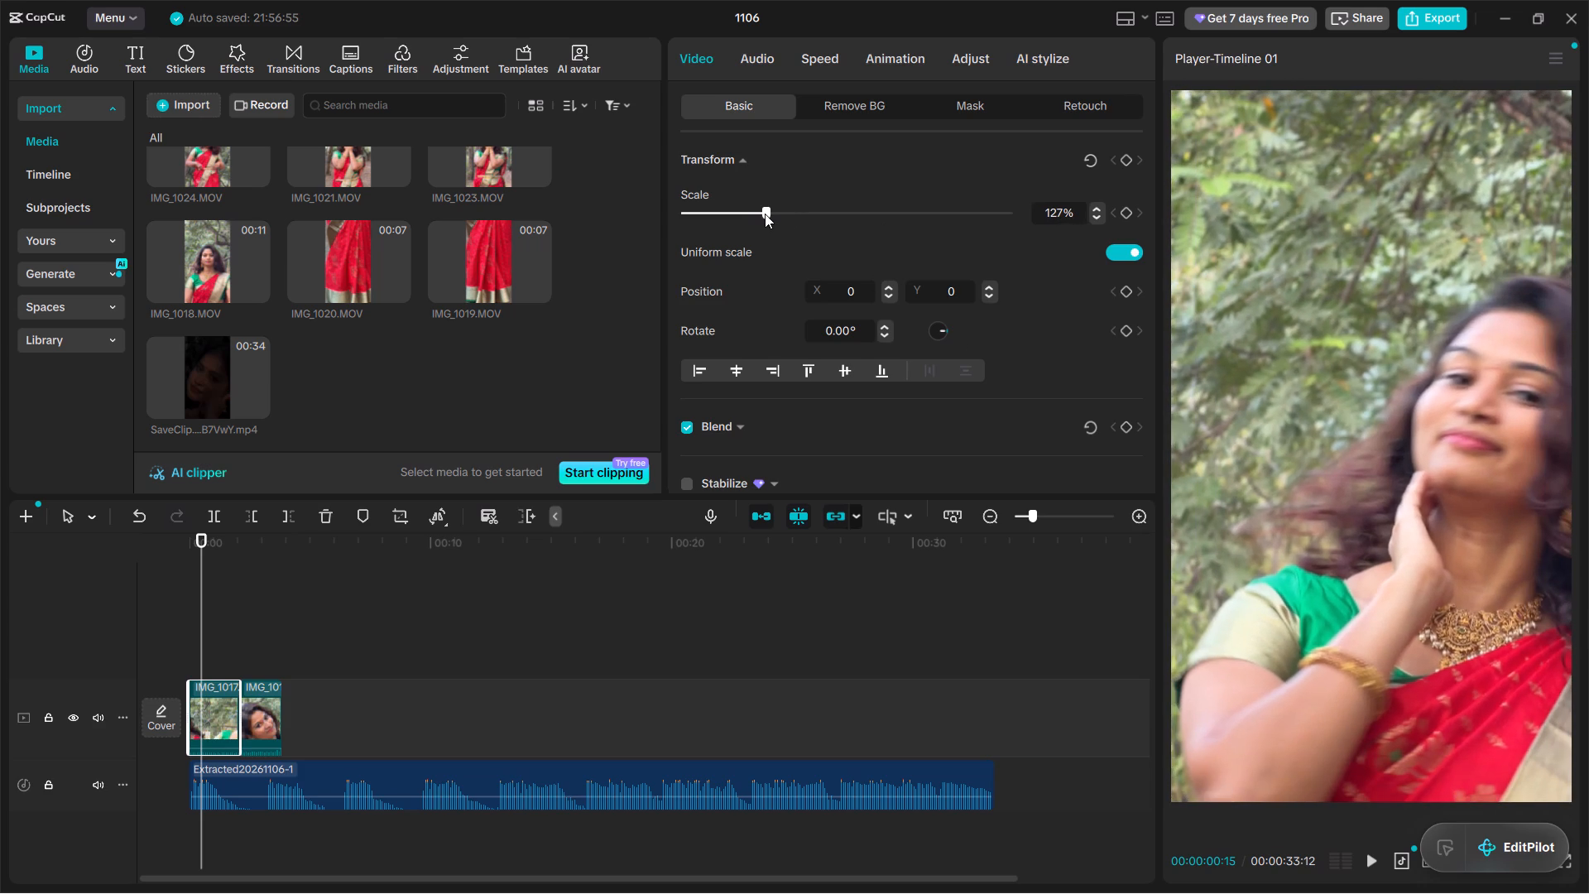
# Play the timeline from the start to check the rescaled IMG_1017.MOV clip and its cut into the second clip.
pyautogui.click(199, 604)
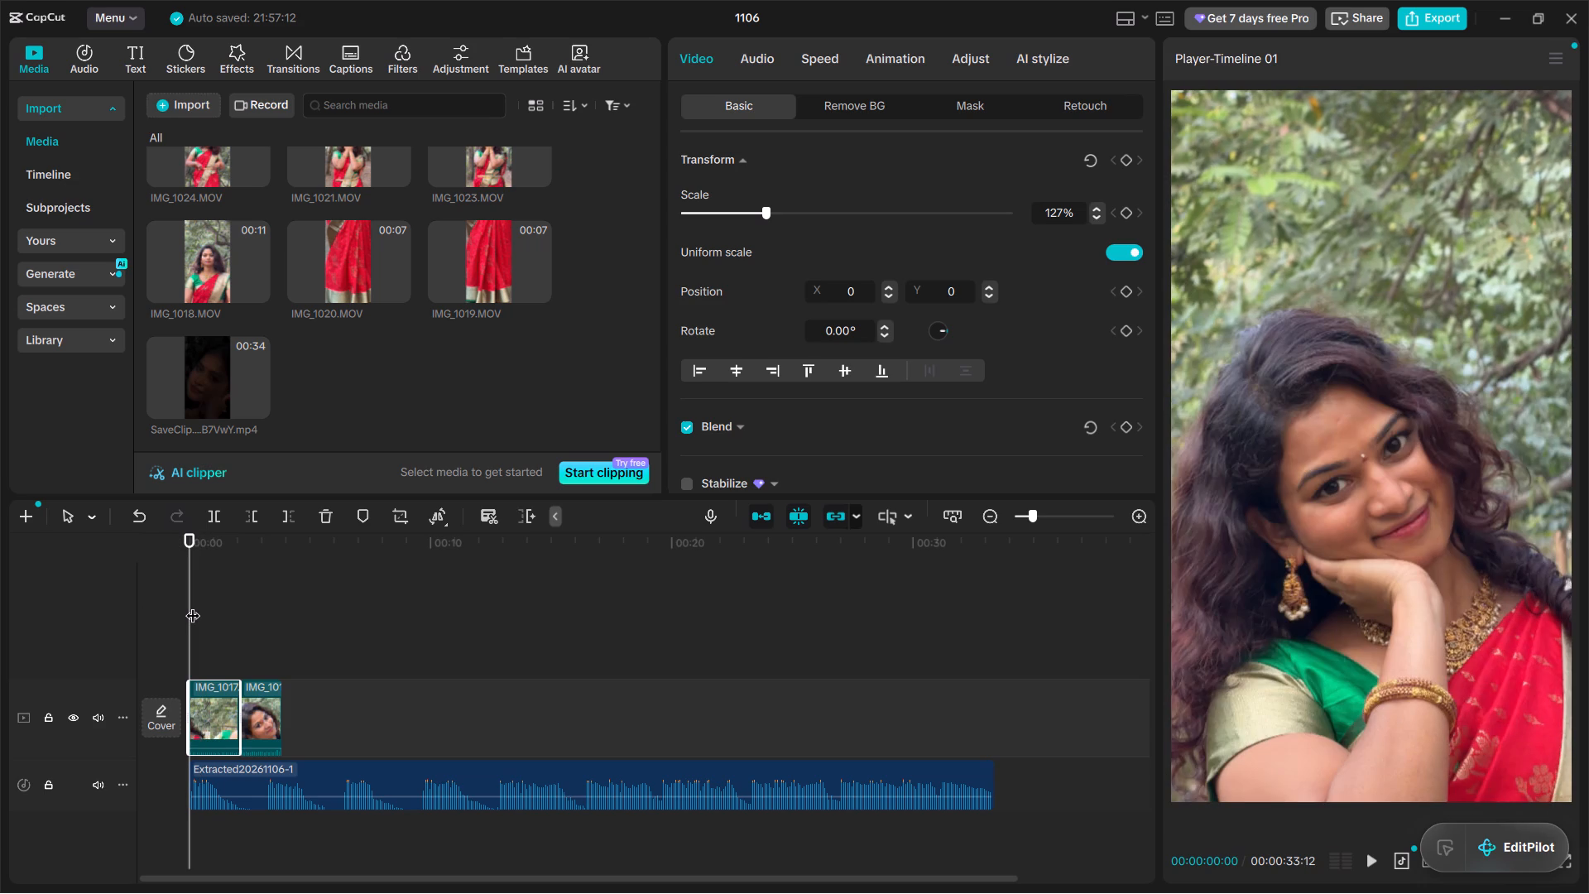
pyautogui.press('space')
pyautogui.press('space')
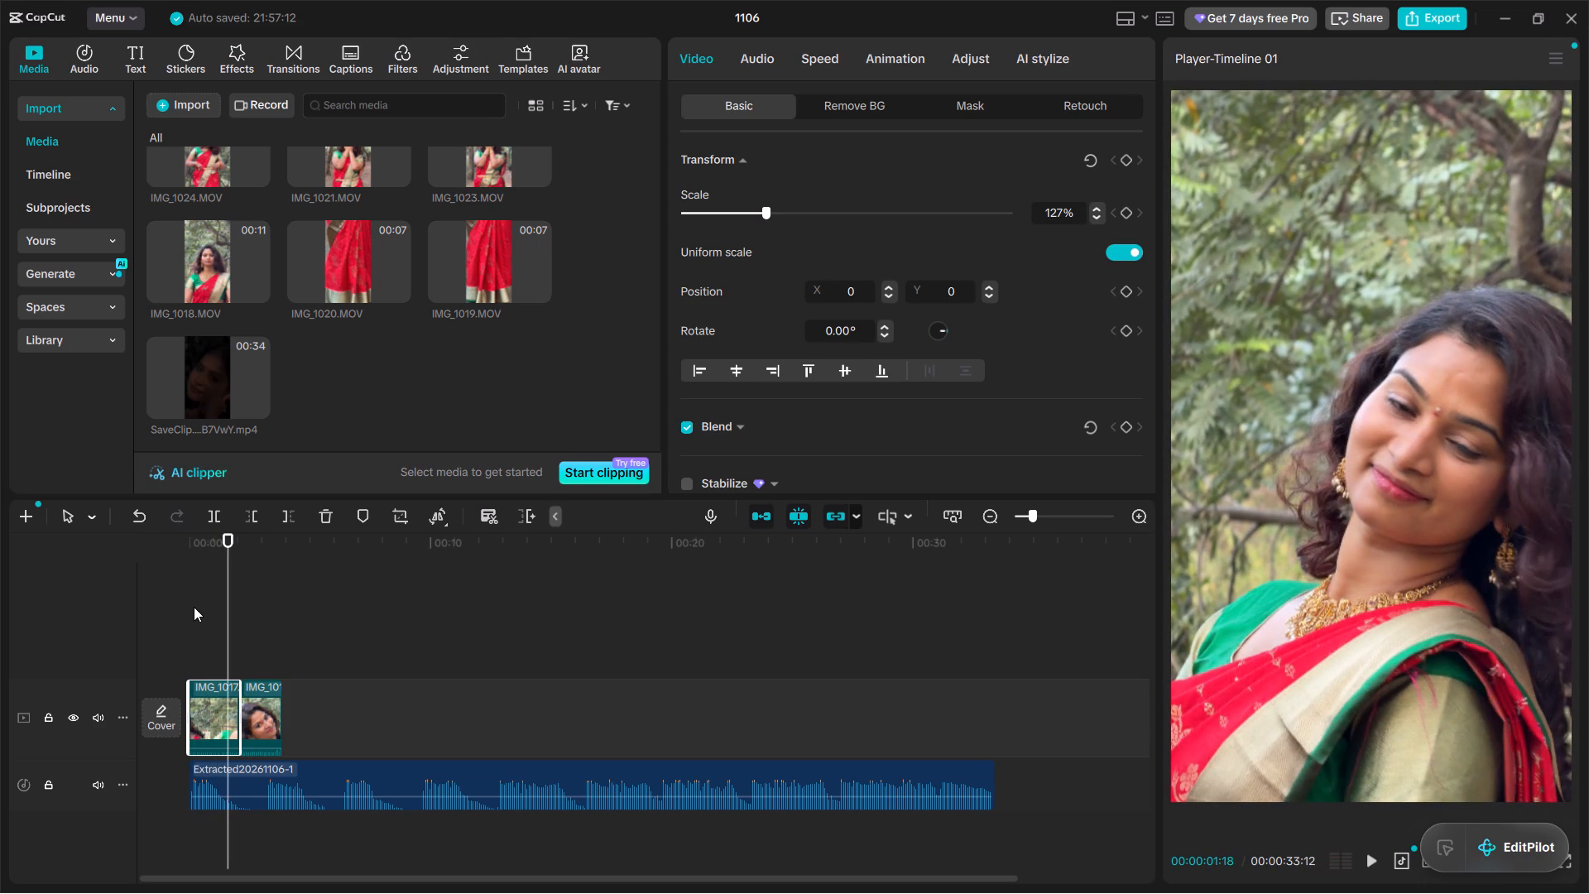
pyautogui.press('space')
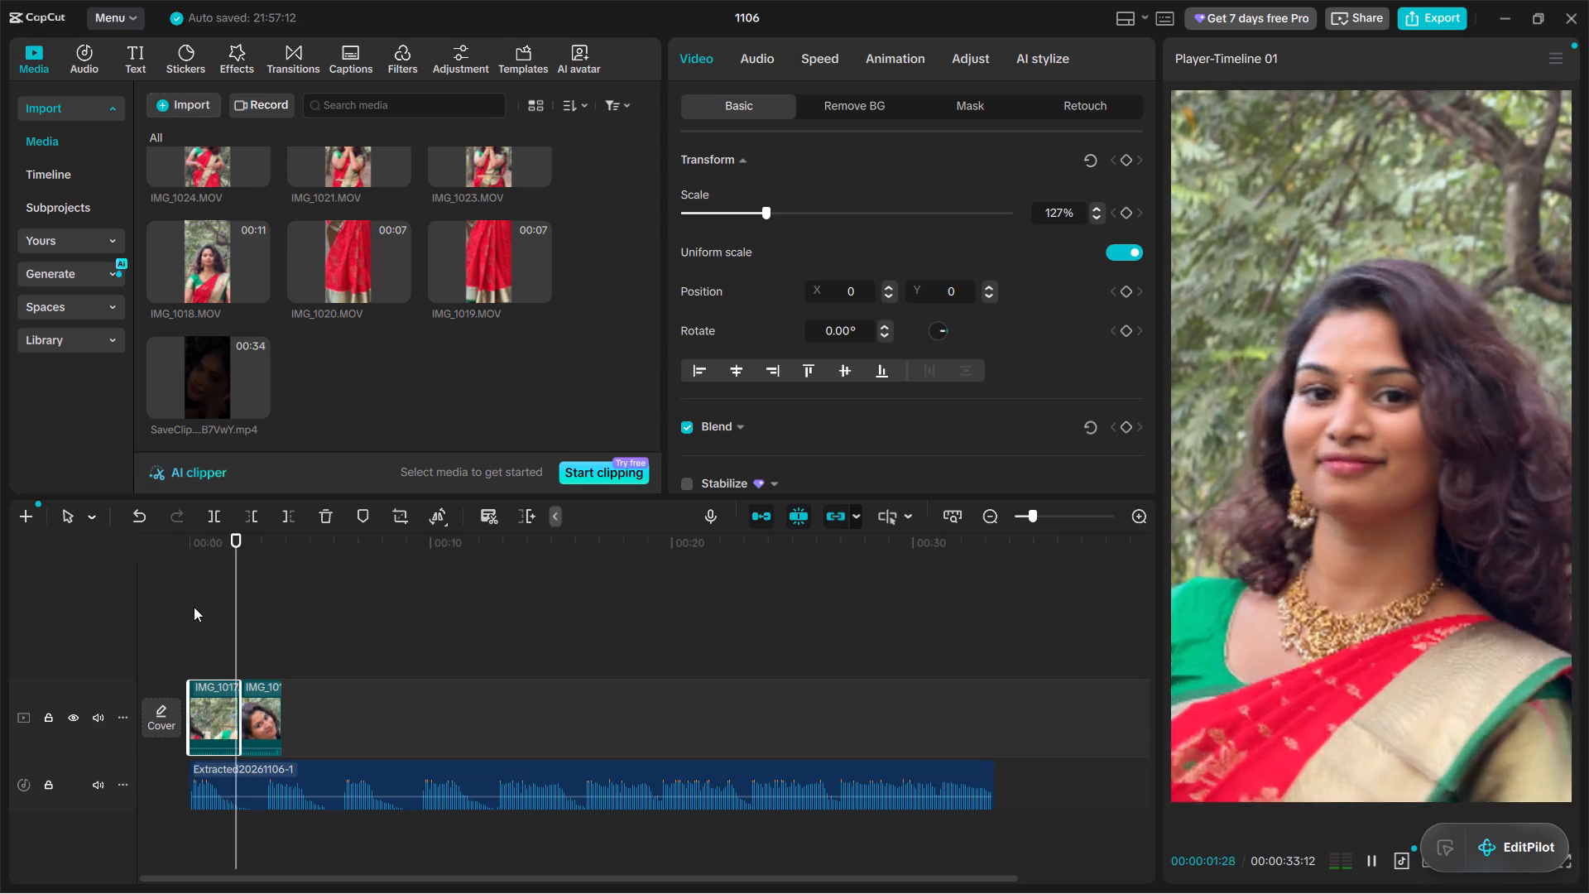
pyautogui.press('space')
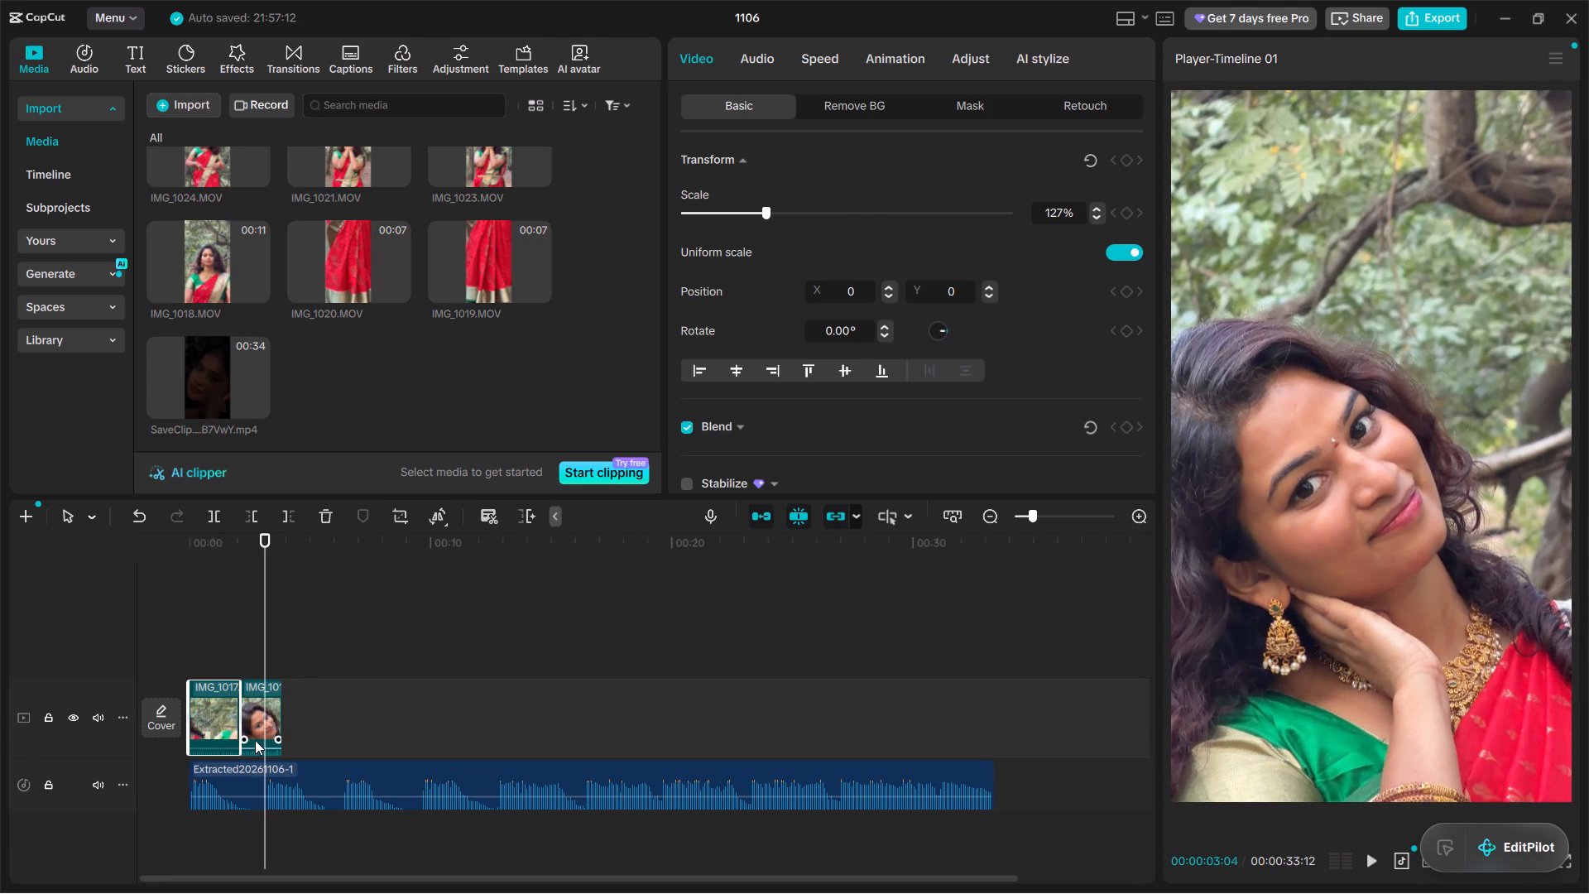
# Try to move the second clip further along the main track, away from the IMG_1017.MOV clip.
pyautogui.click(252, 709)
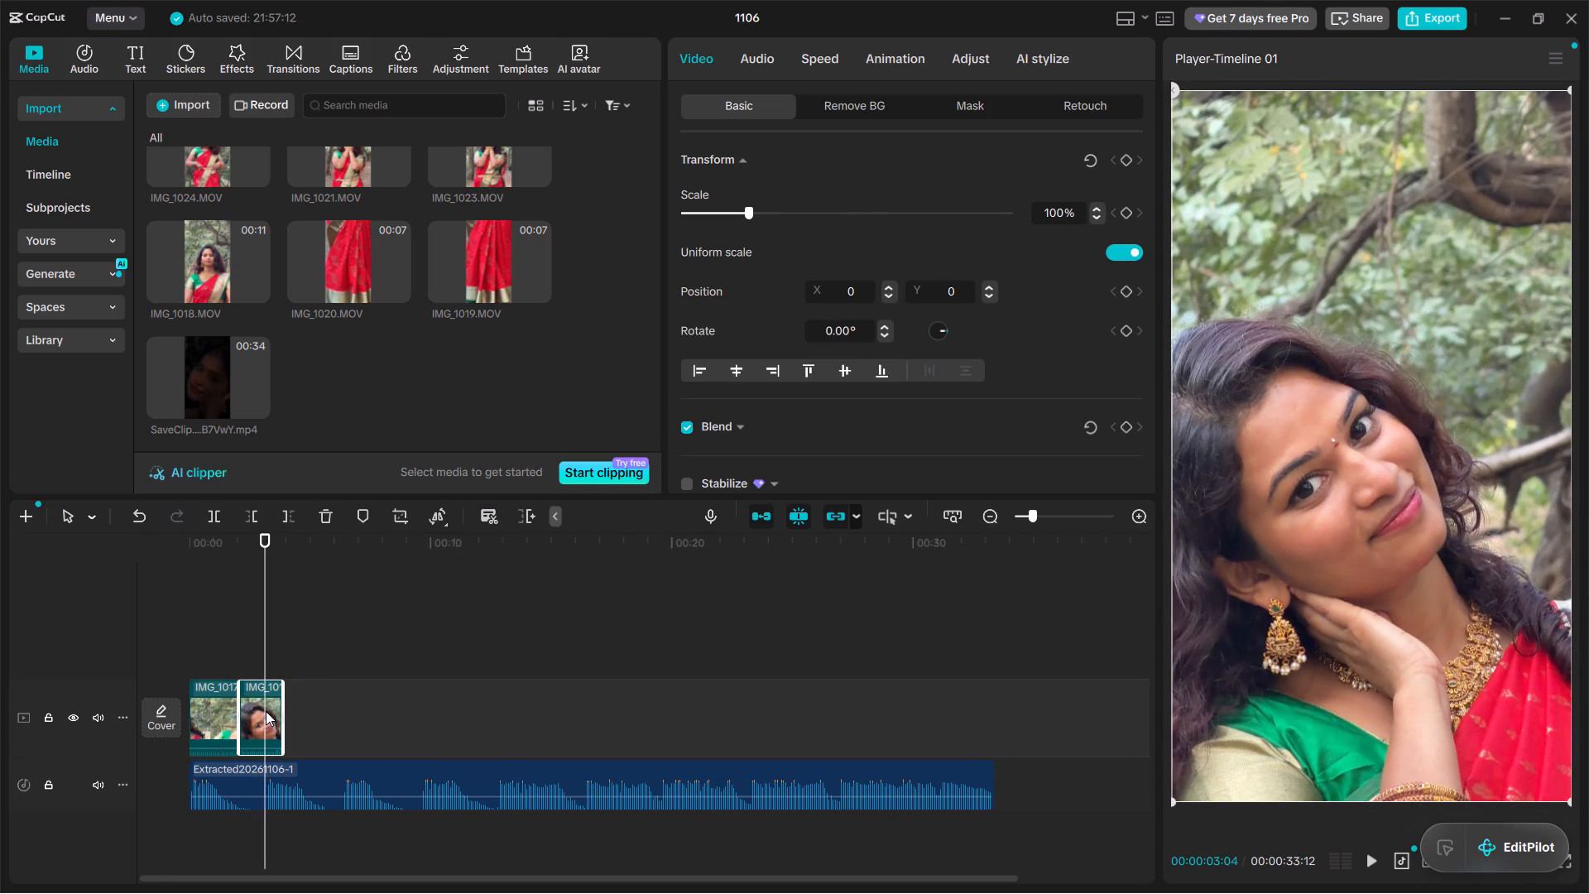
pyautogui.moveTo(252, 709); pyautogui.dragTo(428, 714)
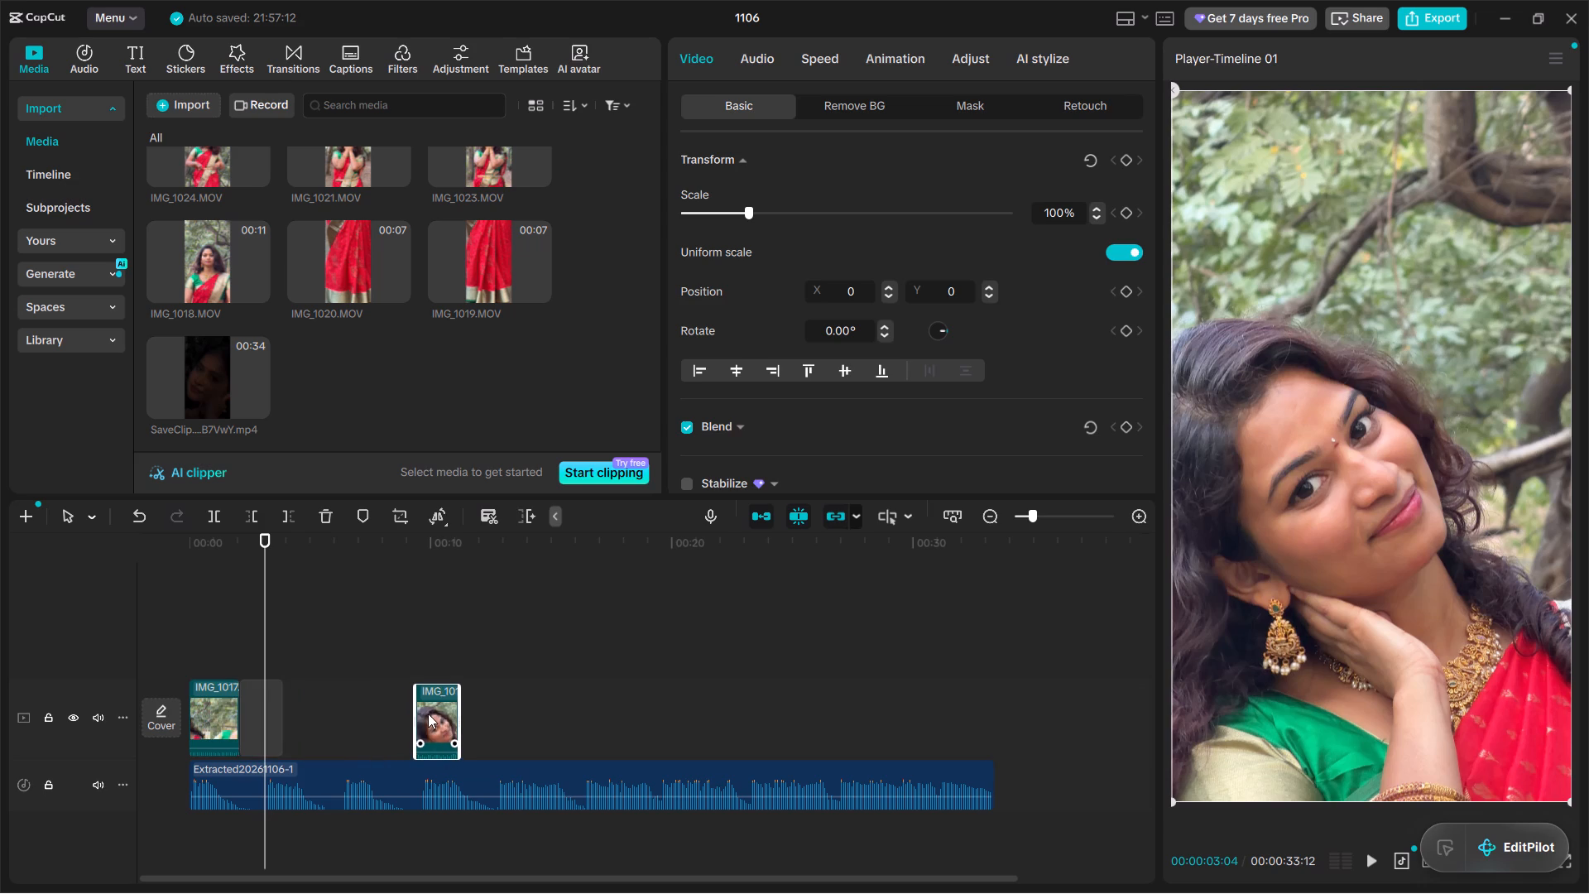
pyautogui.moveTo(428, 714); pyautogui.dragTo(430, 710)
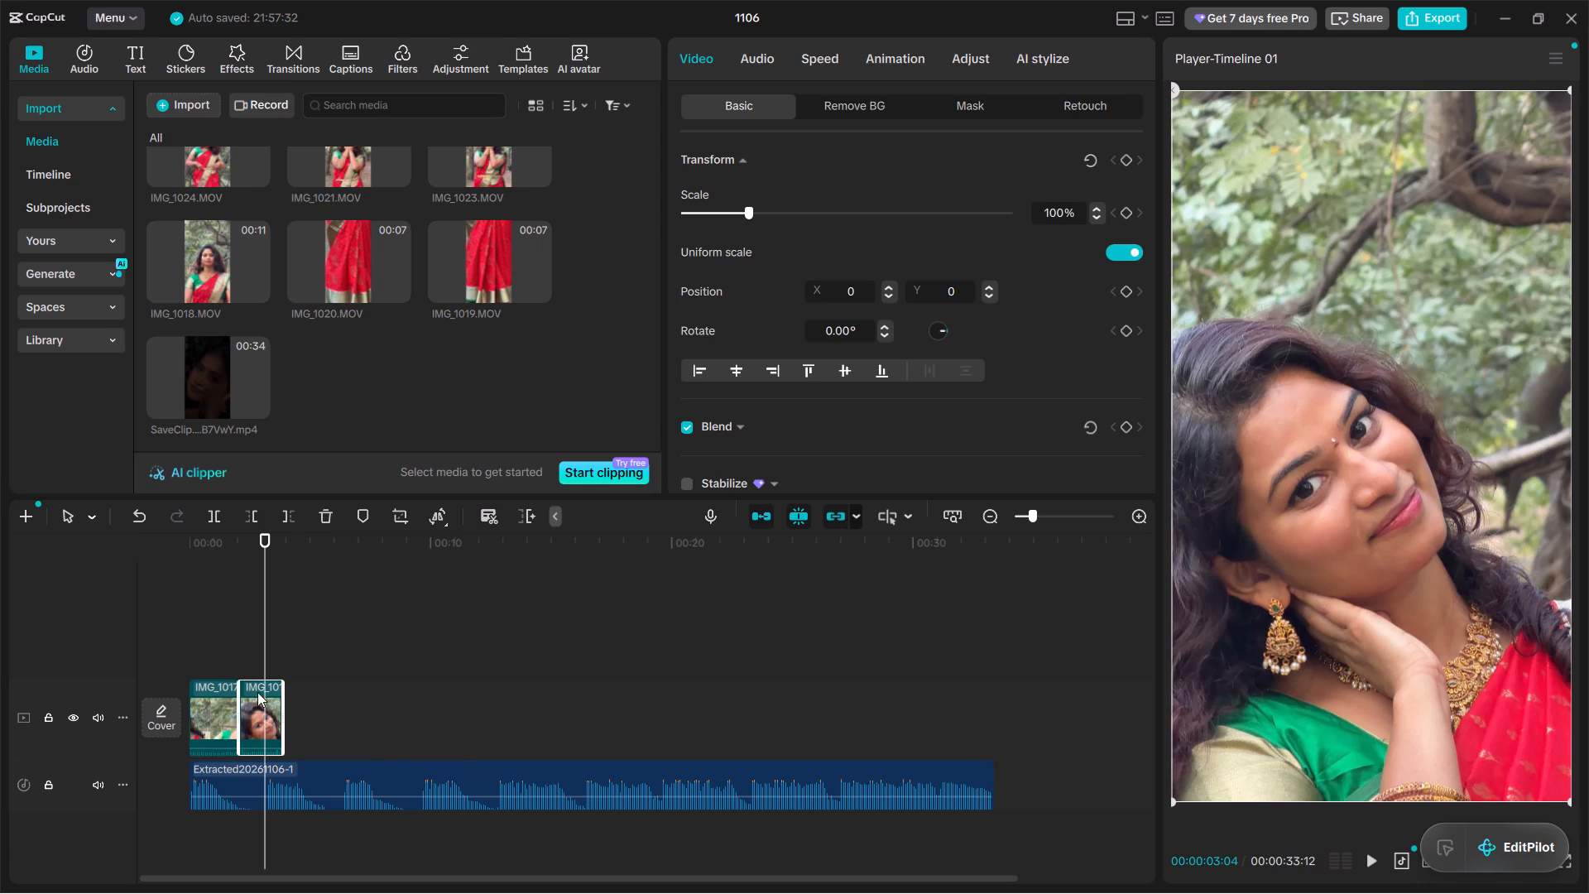
# Play the SaveClip reference video in the media library to about 15 s to study its upcoming shots.
pyautogui.scroll(6, 420, 267)
pyautogui.scroll(-8, 394, 299)
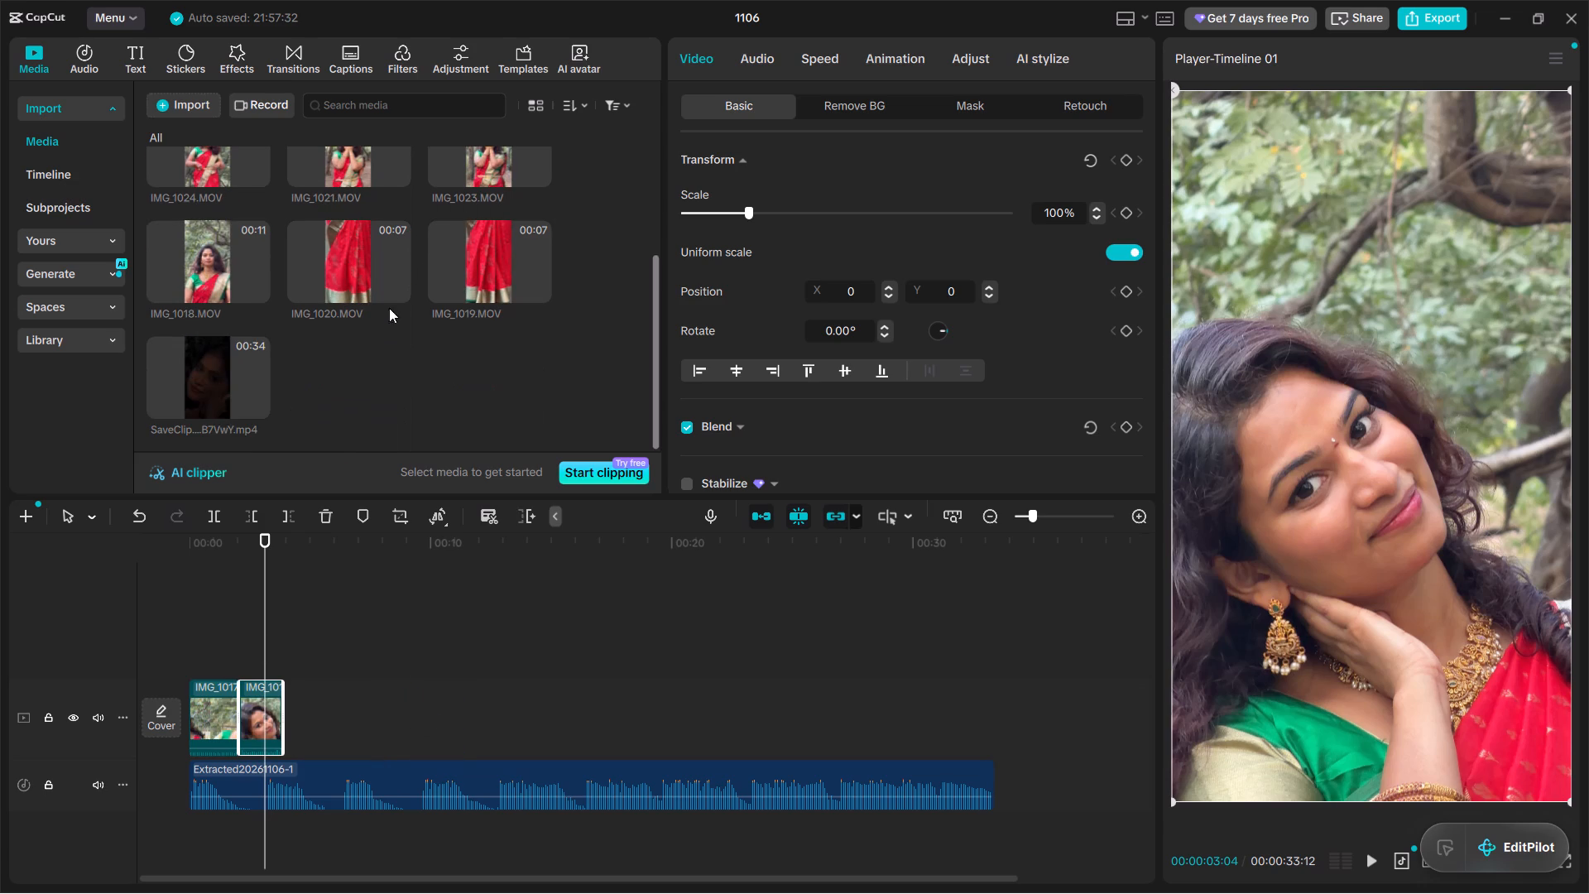
pyautogui.click(212, 380)
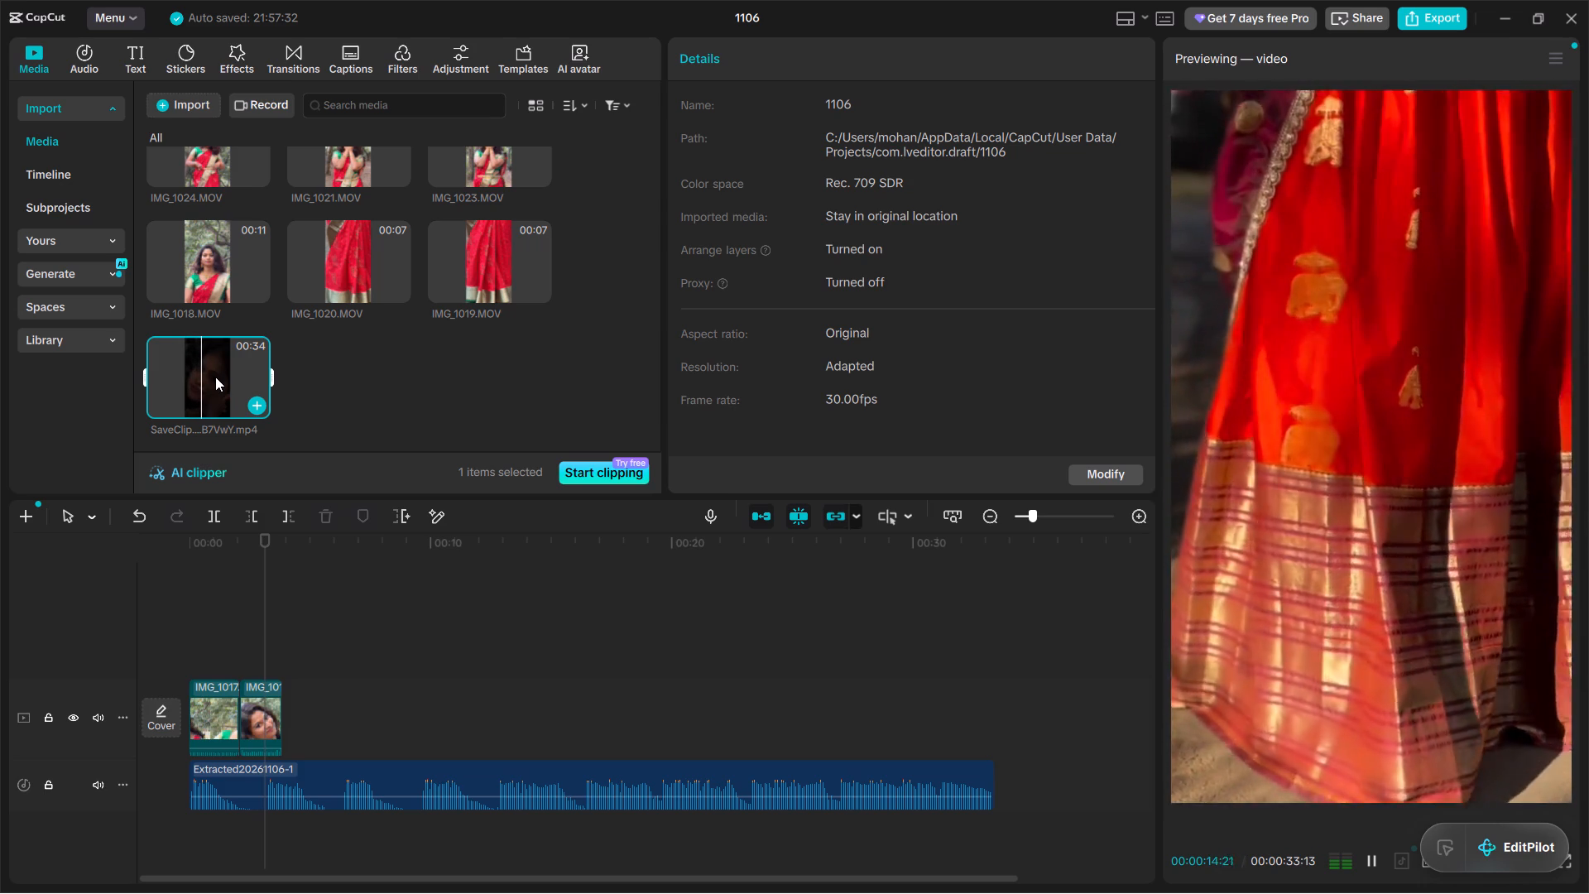
pyautogui.press('space')
# Play the middle part of IMG_1016.MOV in the media library to look for a suitable next shot.
pyautogui.scroll(5, 239, 363)
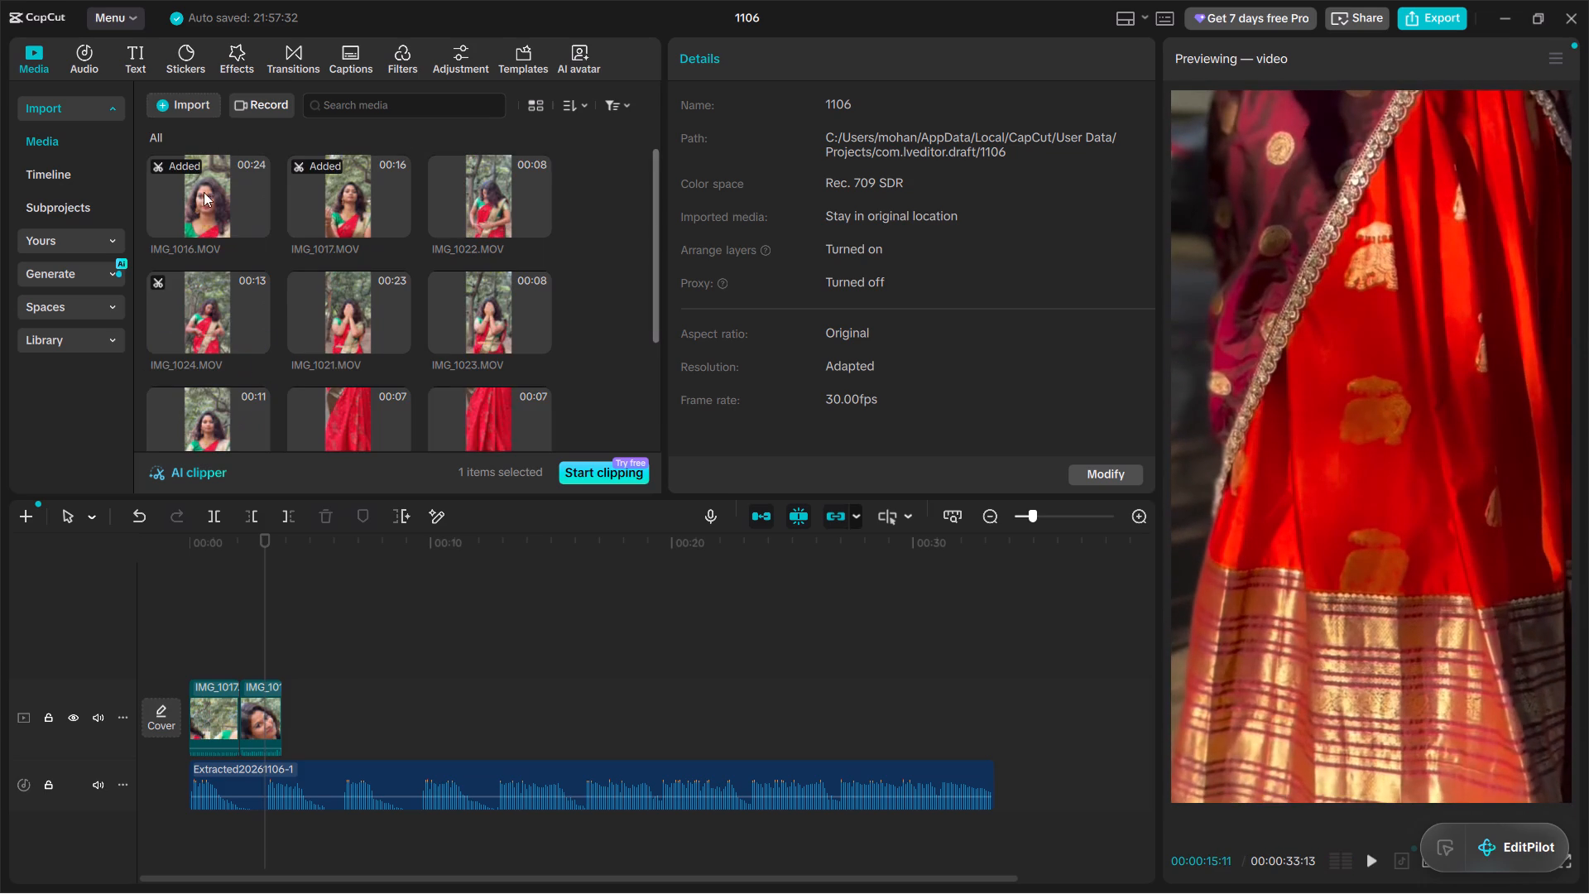
pyautogui.click(209, 216)
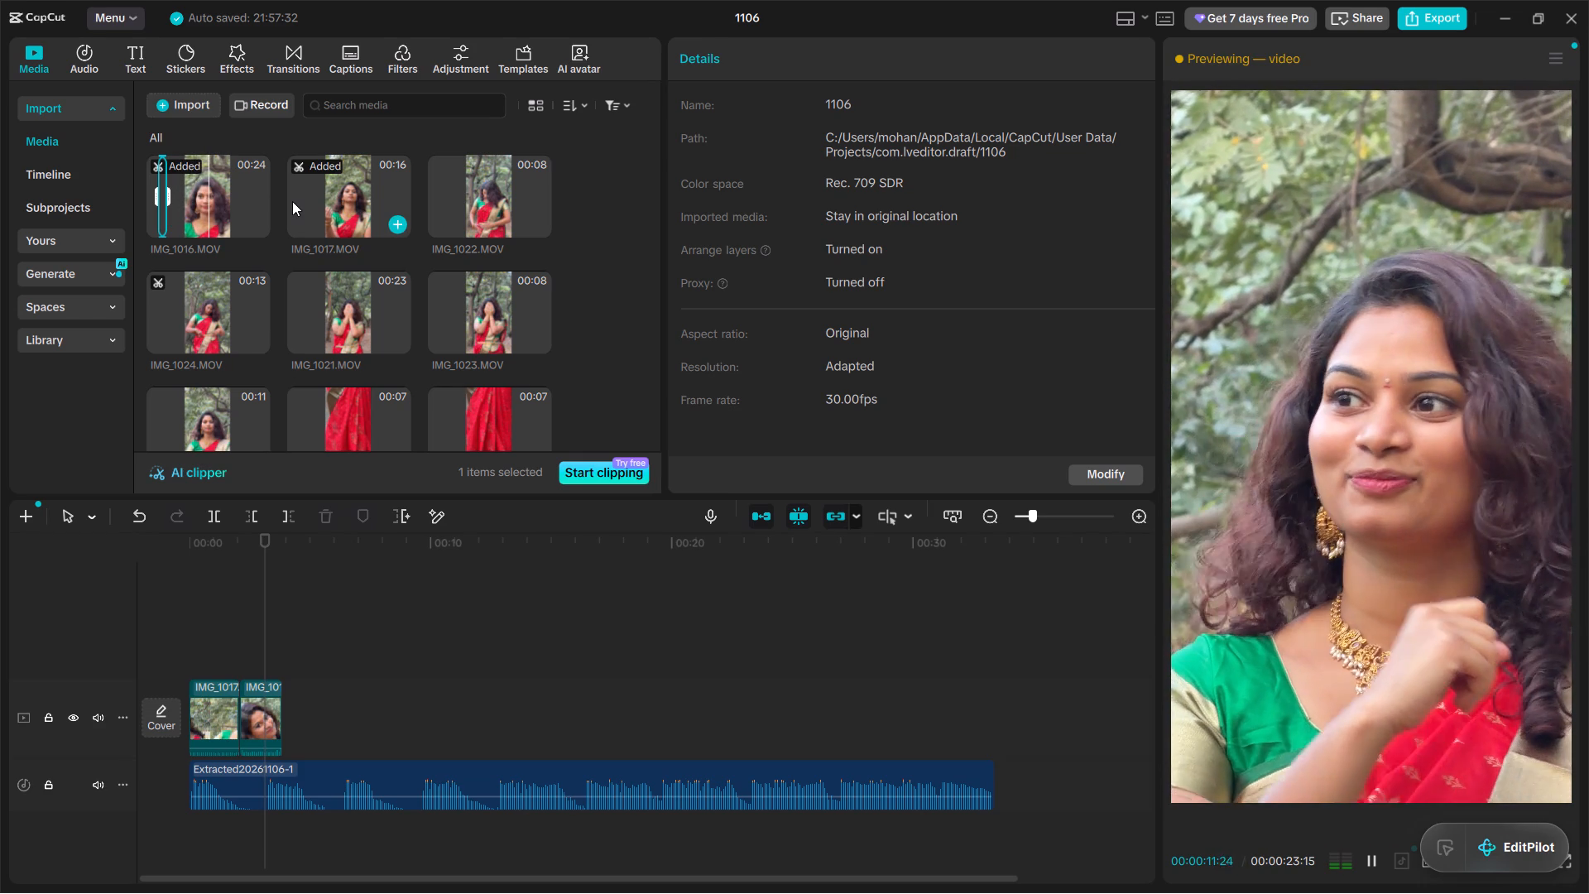
pyautogui.press('space')
pyautogui.press('space')
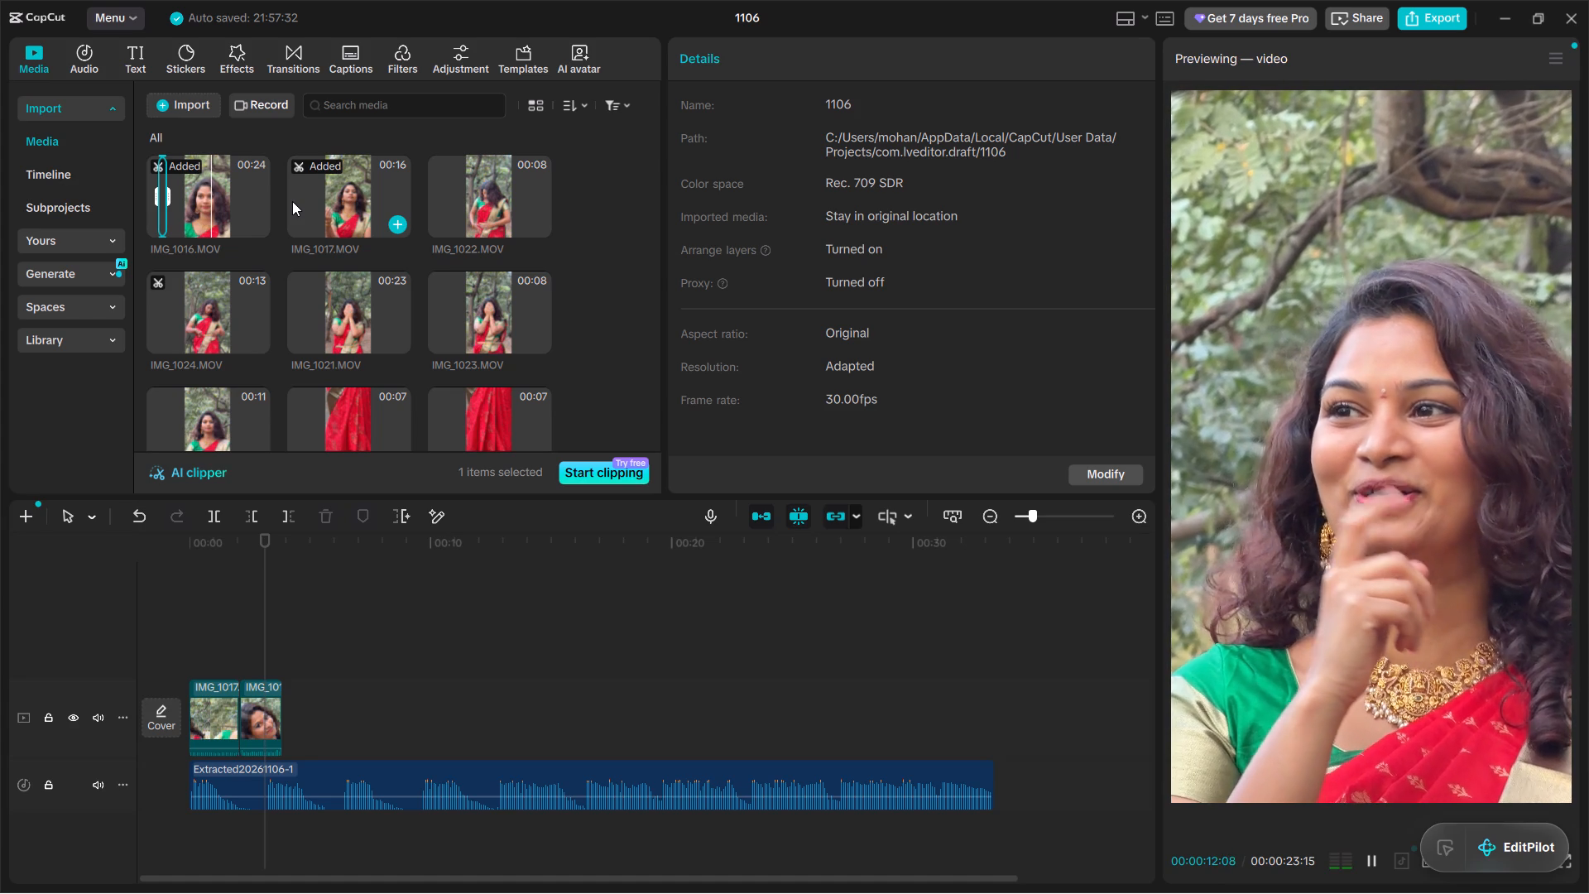
pyautogui.press('space')
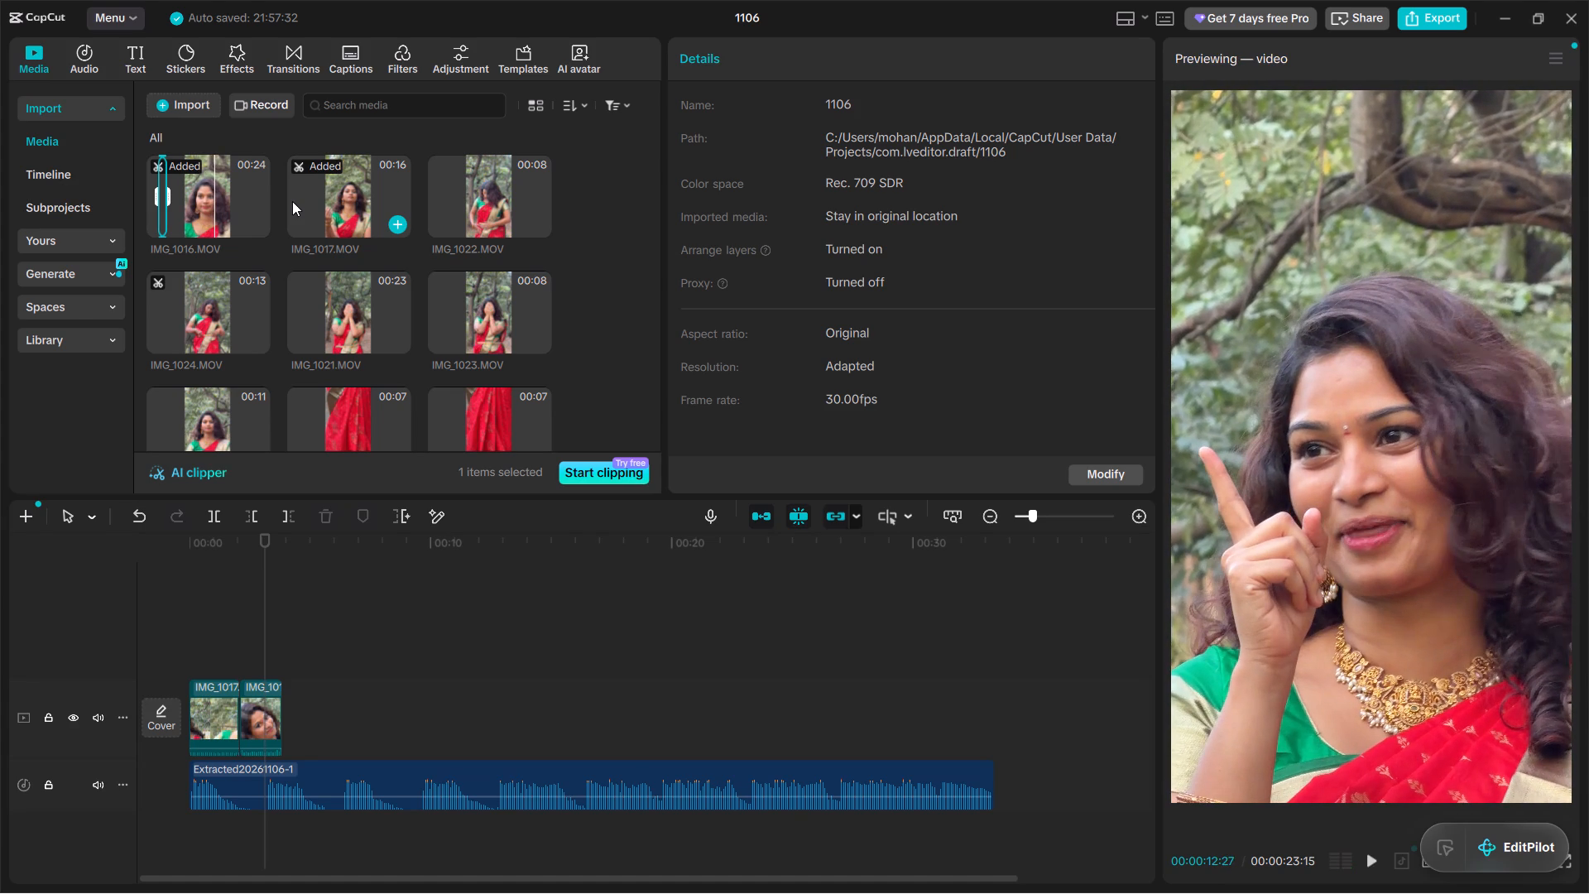
pyautogui.press('space')
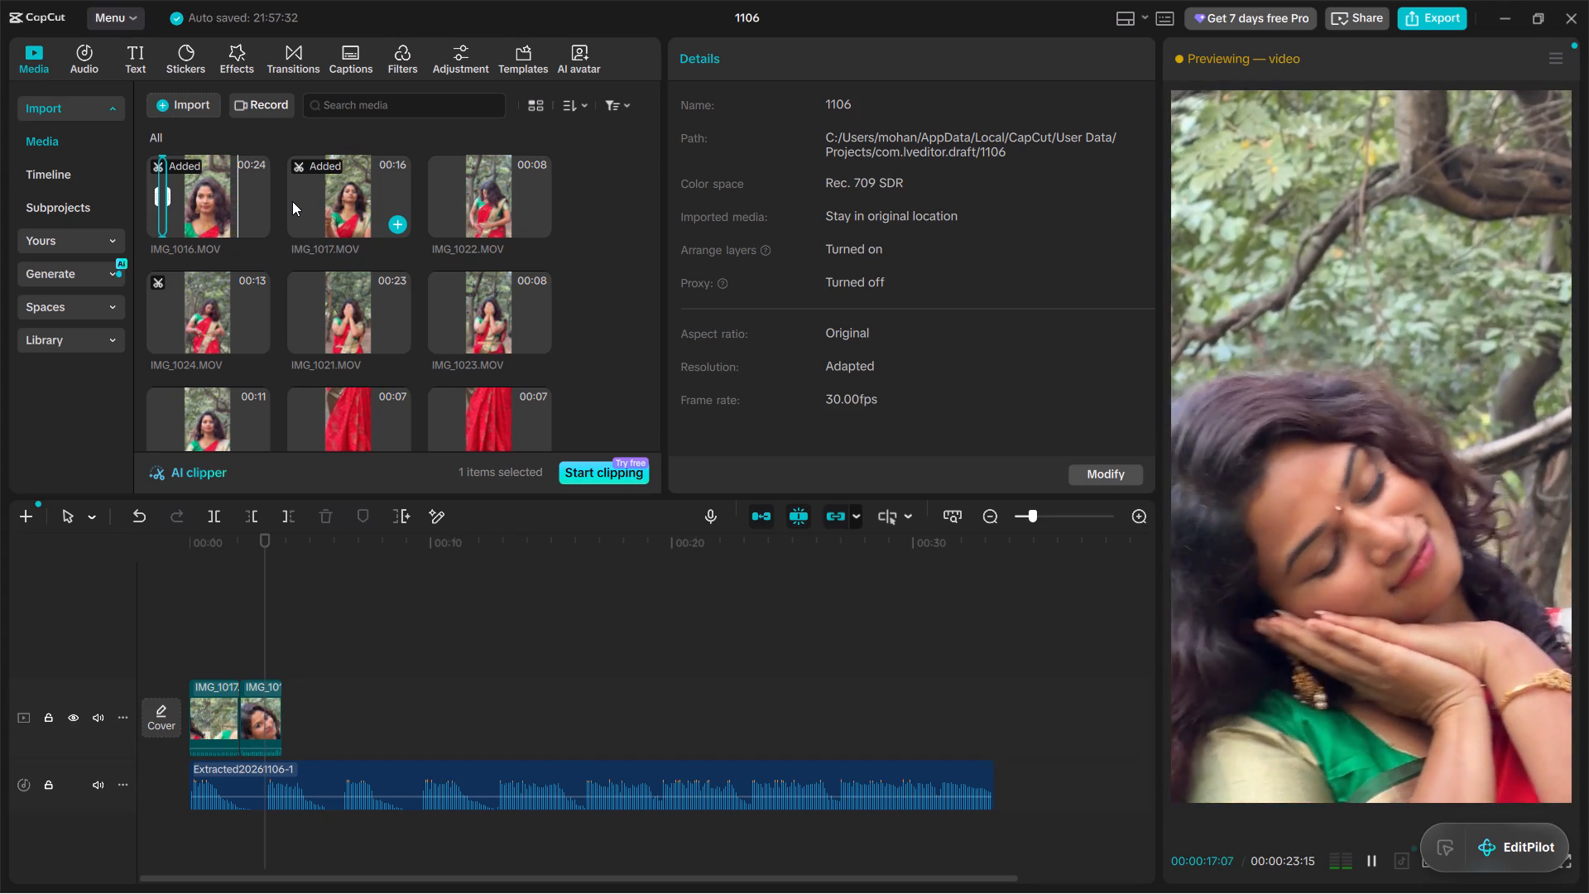
# Widen the selected range of IMG_1017.MOV in the media library to cover the full clip.
pyautogui.click(327, 184)
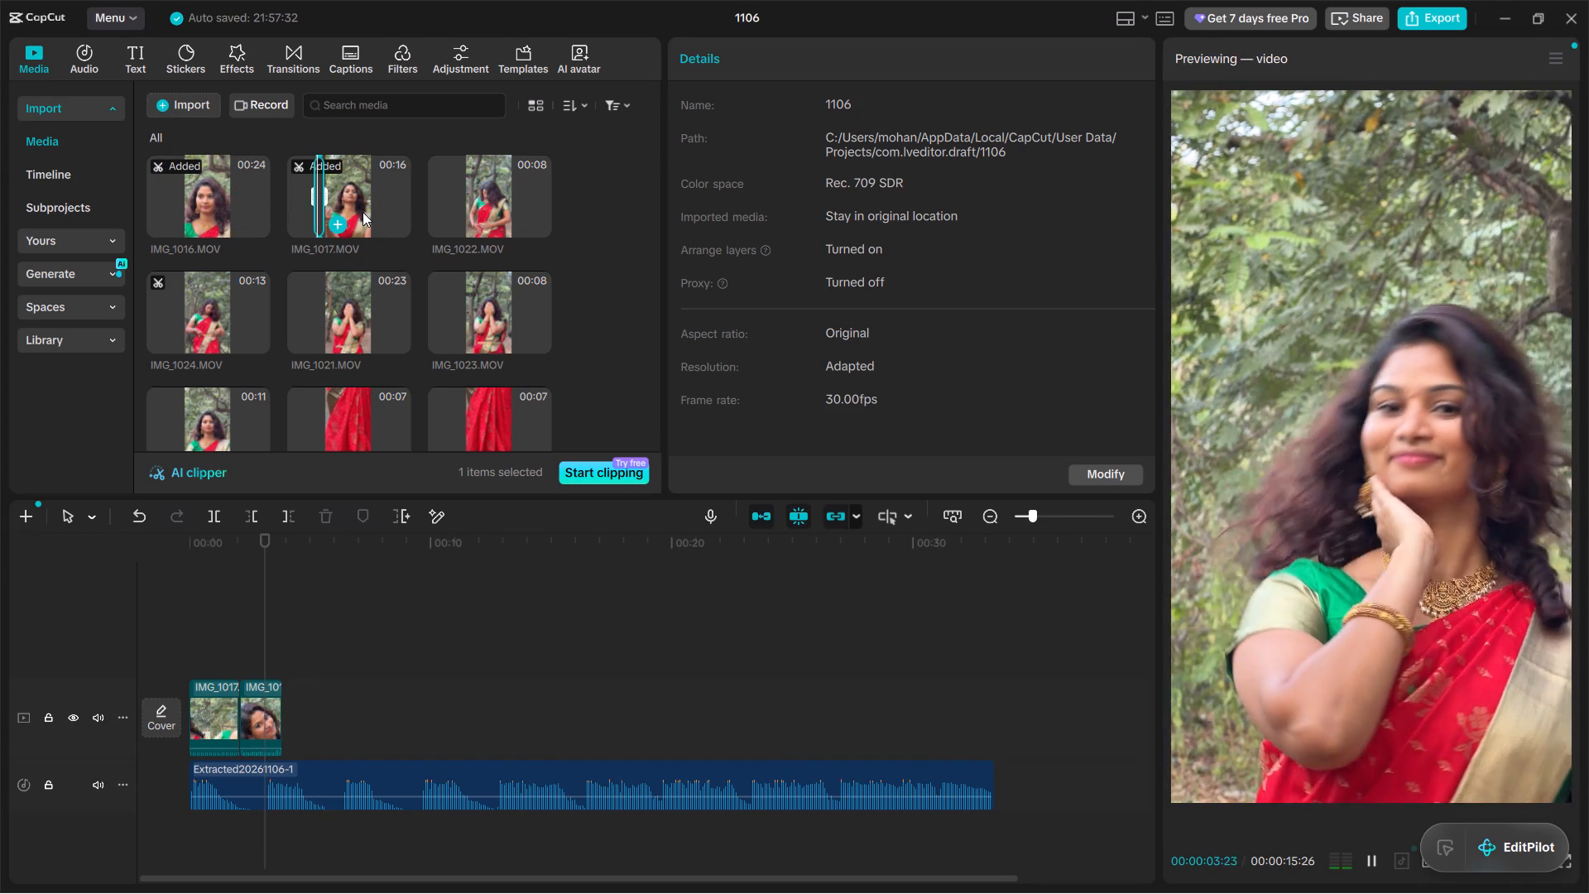
pyautogui.moveTo(316, 194); pyautogui.dragTo(276, 219)
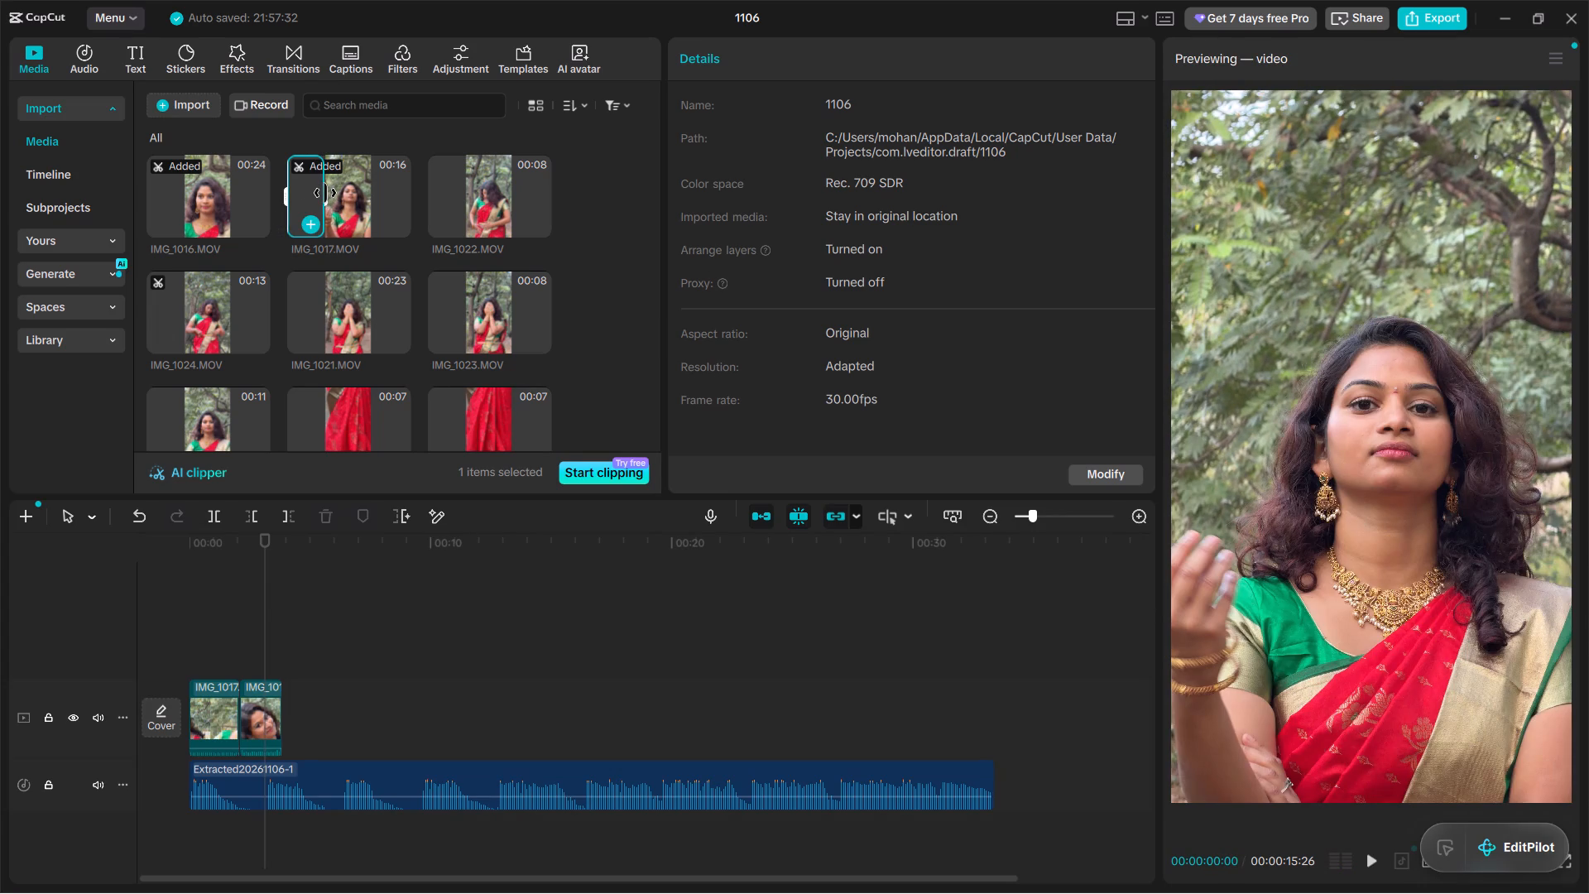
pyautogui.moveTo(325, 193); pyautogui.dragTo(435, 202)
pyautogui.press('space')
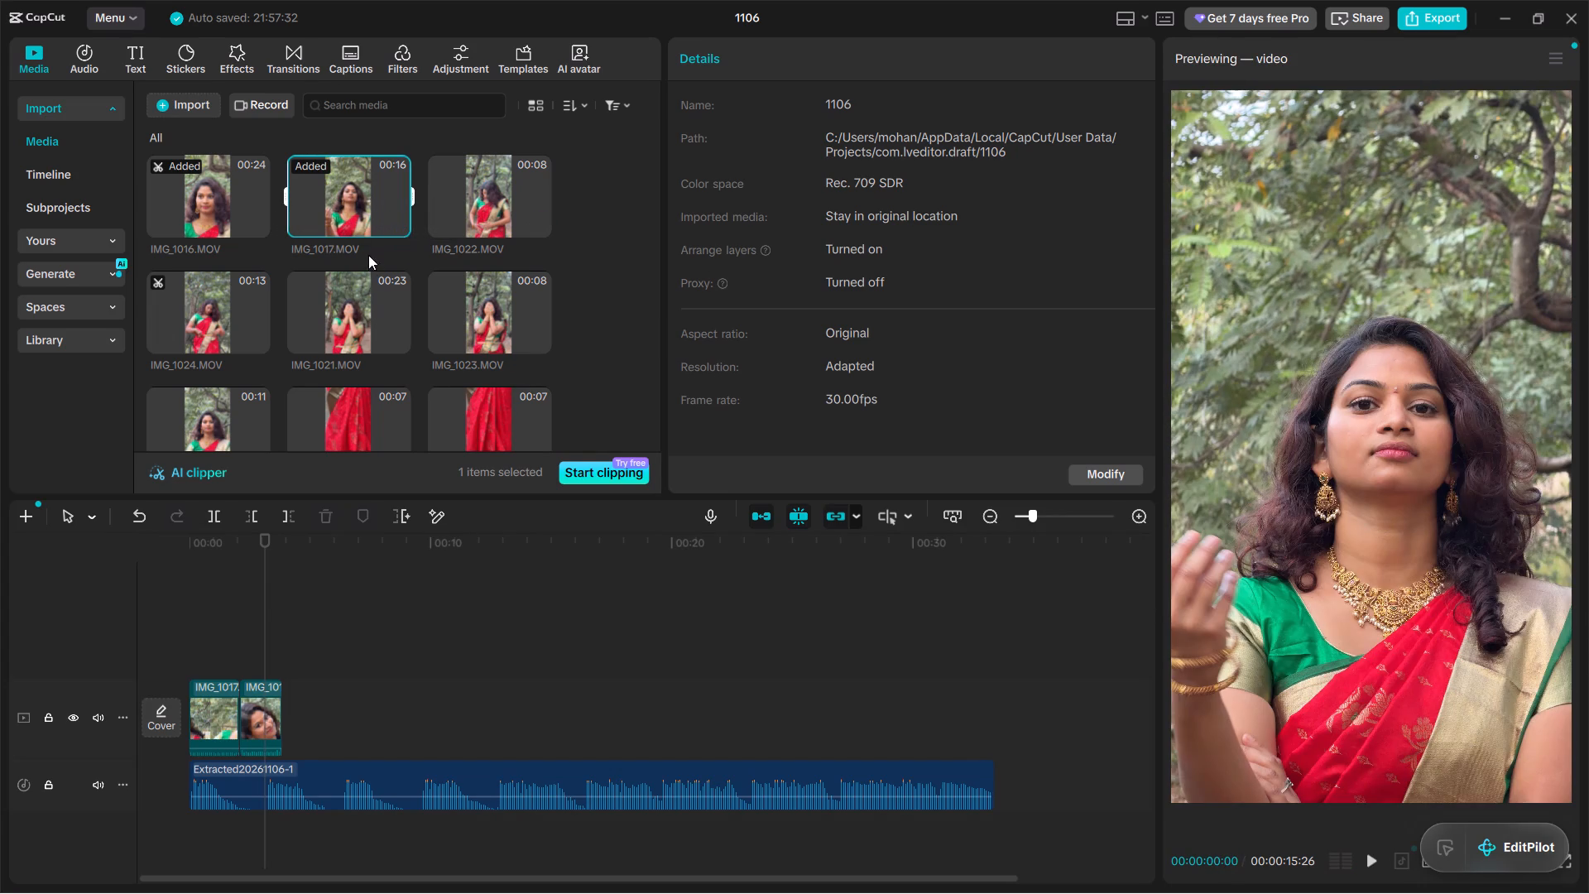
# Play IMG_1017.MOV and the opening of IMG_1022.MOV in the media library to look for further usable shots.
pyautogui.click(302, 189)
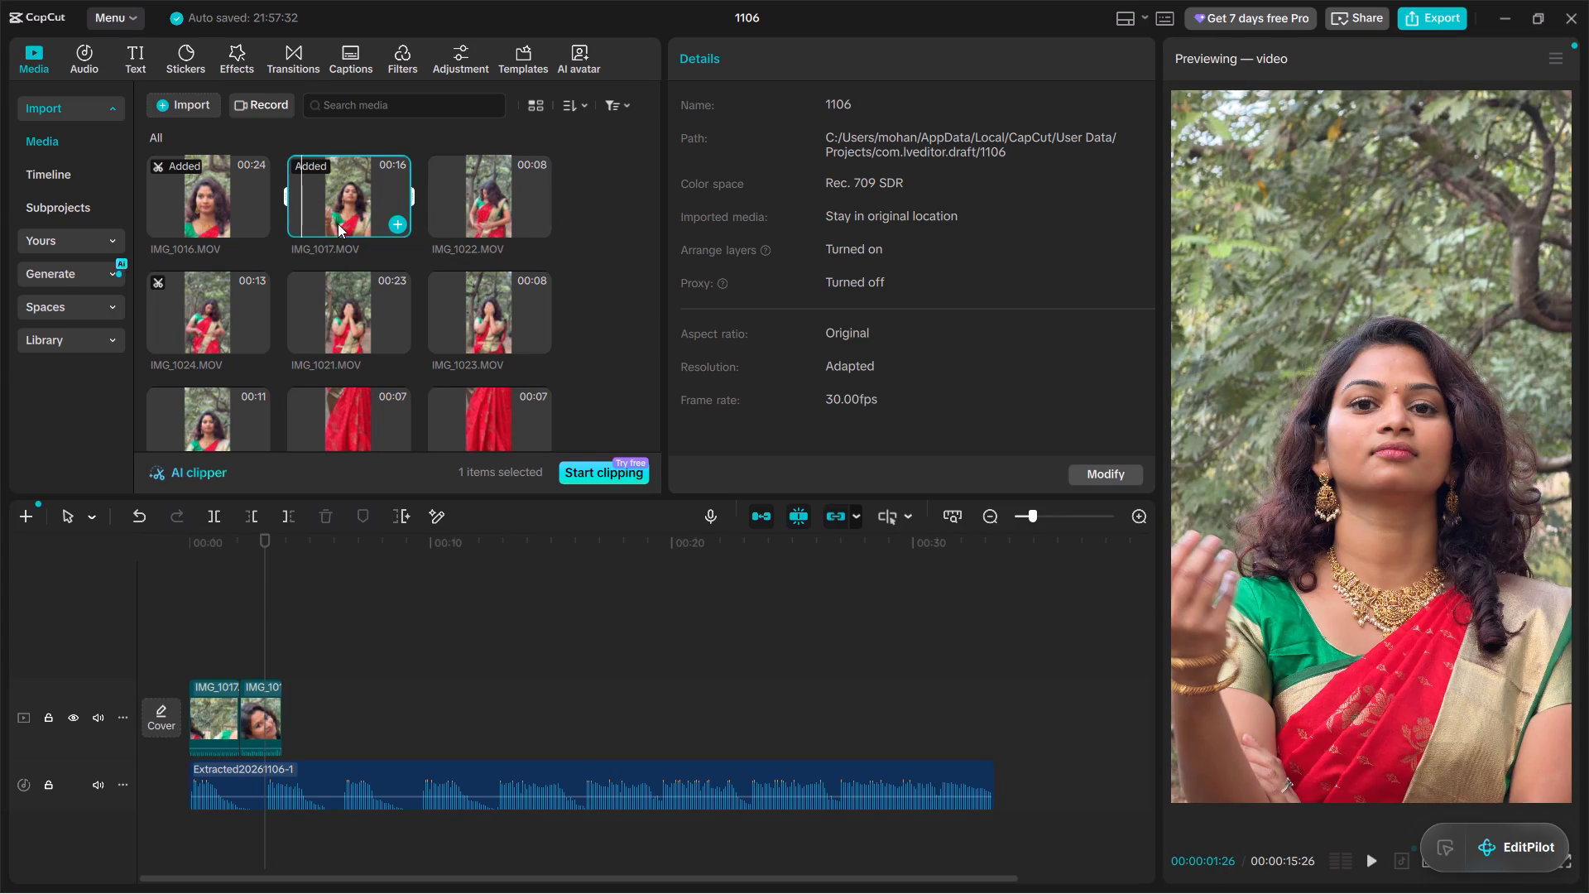
pyautogui.click(210, 204)
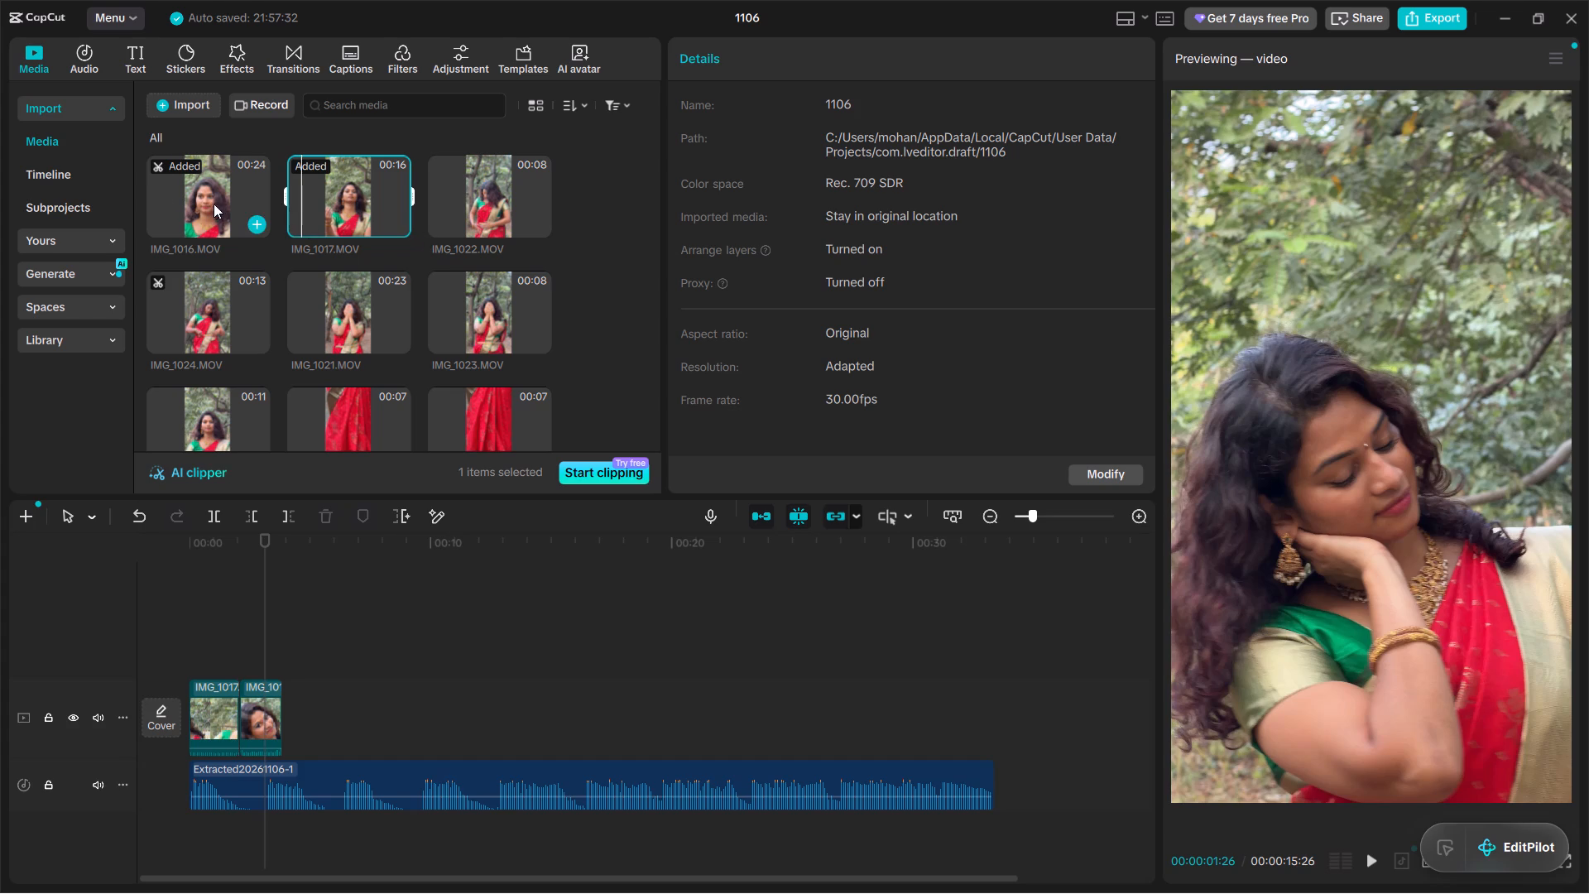
pyautogui.click(295, 197)
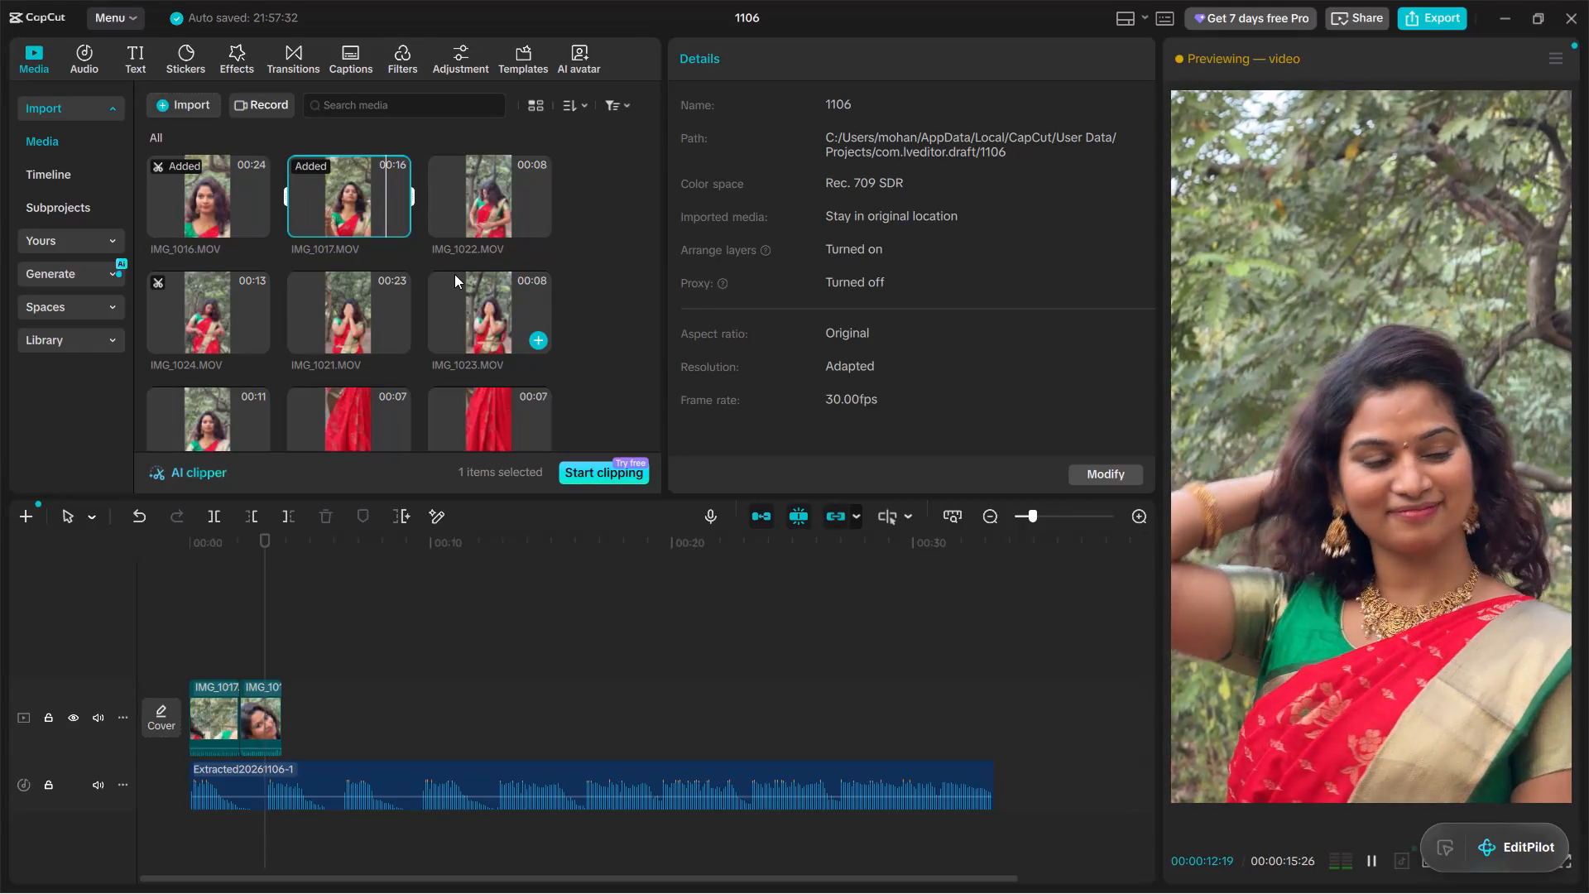
pyautogui.click(458, 186)
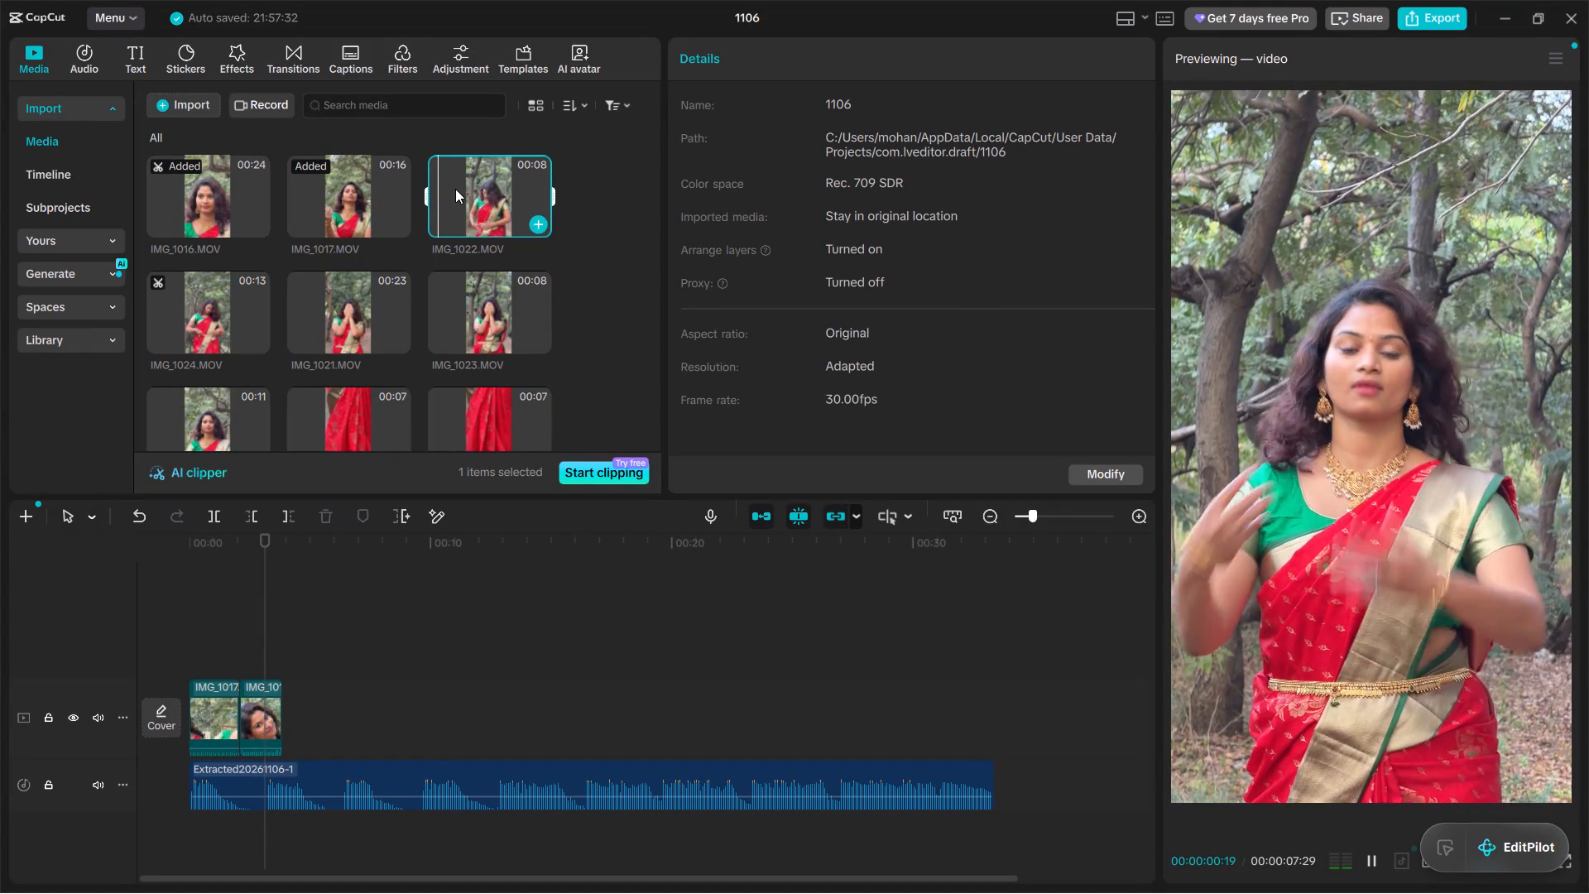
pyautogui.press('space')
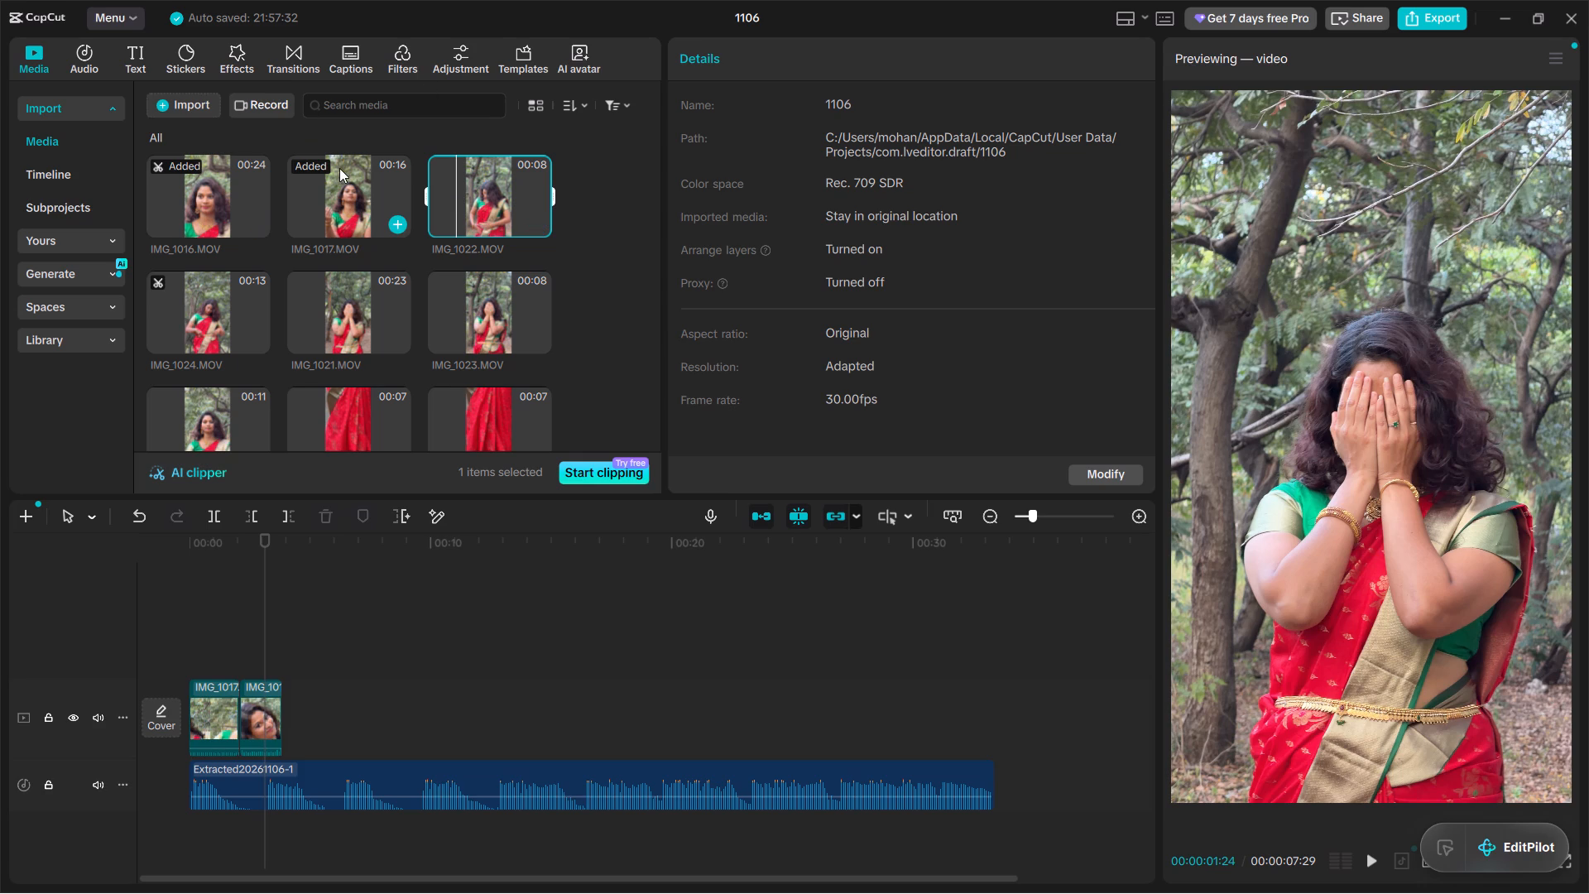
# Play the opening of IMG_1016.MOV in the media library and adjust its selected range to look for a usable shot.
pyautogui.click(194, 187)
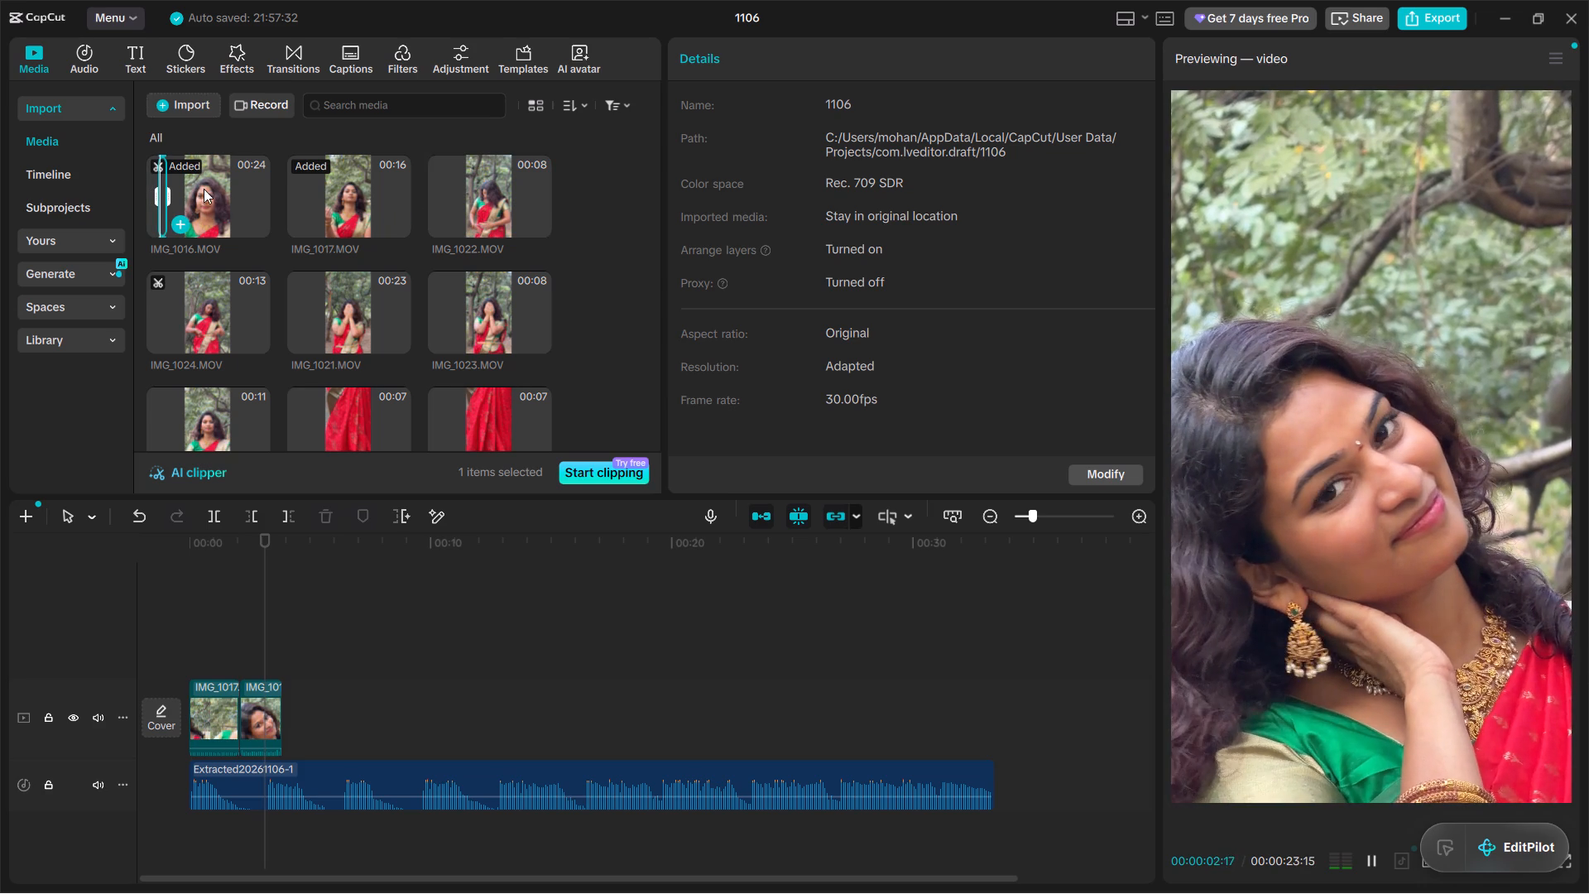
pyautogui.moveTo(157, 191); pyautogui.dragTo(155, 190)
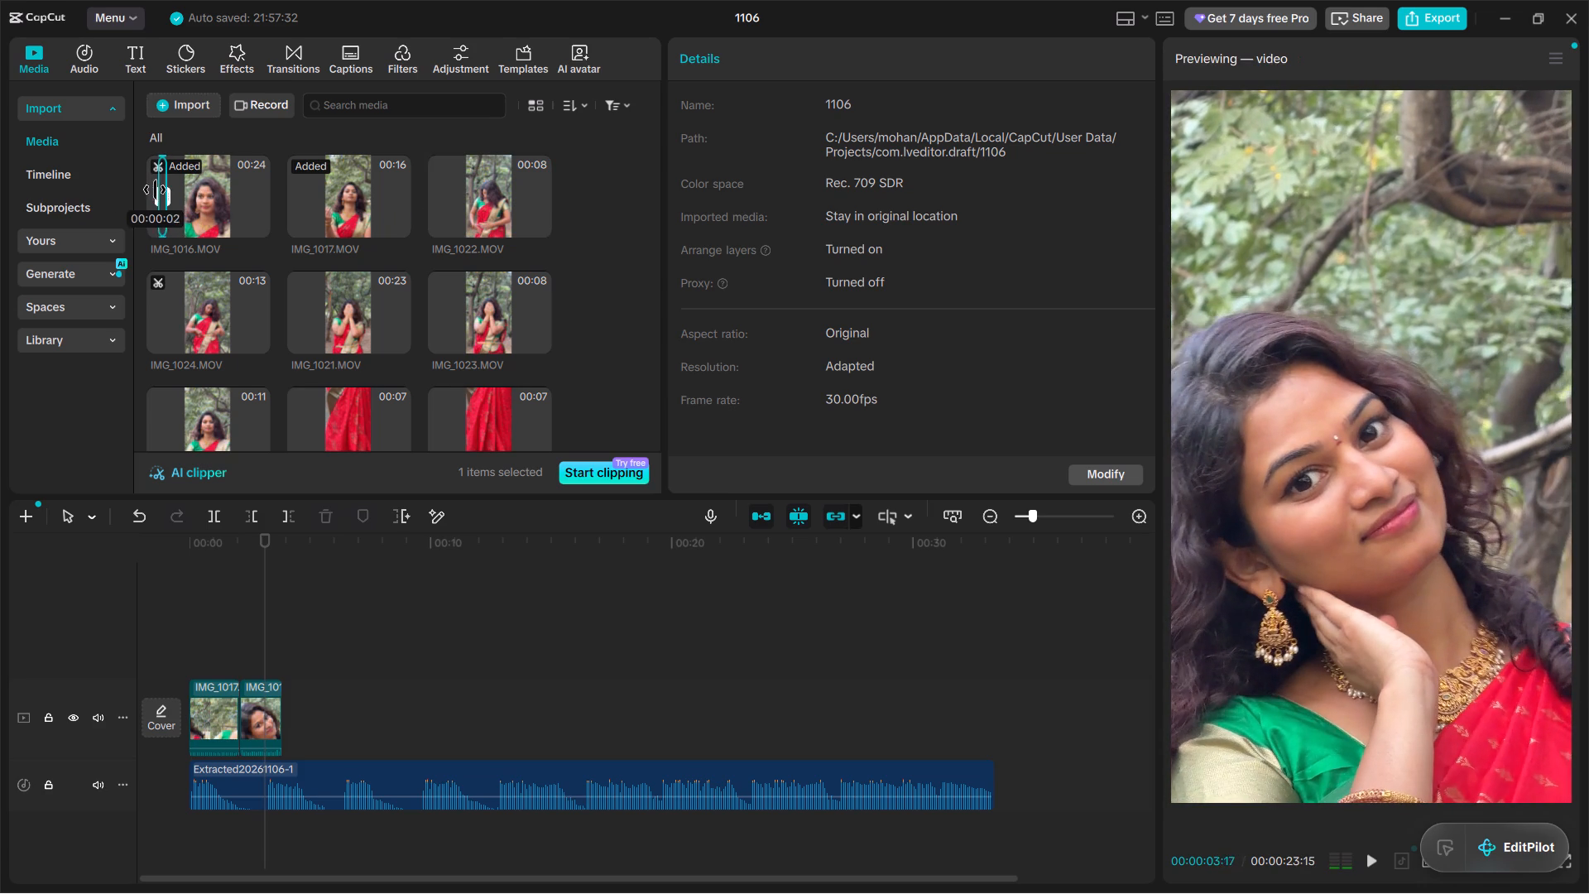
pyautogui.moveTo(155, 190); pyautogui.dragTo(114, 198)
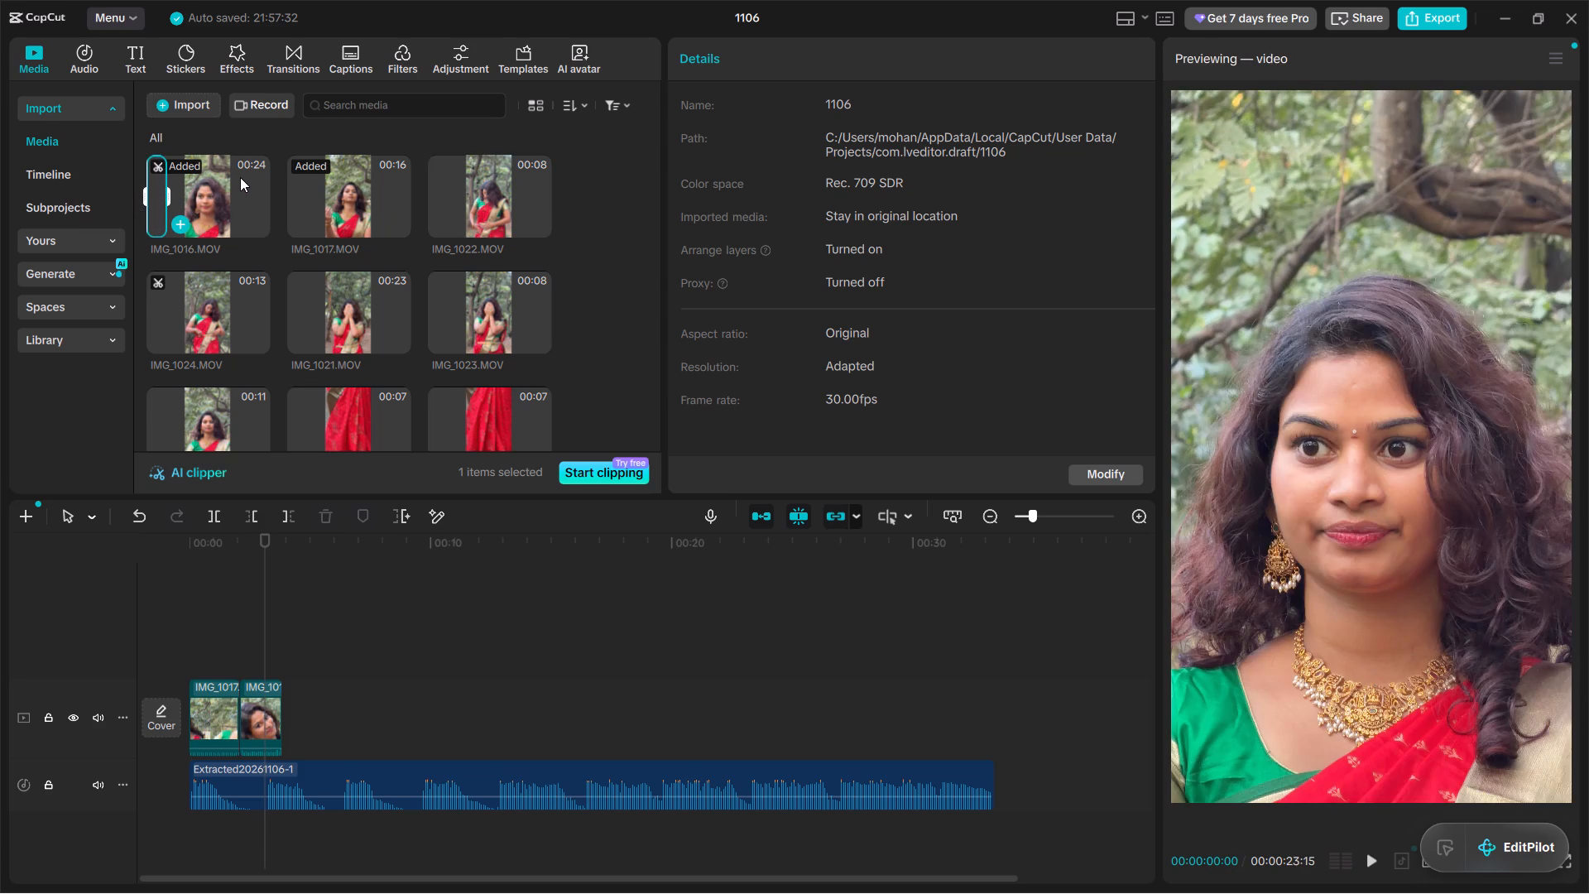
pyautogui.press('space')
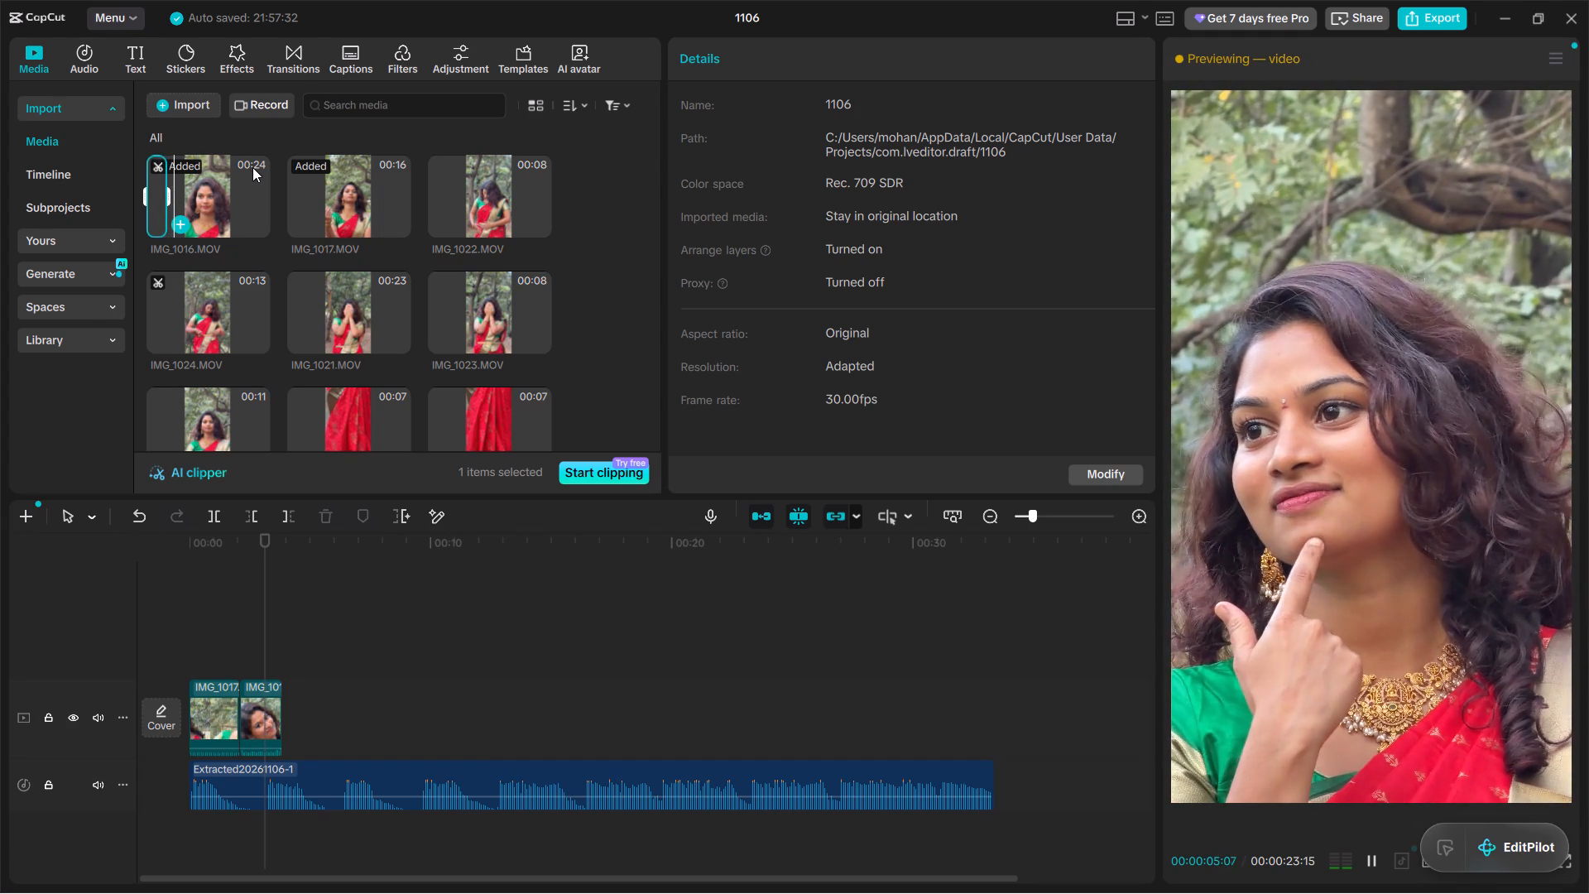
pyautogui.press('space')
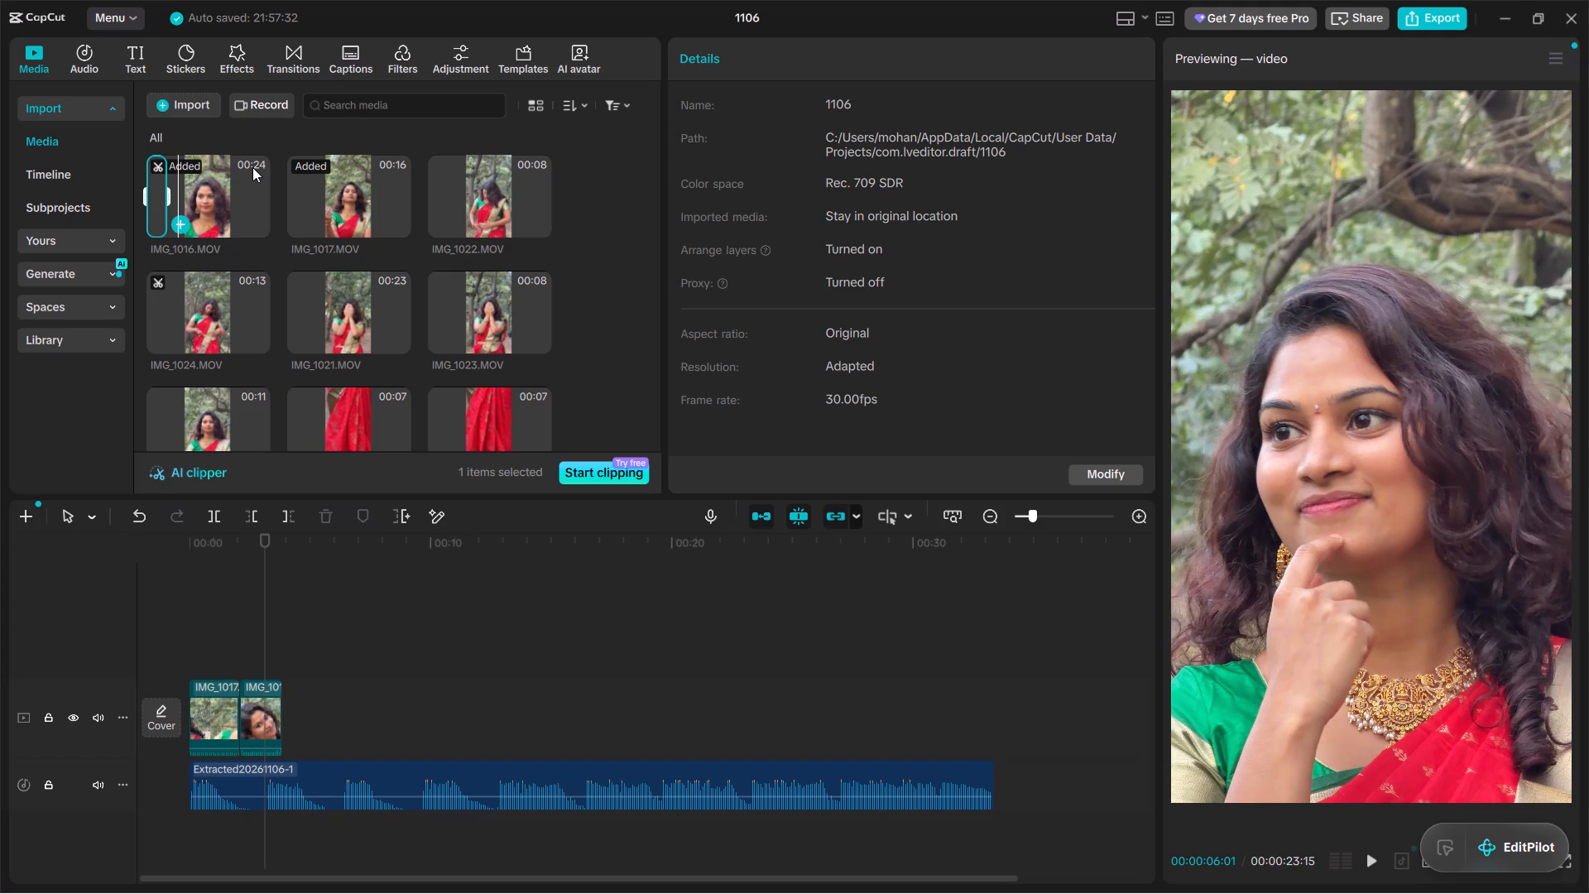
pyautogui.press('space')
pyautogui.press('space')
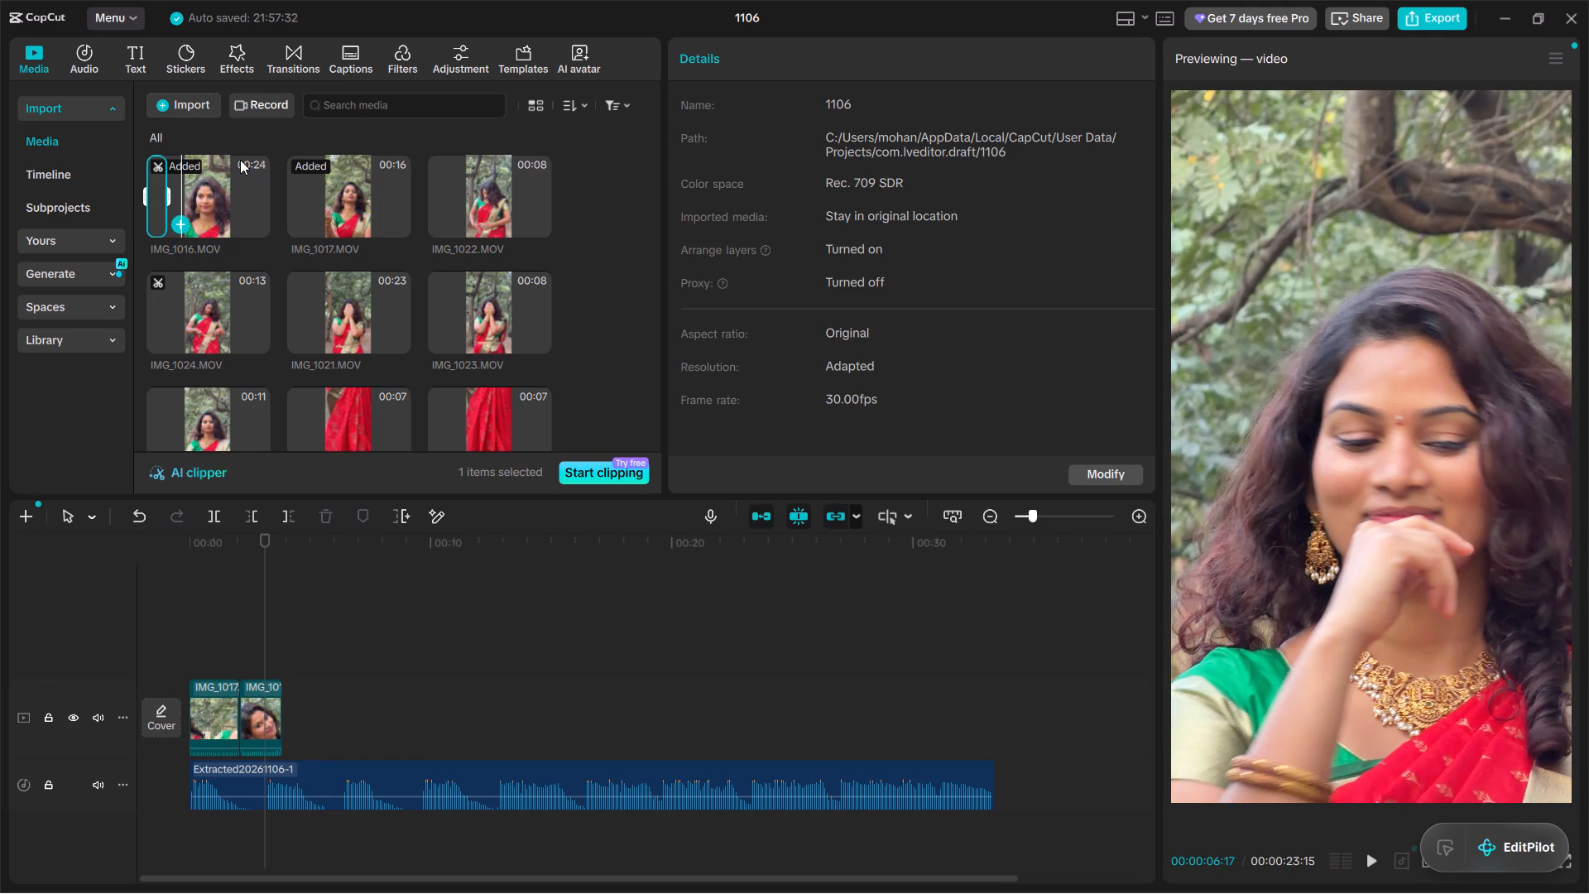
pyautogui.moveTo(168, 189); pyautogui.dragTo(188, 195)
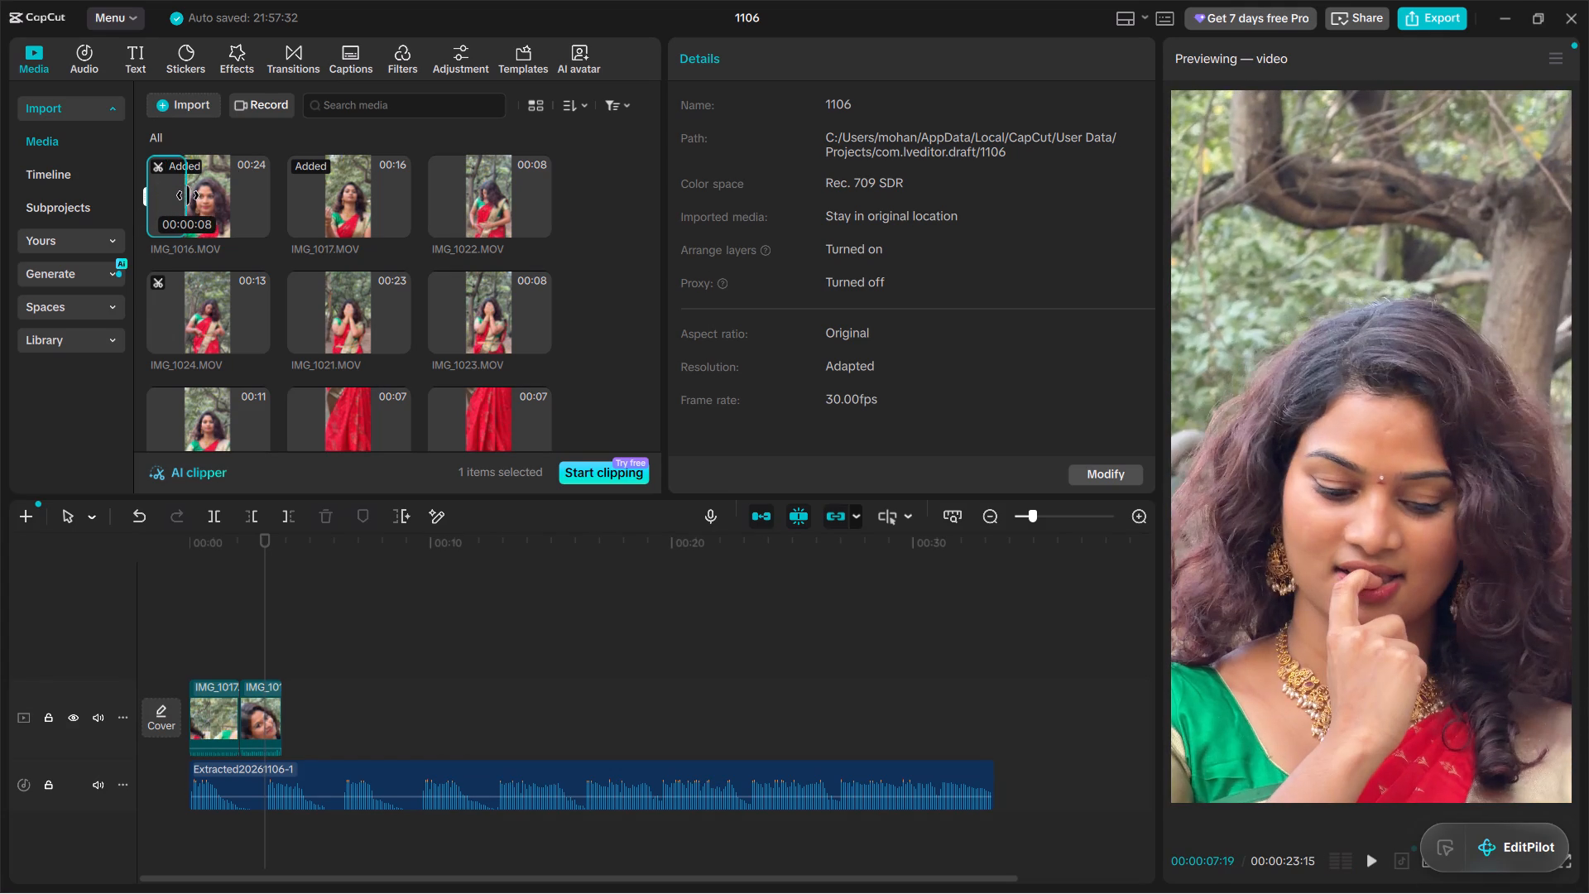
pyautogui.moveTo(188, 195); pyautogui.dragTo(186, 195)
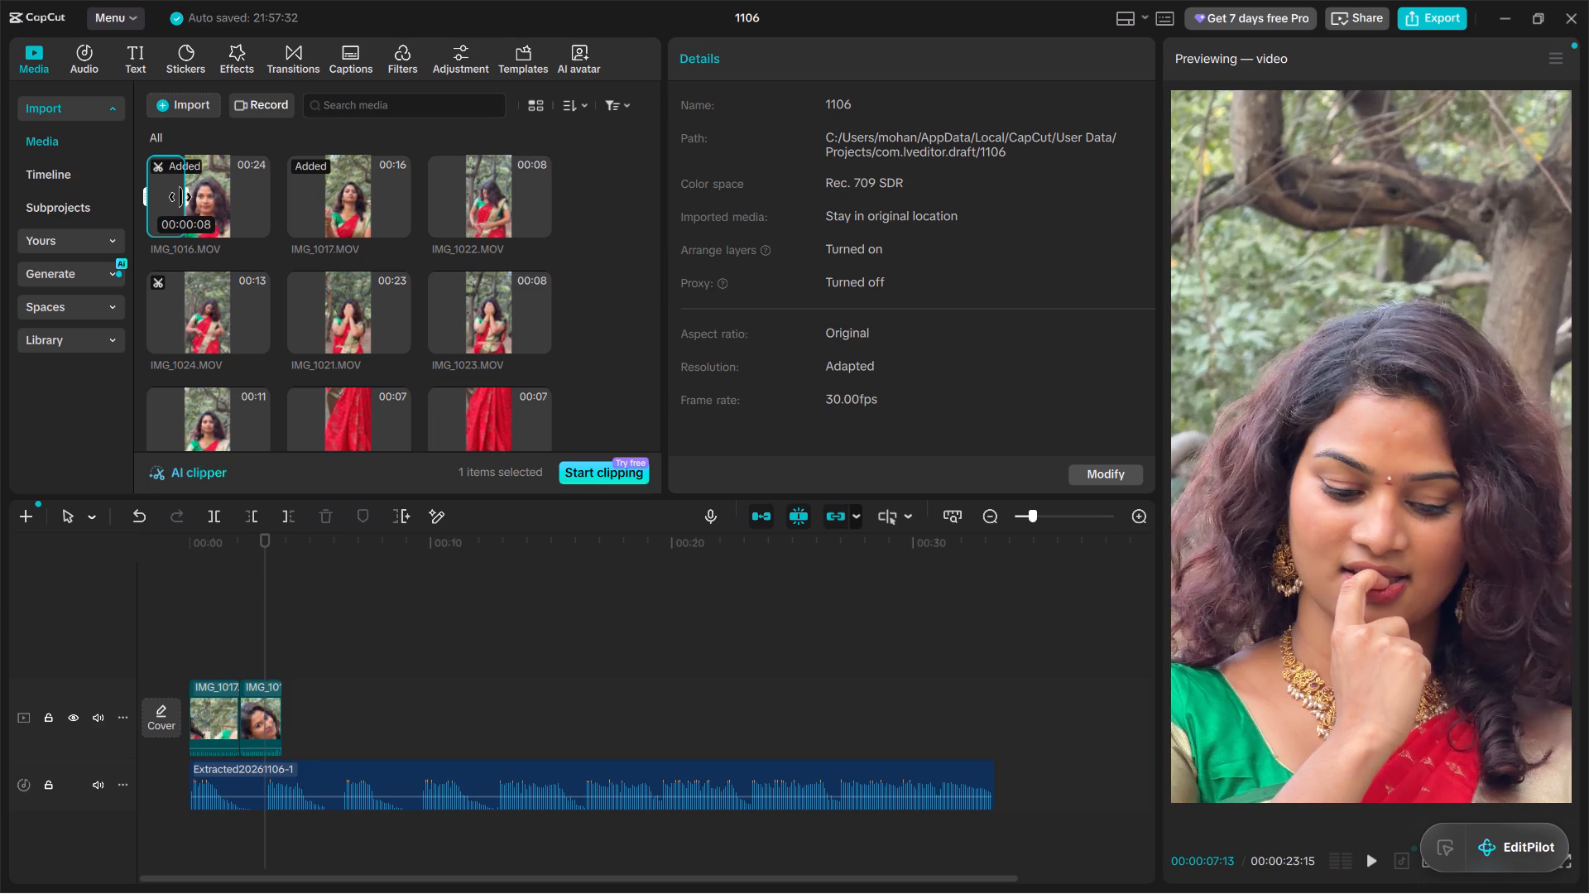
pyautogui.moveTo(144, 195); pyautogui.dragTo(166, 198)
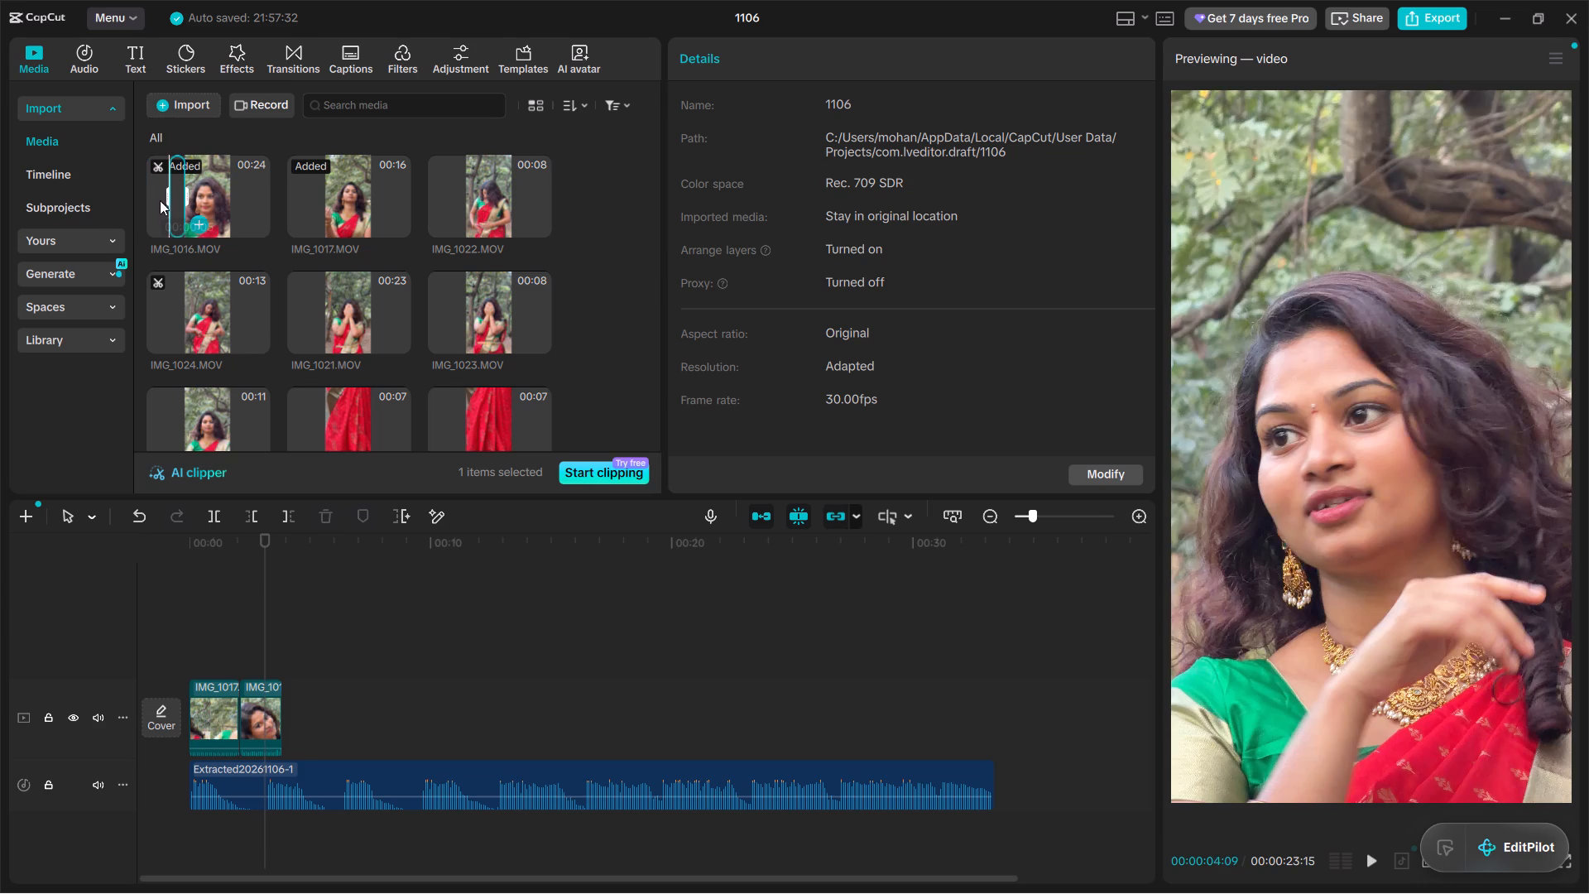
# Play IMG_1016.MOV in the media library from its opening to about the halfway point to look for a usable next shot.
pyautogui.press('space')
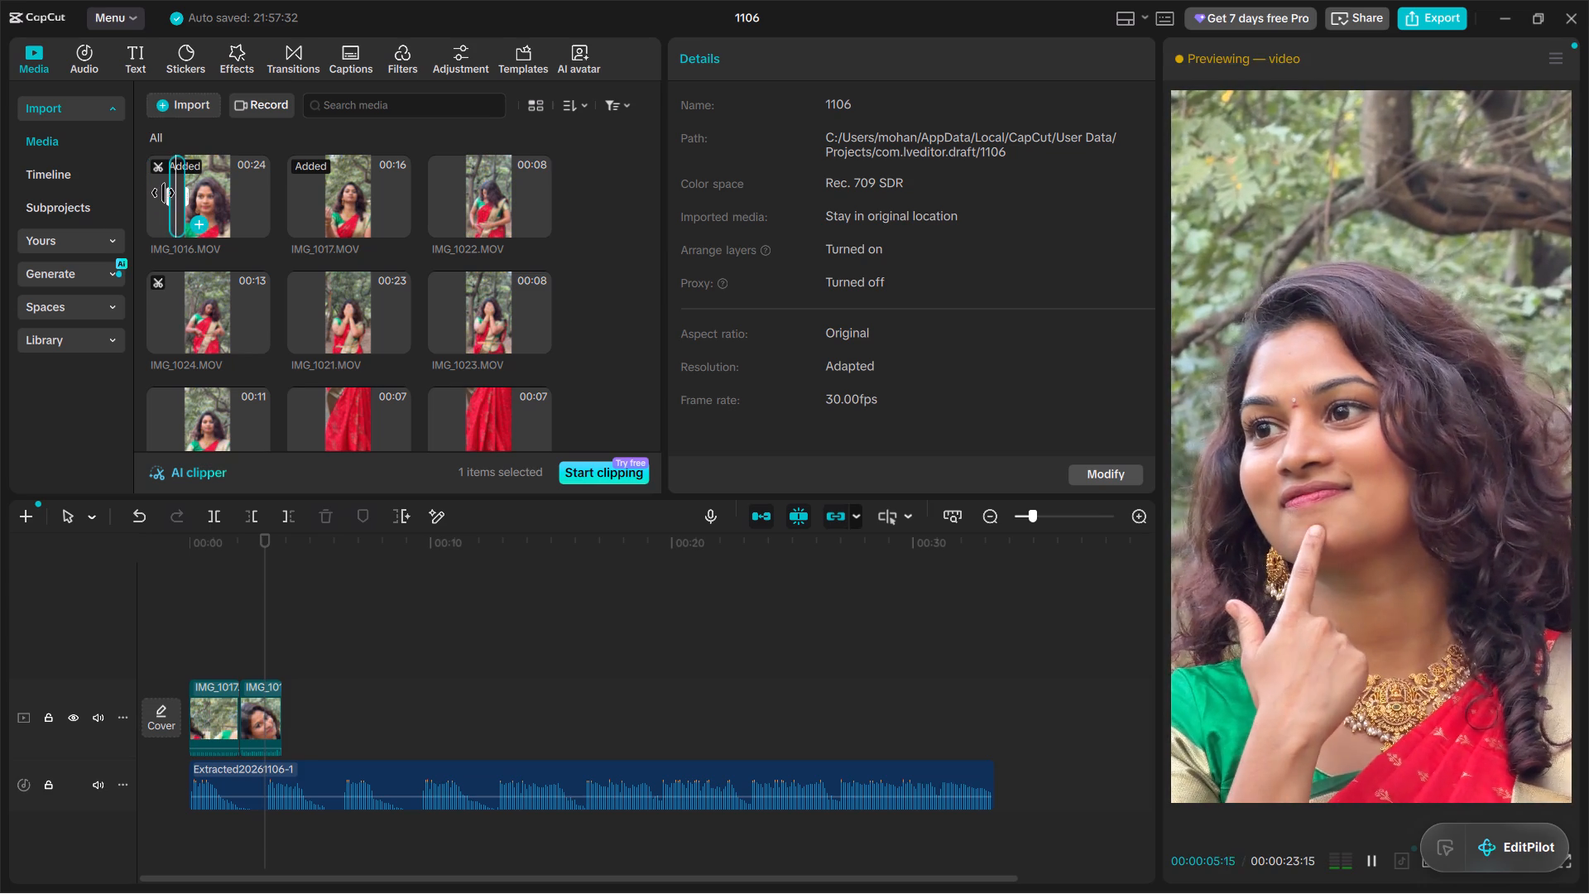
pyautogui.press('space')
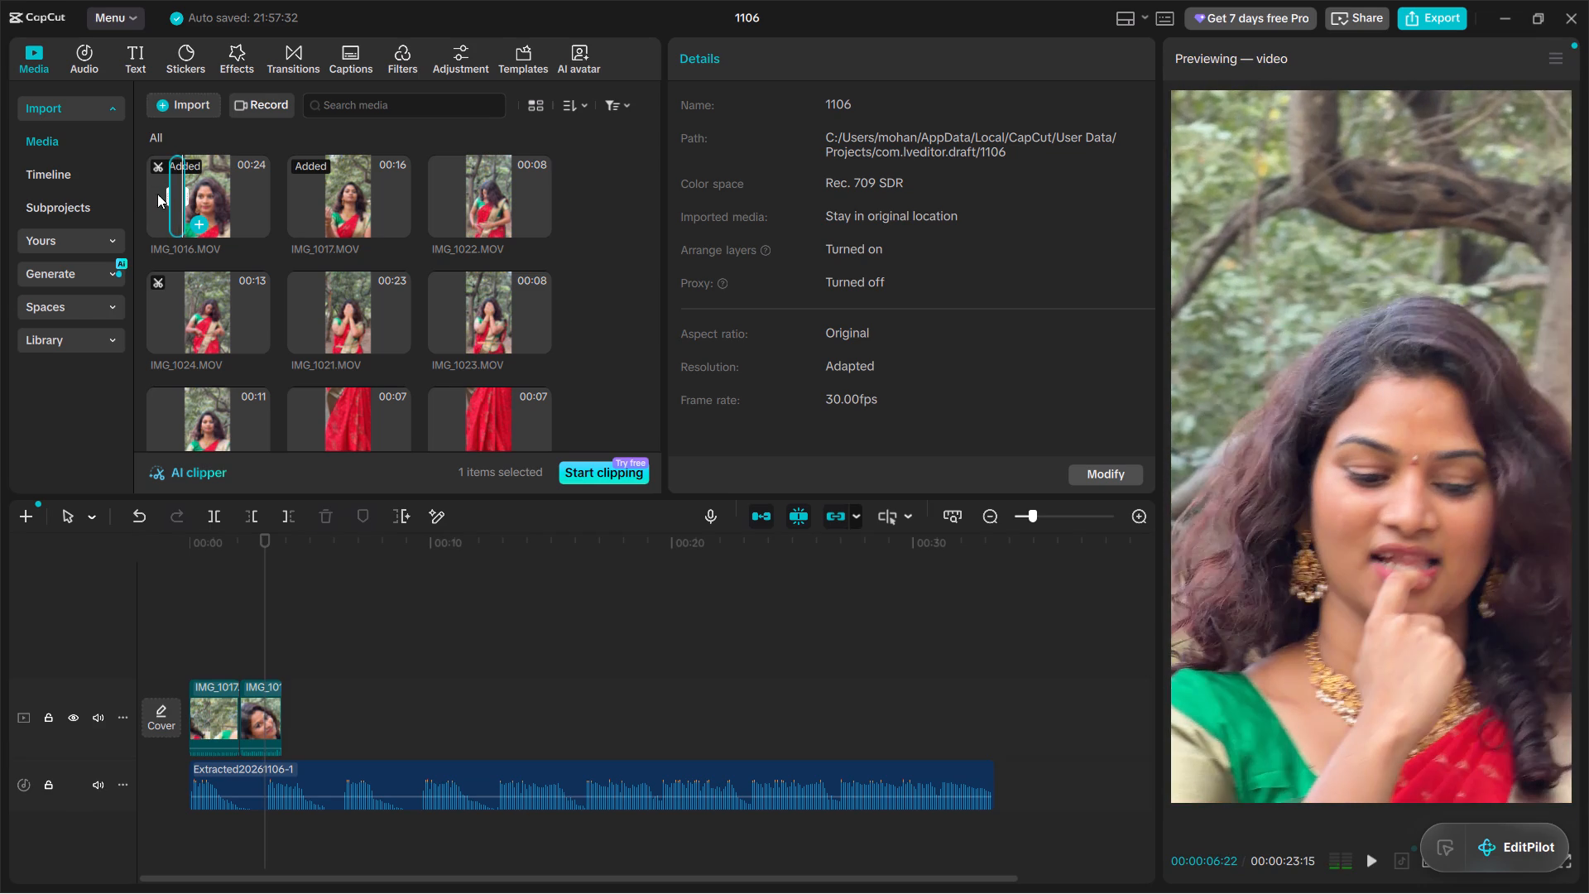
pyautogui.click(152, 197)
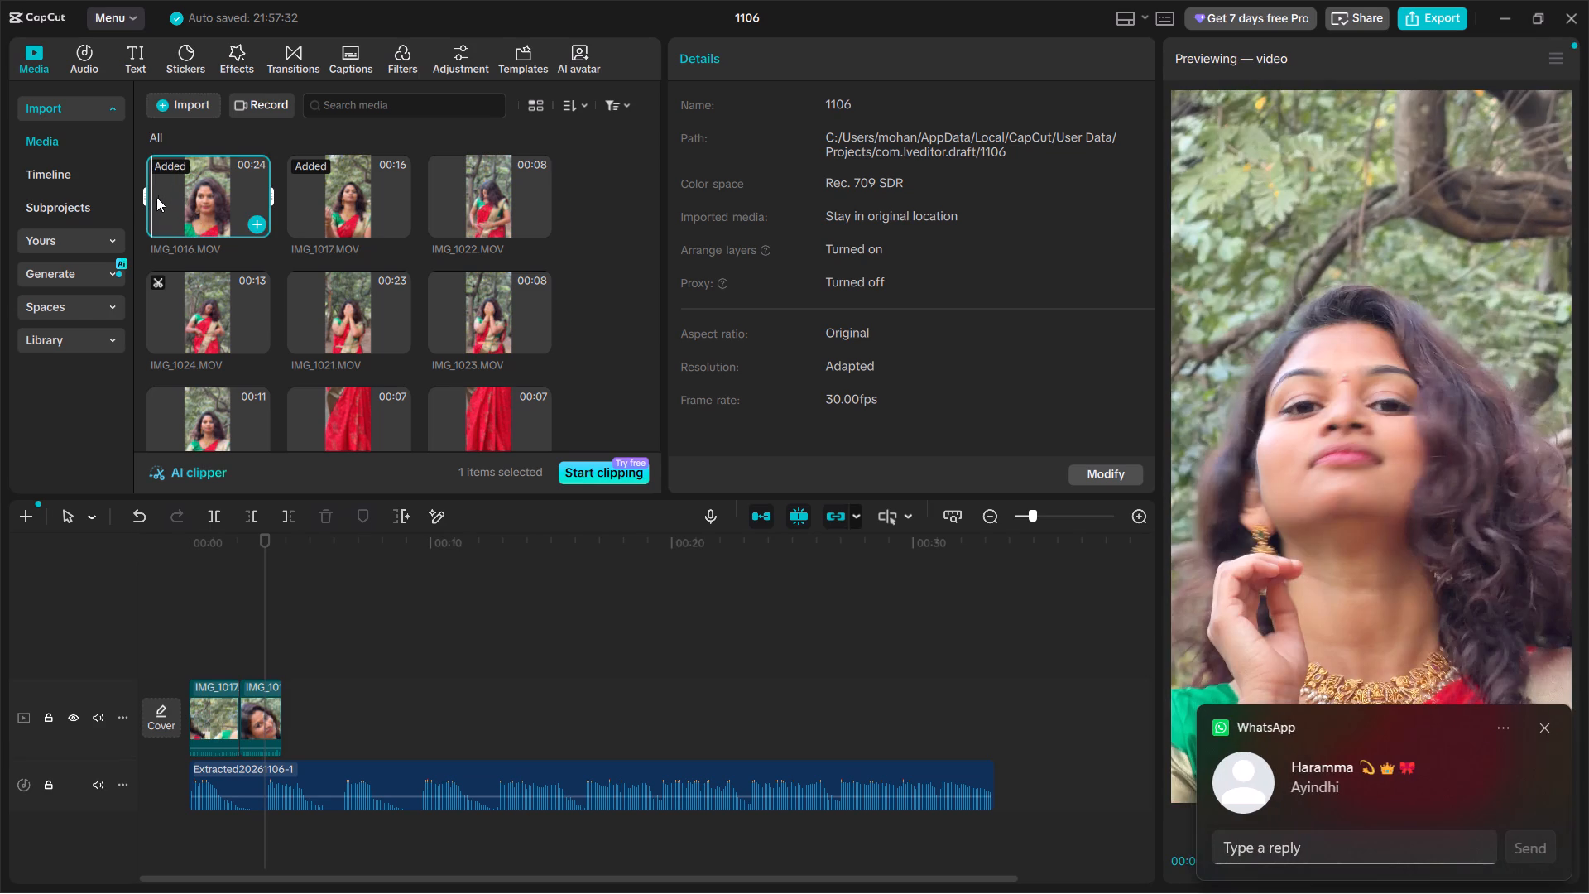
pyautogui.click(156, 195)
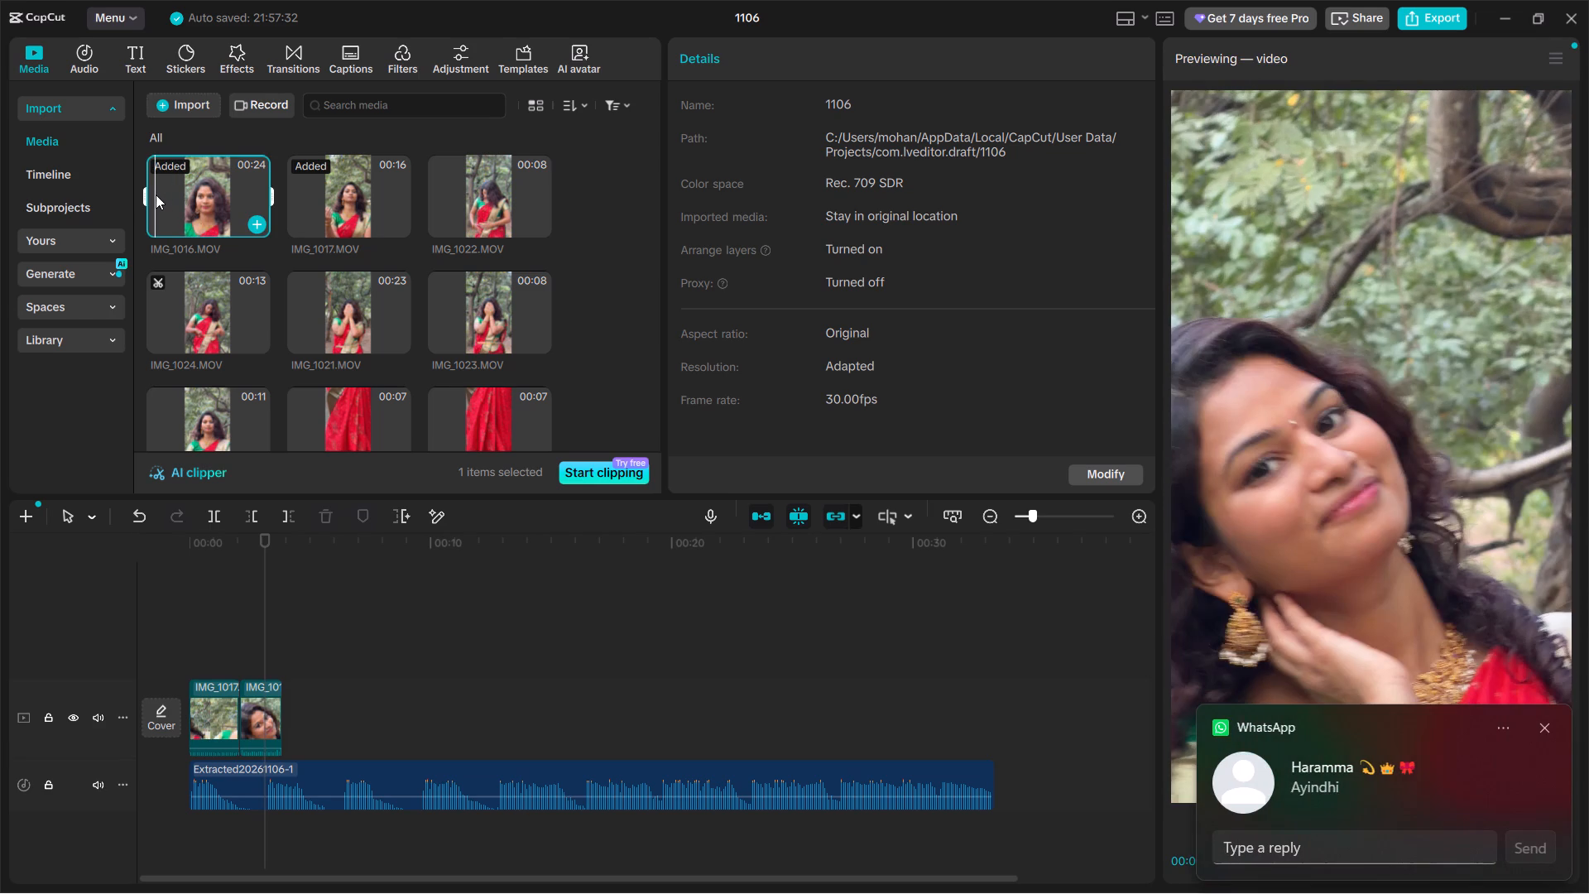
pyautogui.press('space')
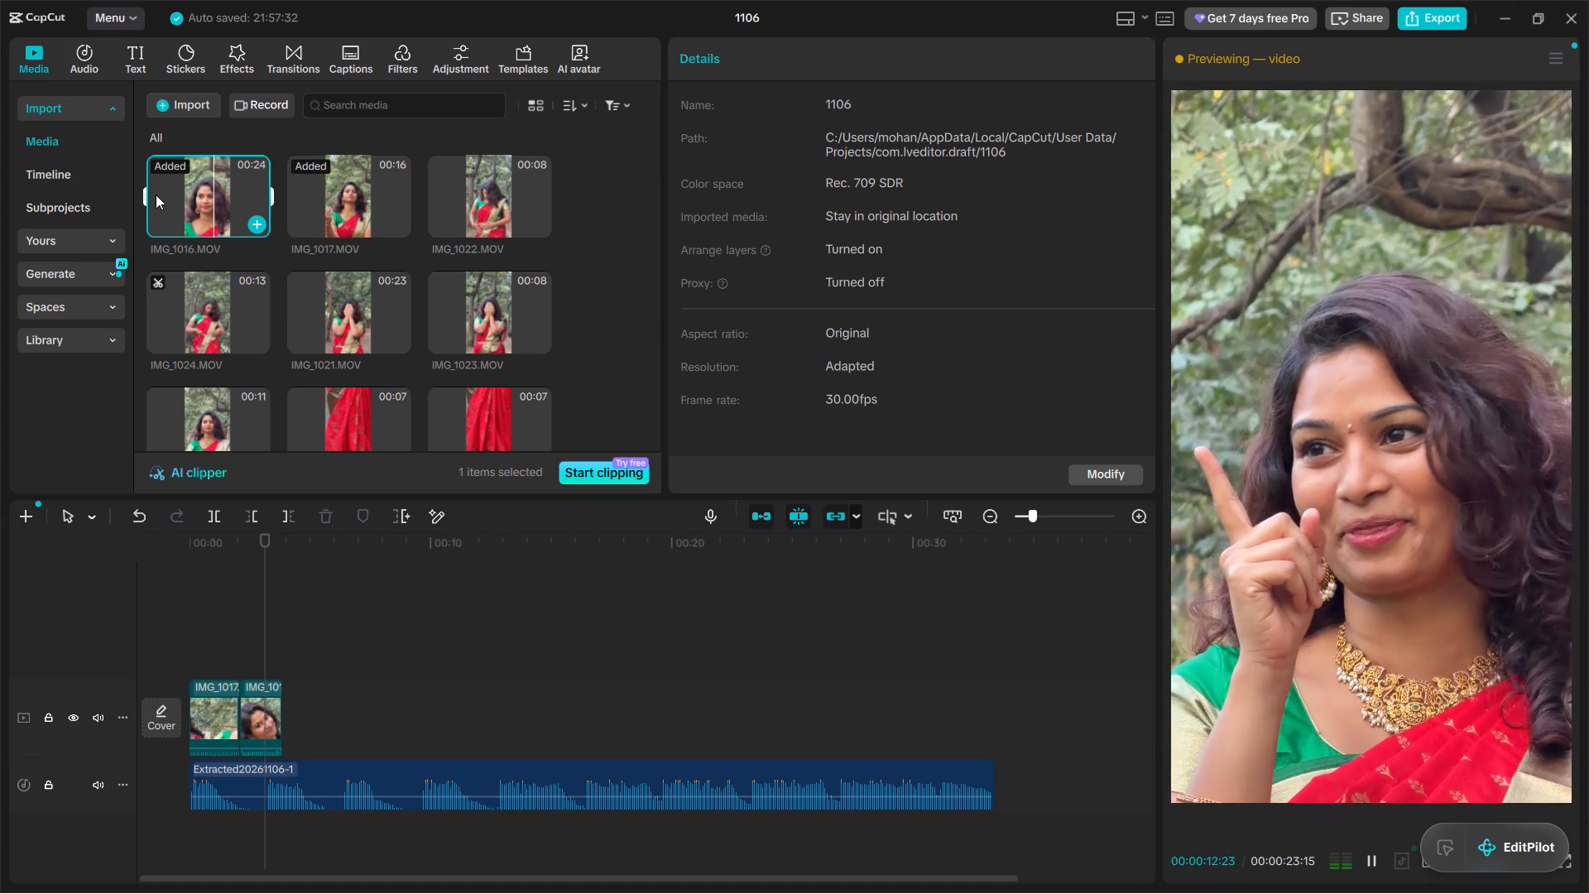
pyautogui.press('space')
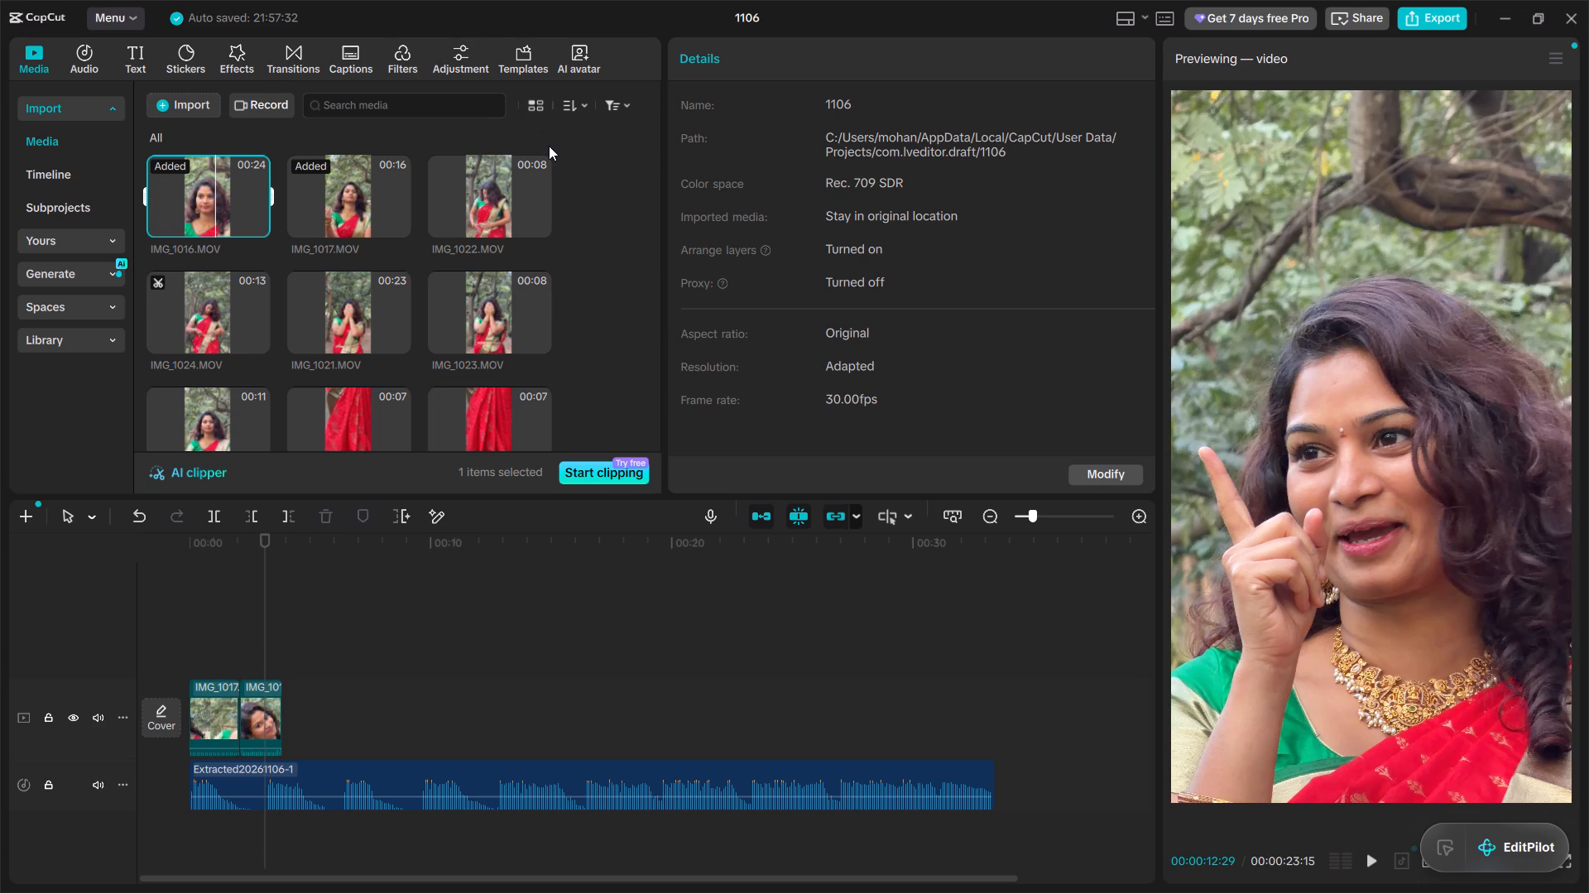
# Play the timeline from the start to check the two video clips, and delete the second one, from IMG_1016.MOV.
pyautogui.click(187, 613)
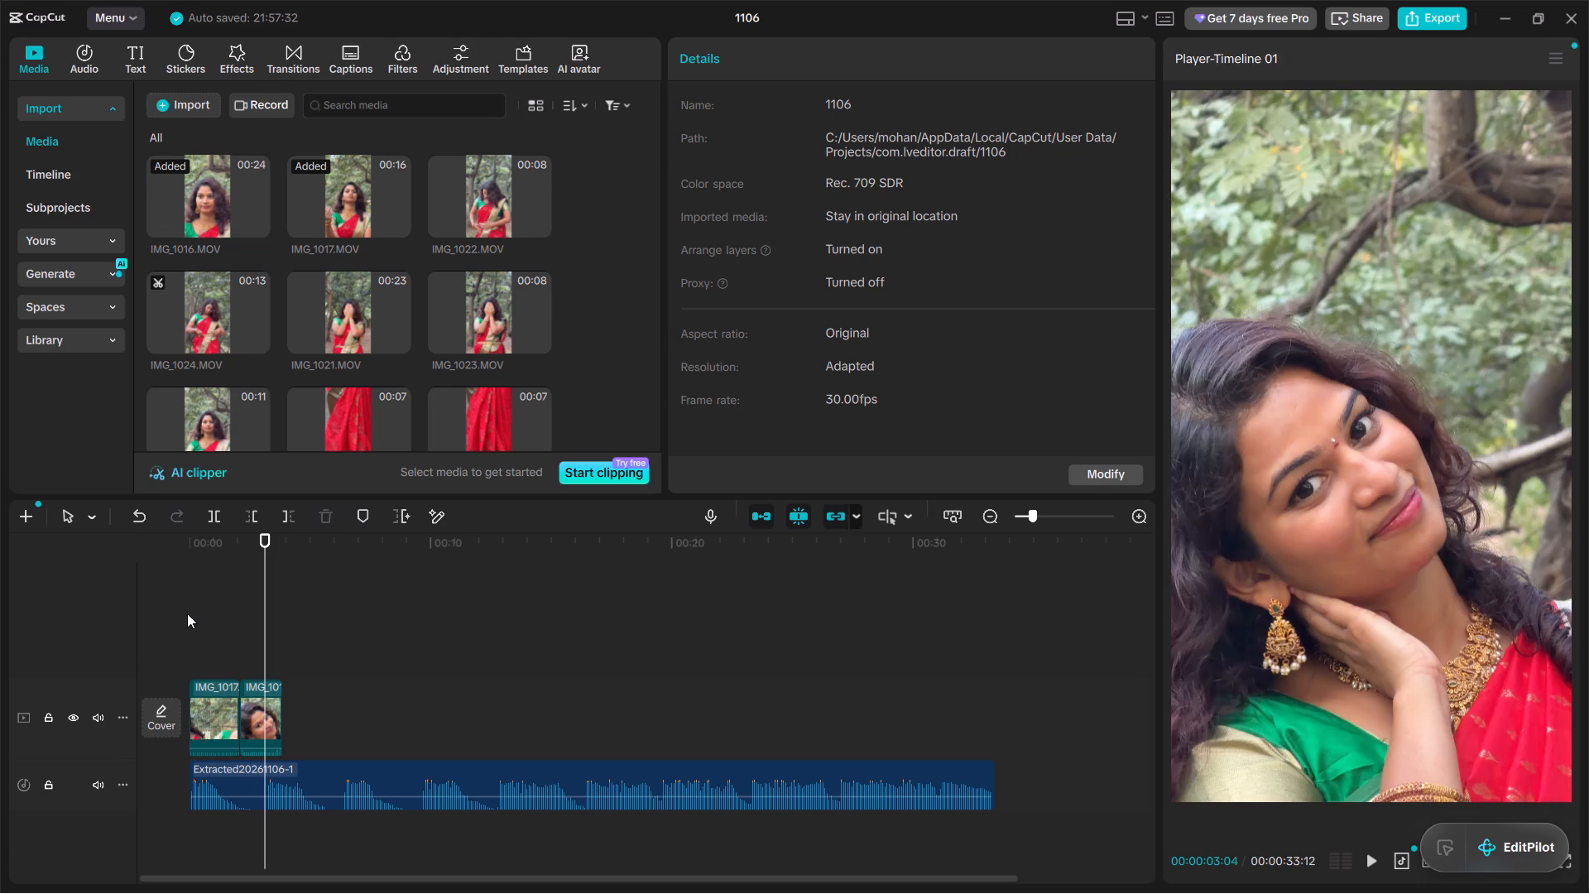
pyautogui.moveTo(266, 616); pyautogui.dragTo(163, 631)
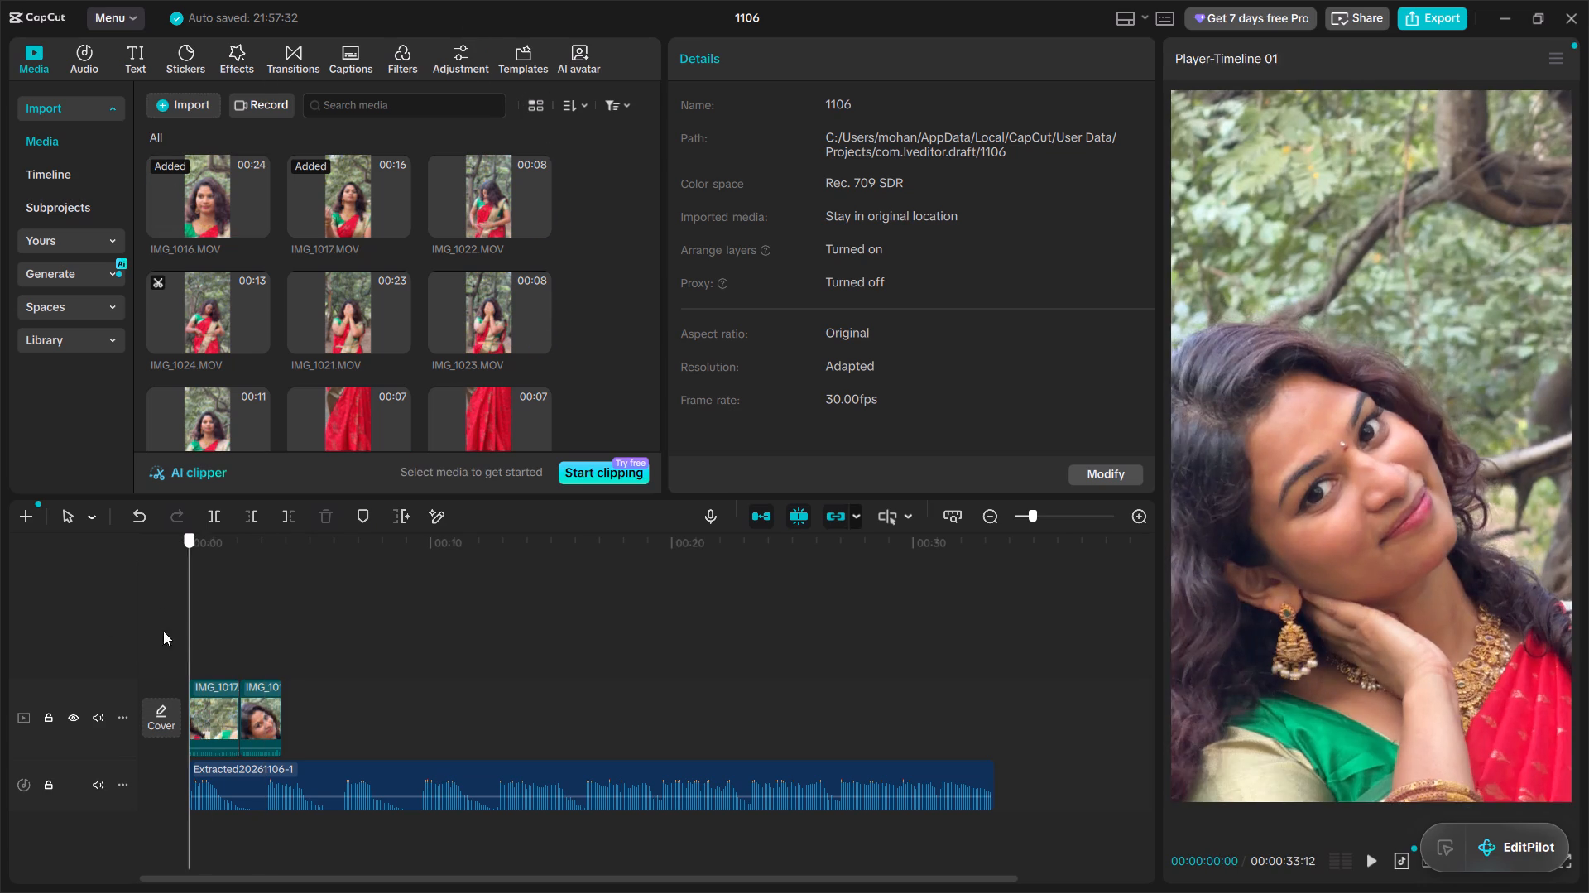
pyautogui.moveTo(163, 631); pyautogui.dragTo(155, 632)
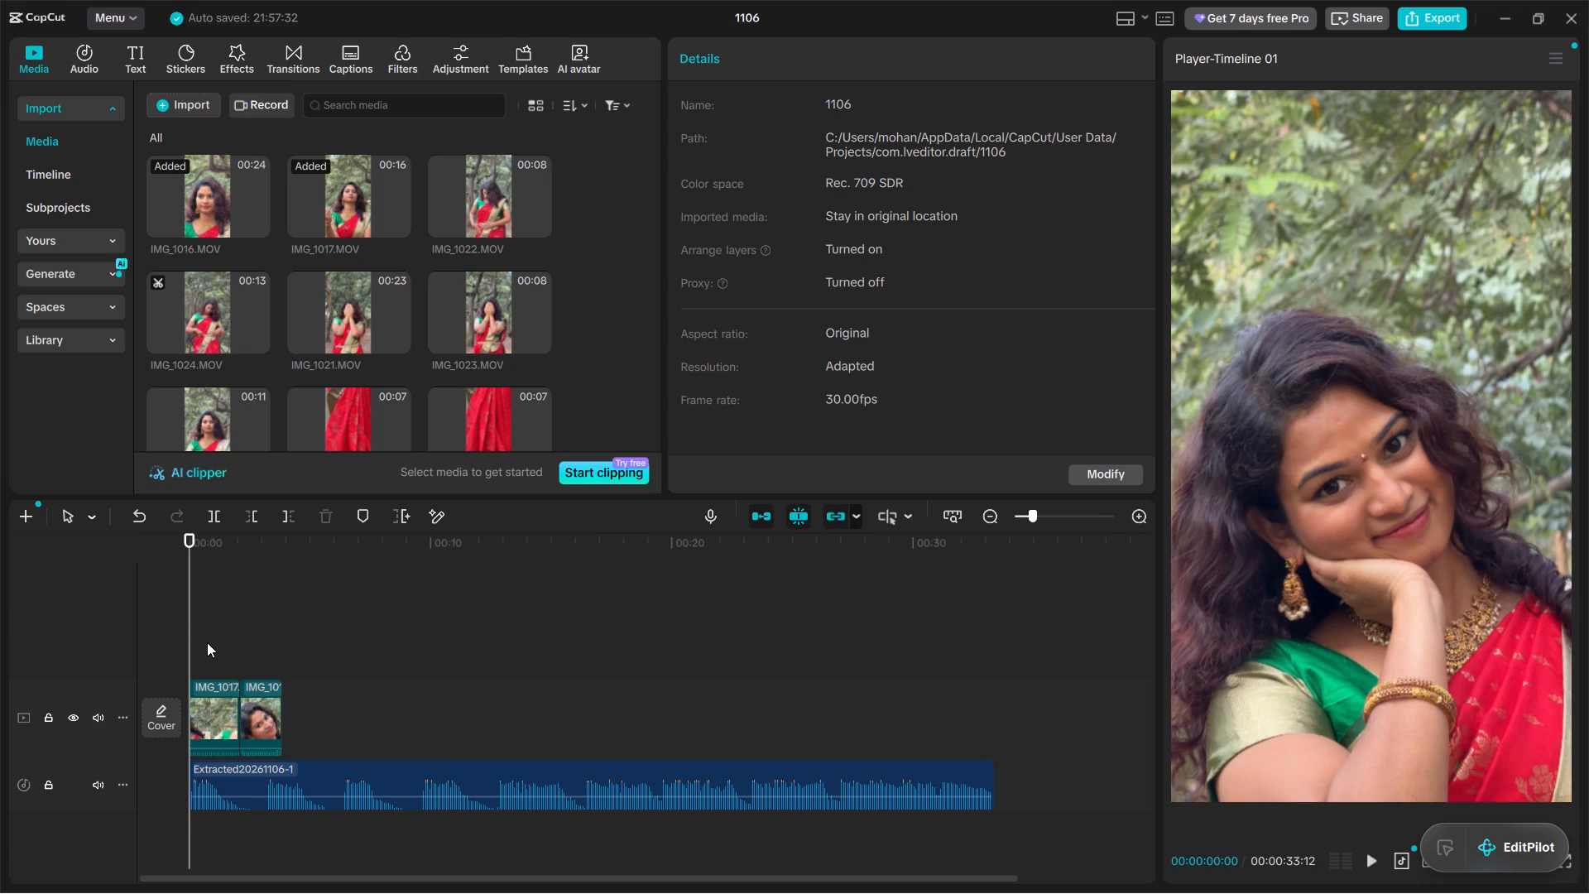
pyautogui.press('space')
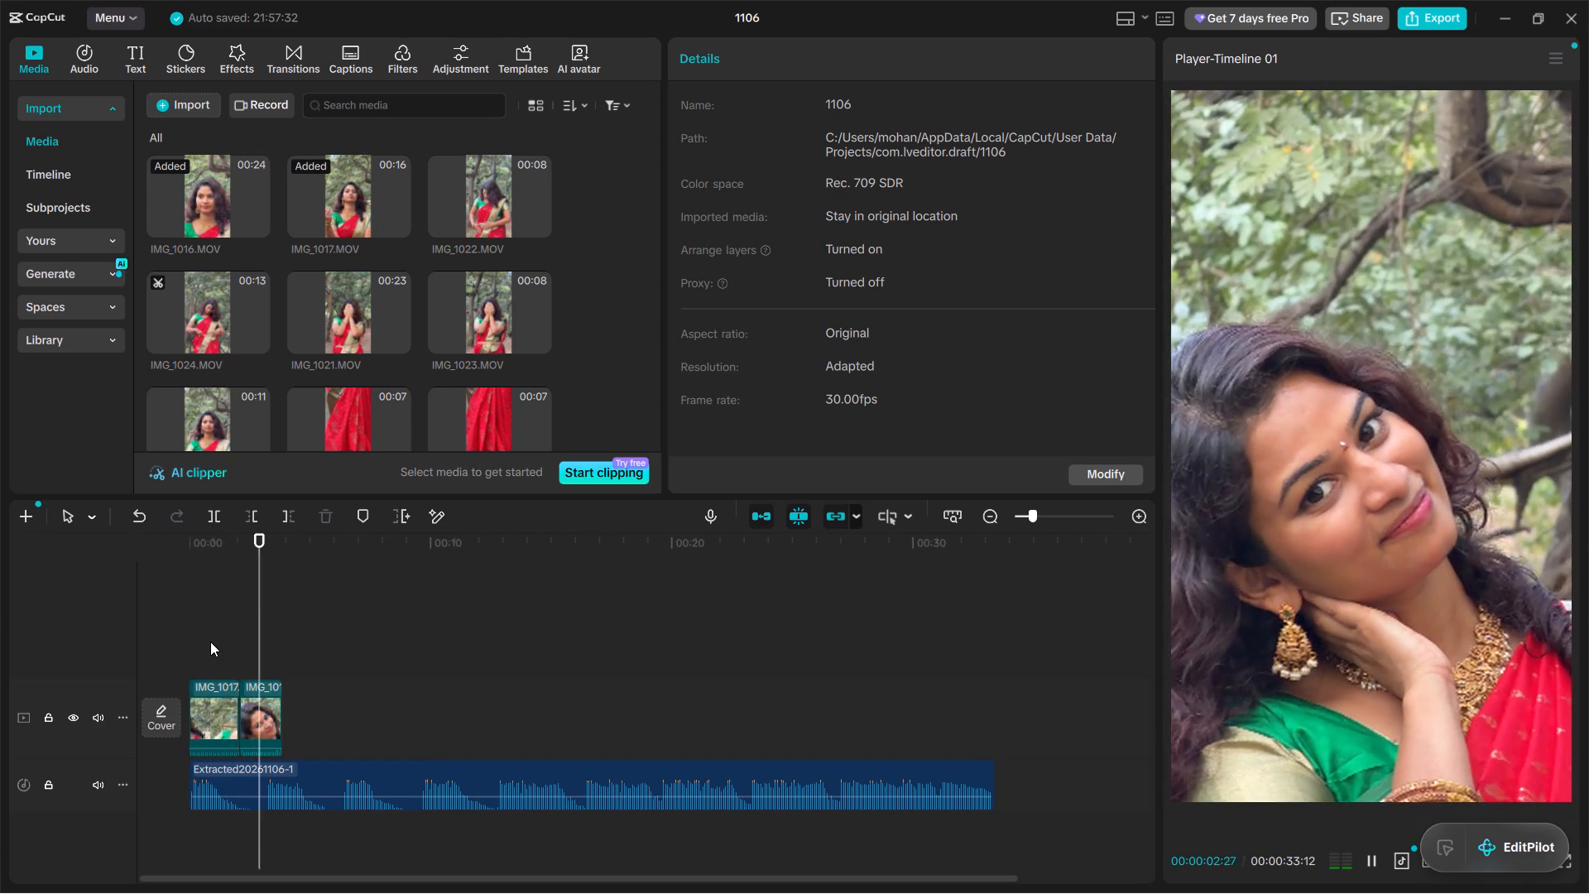
pyautogui.press('space')
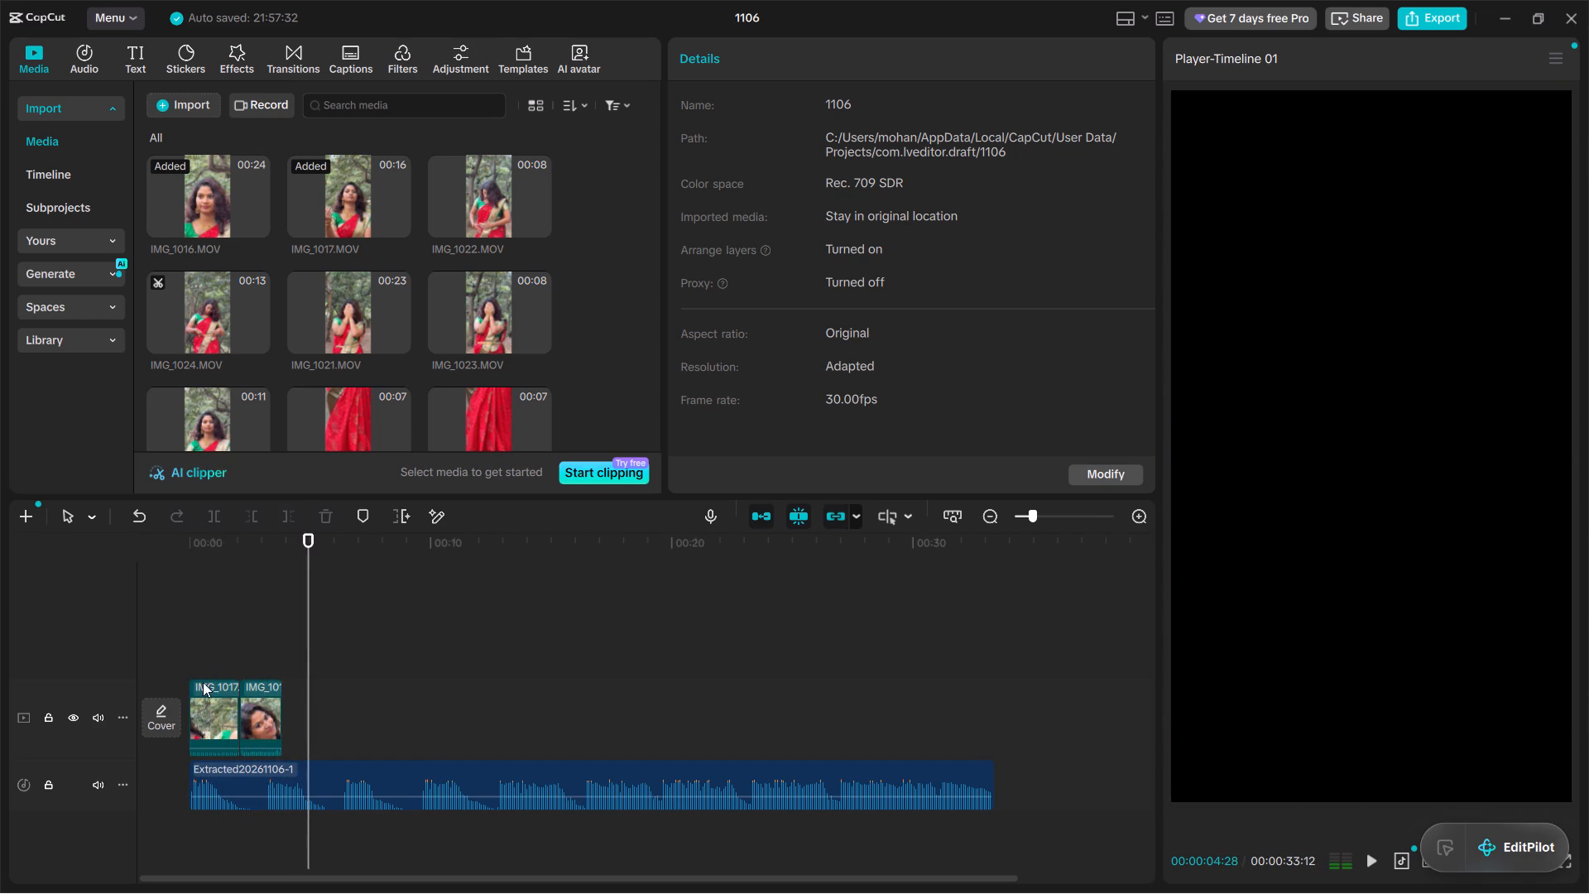
pyautogui.click(252, 699)
pyautogui.click(254, 708)
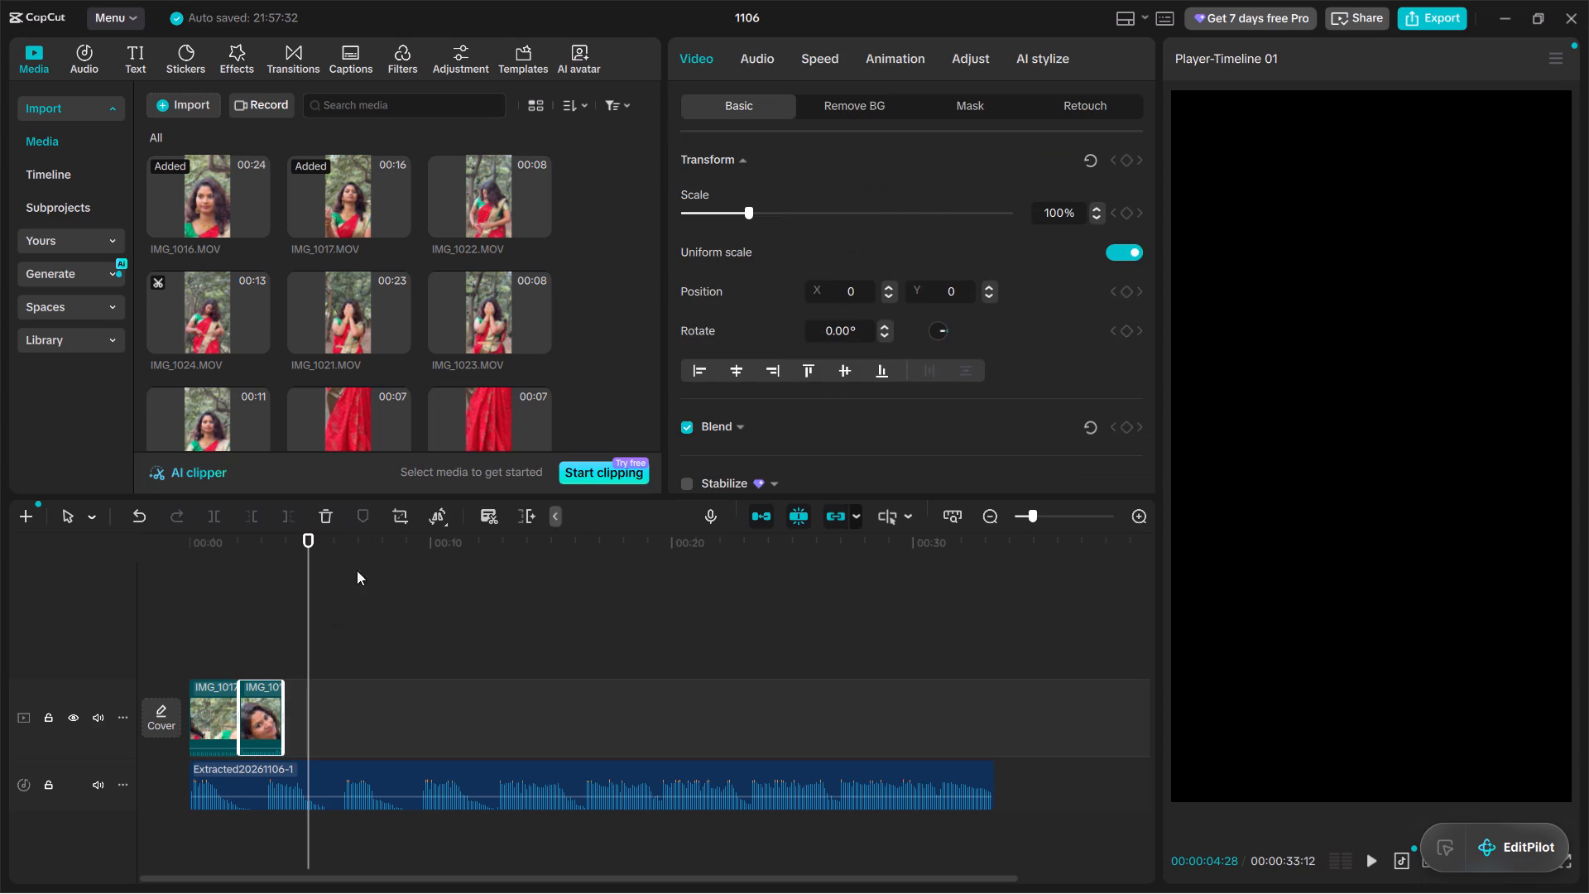
pyautogui.click(320, 505)
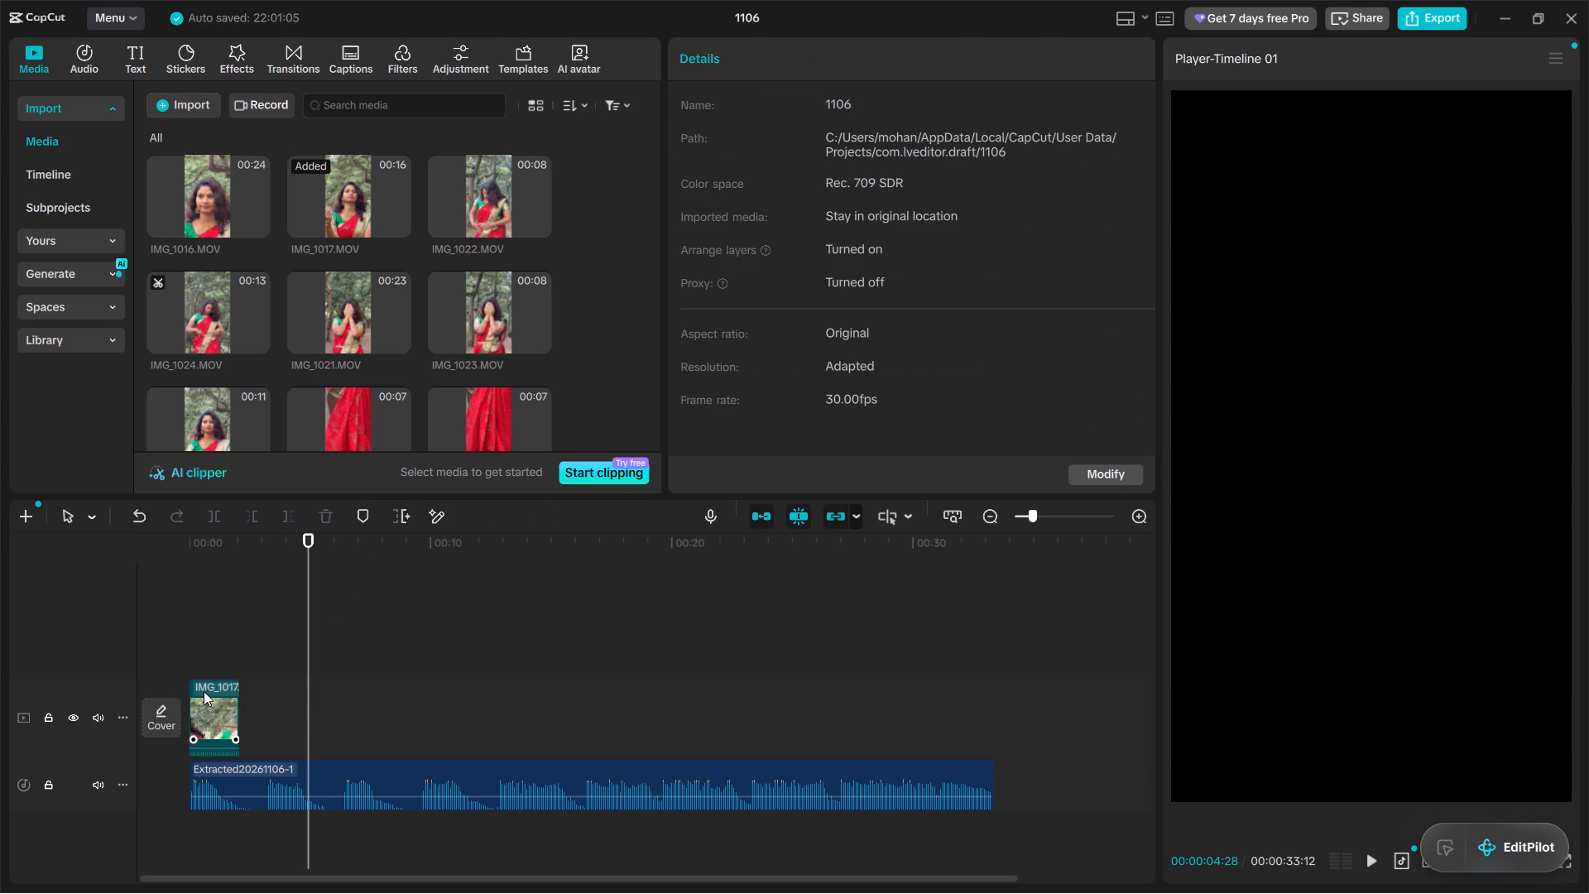
# Select the remaining IMG_1017 clip on the timeline and look through its basic video settings.
pyautogui.click(204, 691)
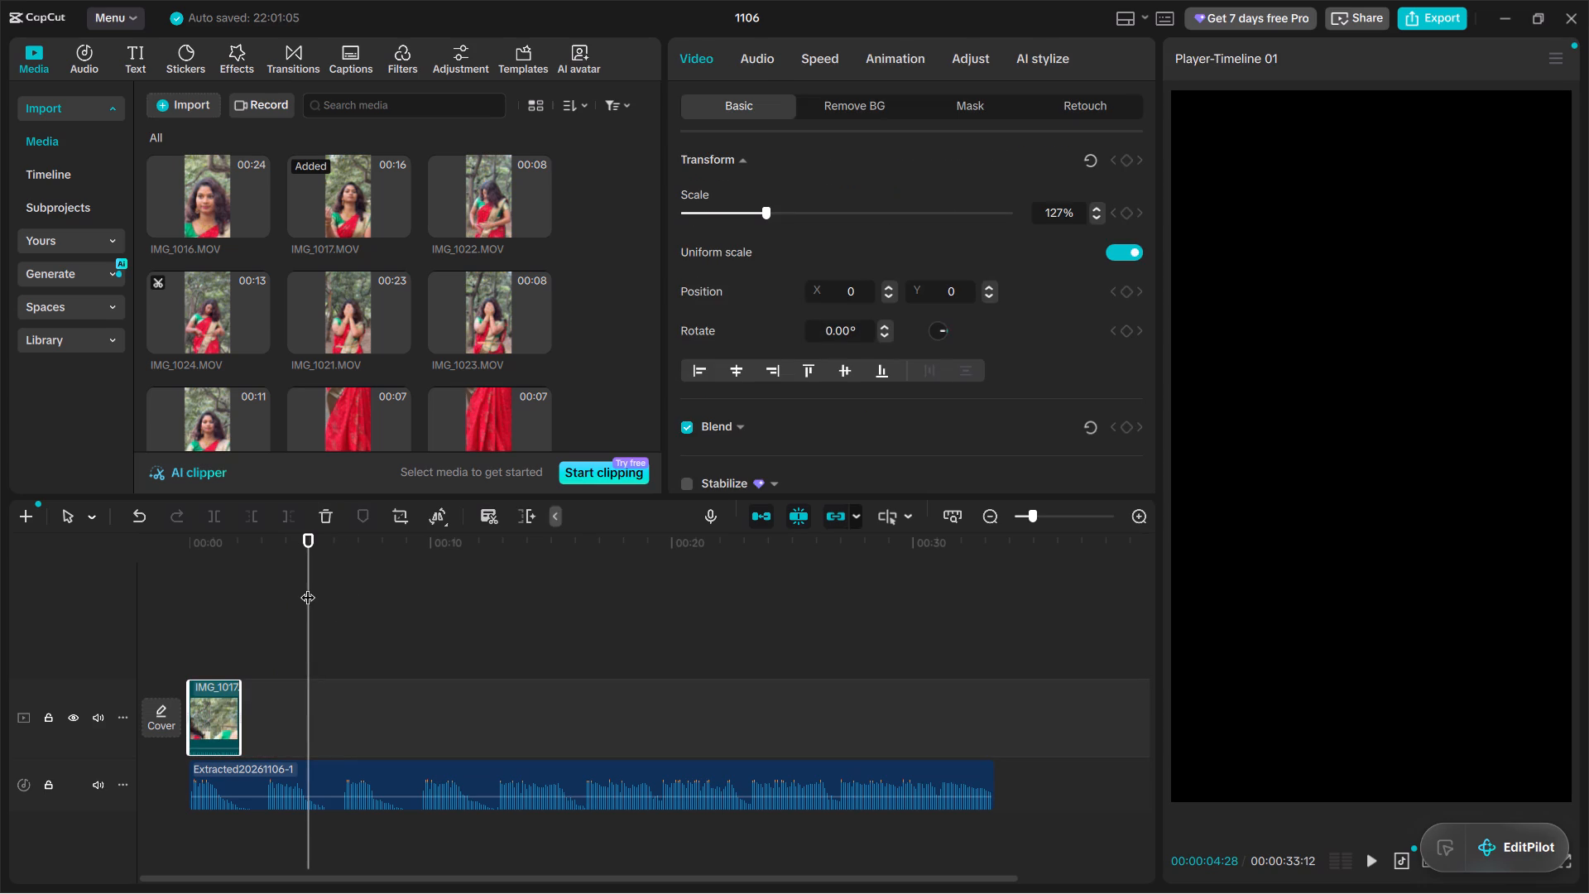
pyautogui.moveTo(308, 587); pyautogui.dragTo(148, 617)
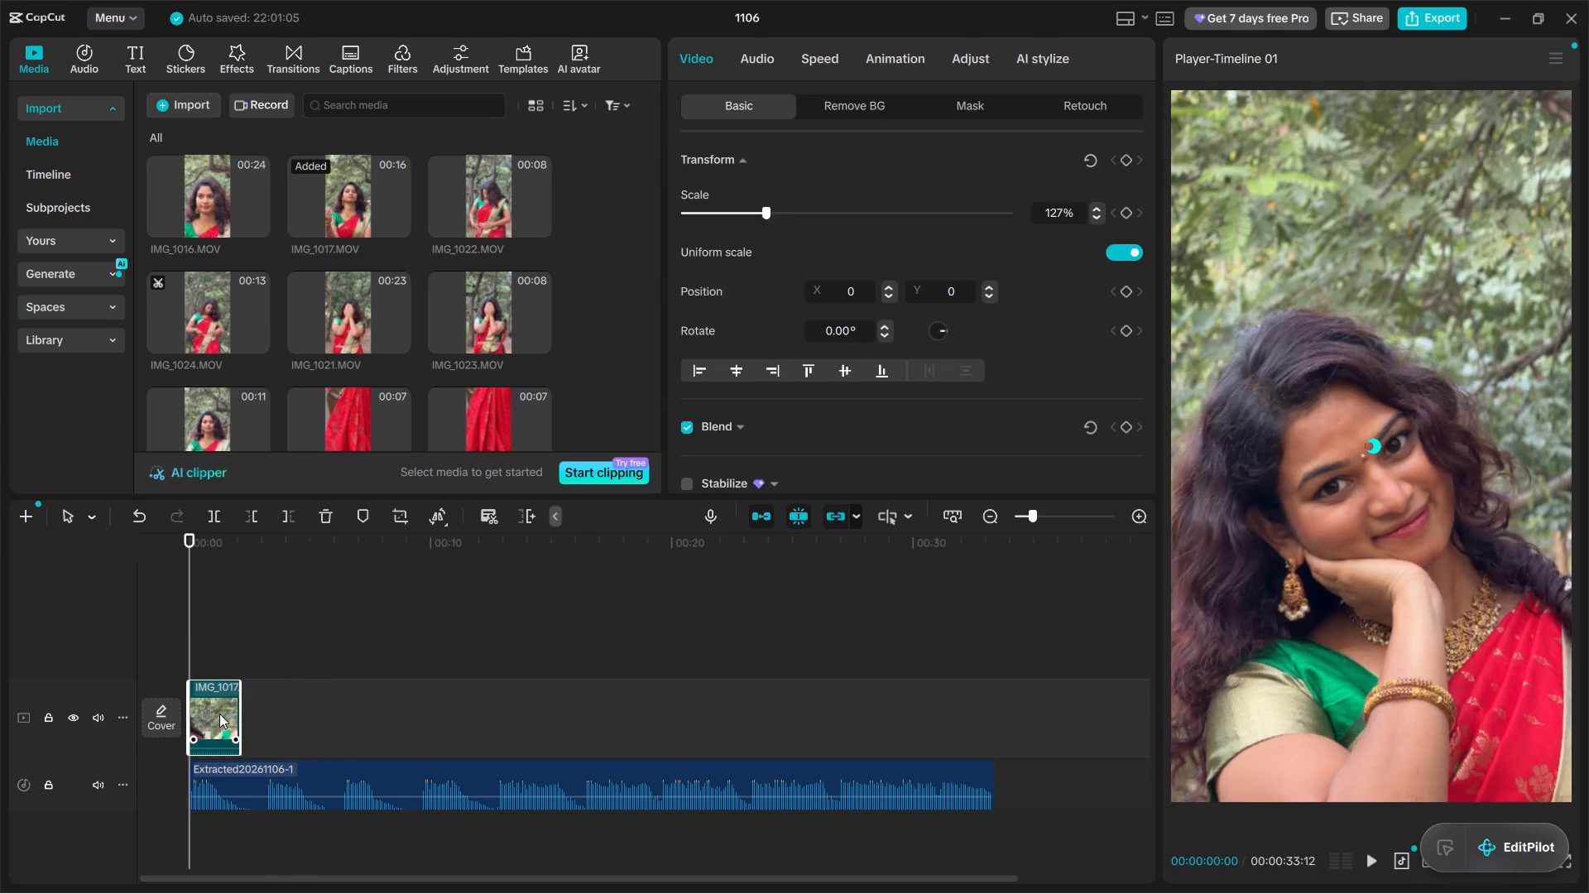
pyautogui.click(219, 714)
pyautogui.scroll(-5, 936, 370)
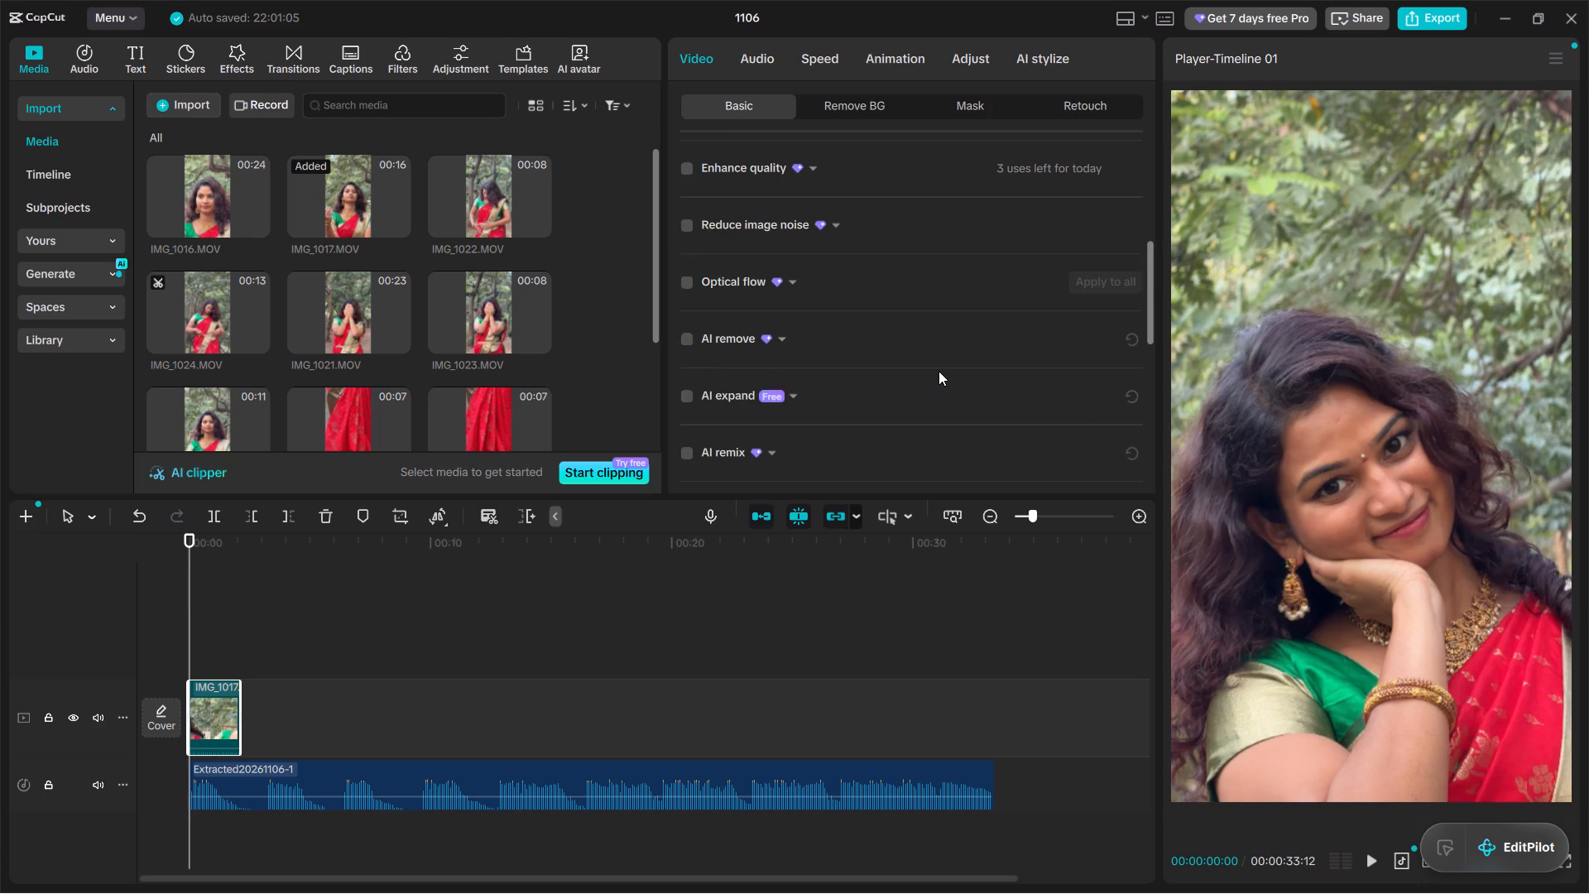
pyautogui.scroll(-11, 939, 371)
pyautogui.scroll(6, 939, 371)
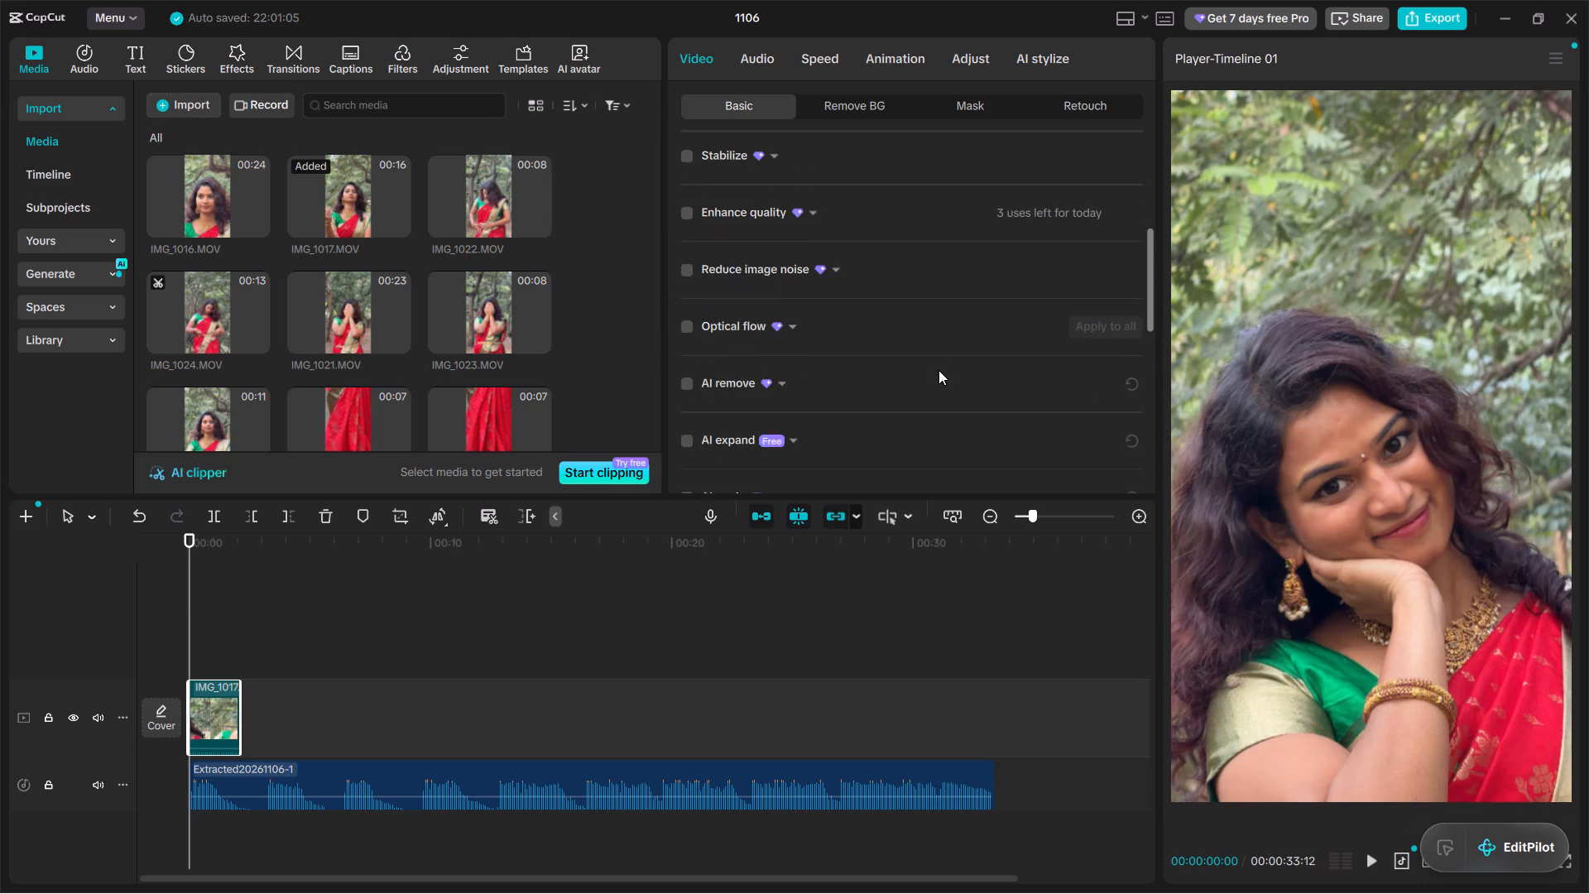
pyautogui.scroll(-7, 939, 370)
pyautogui.scroll(8, 939, 370)
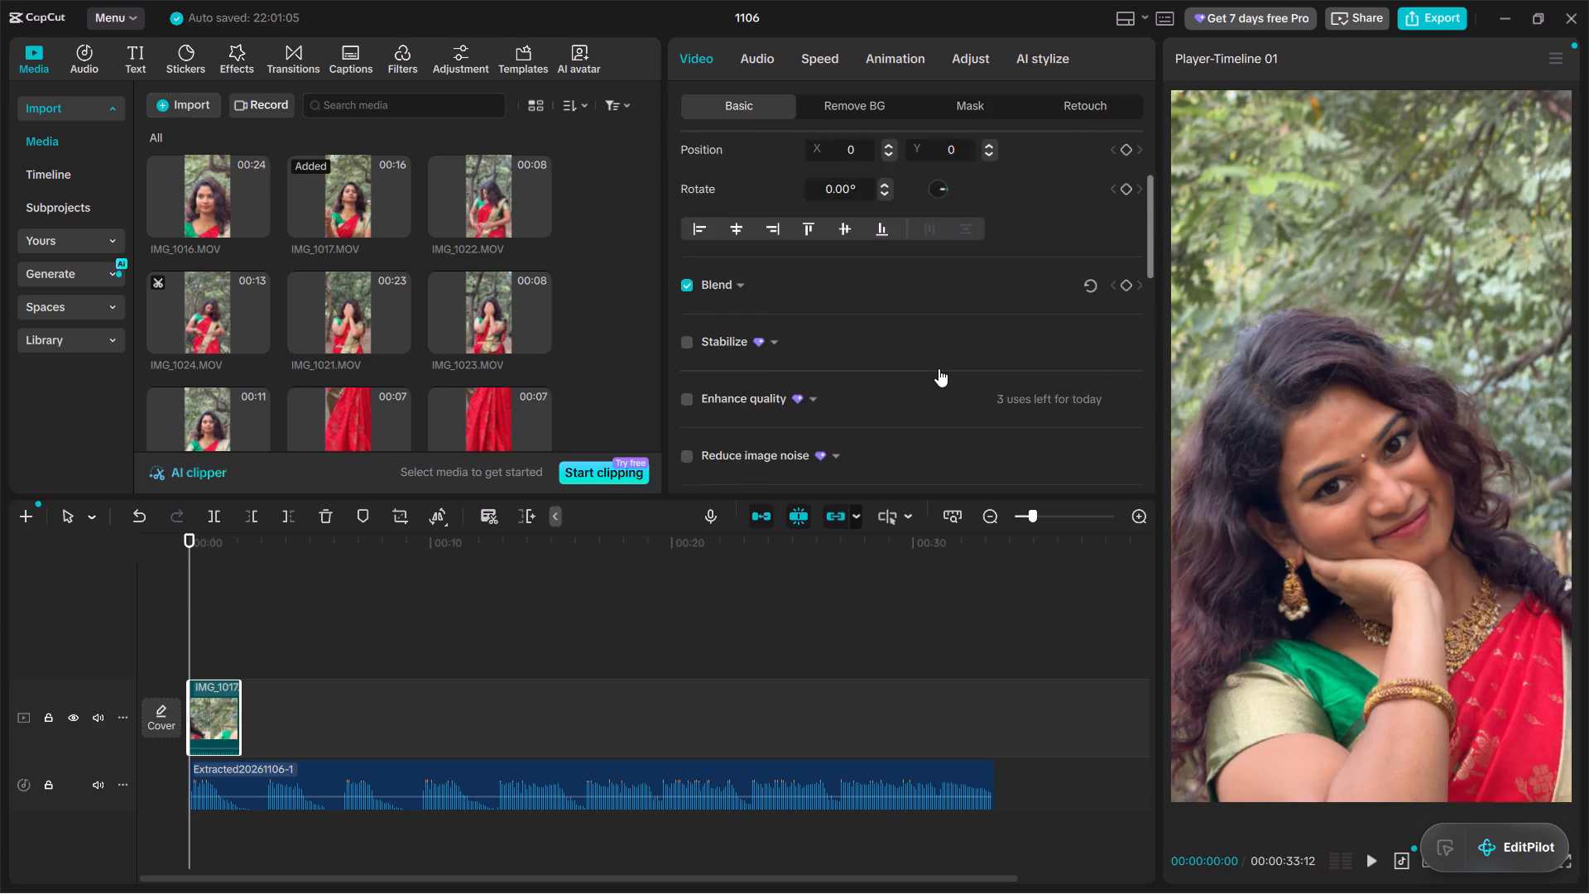
pyautogui.scroll(6, 939, 368)
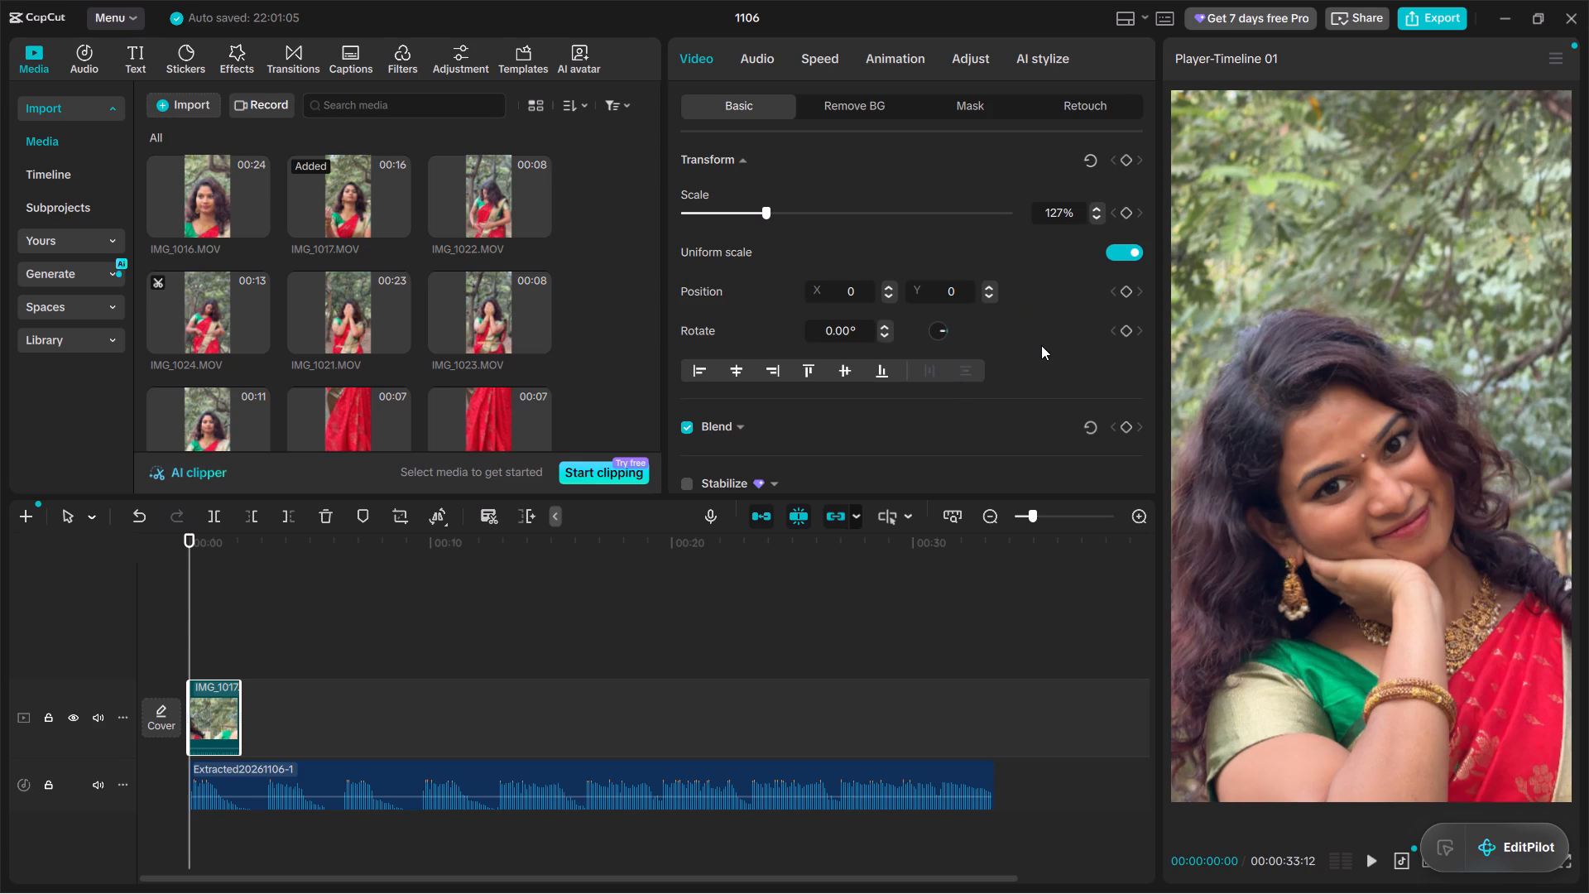
# Slow the IMG_1017 clip to 0.68x standard speed after trying out 0.77x and 0.98x.
pyautogui.click(819, 56)
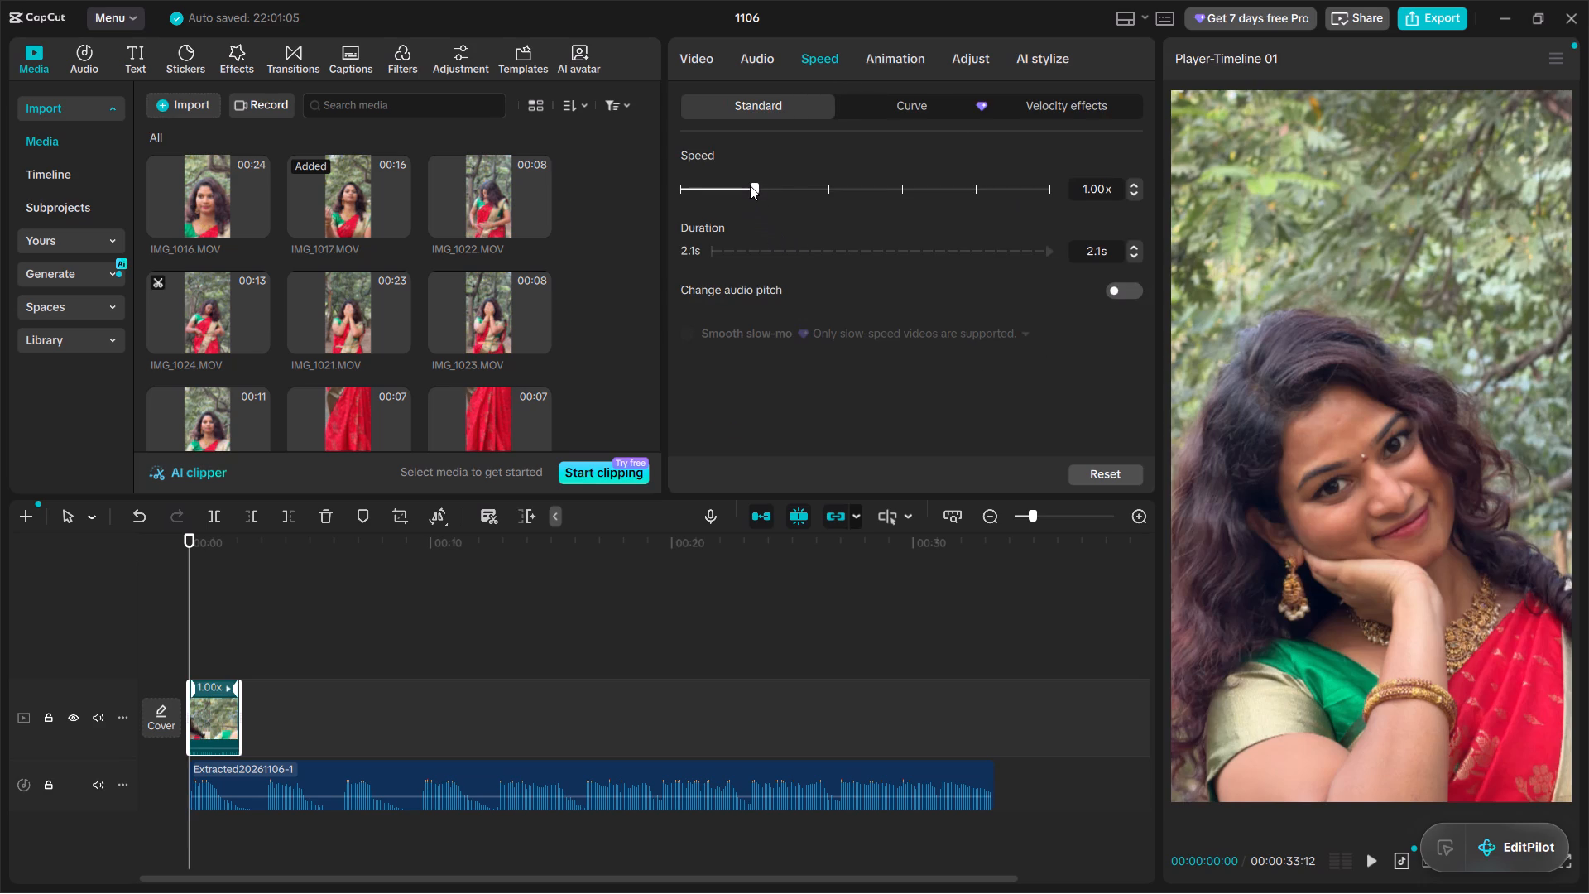
pyautogui.moveTo(750, 184); pyautogui.dragTo(740, 191)
pyautogui.moveTo(740, 191); pyautogui.dragTo(736, 191)
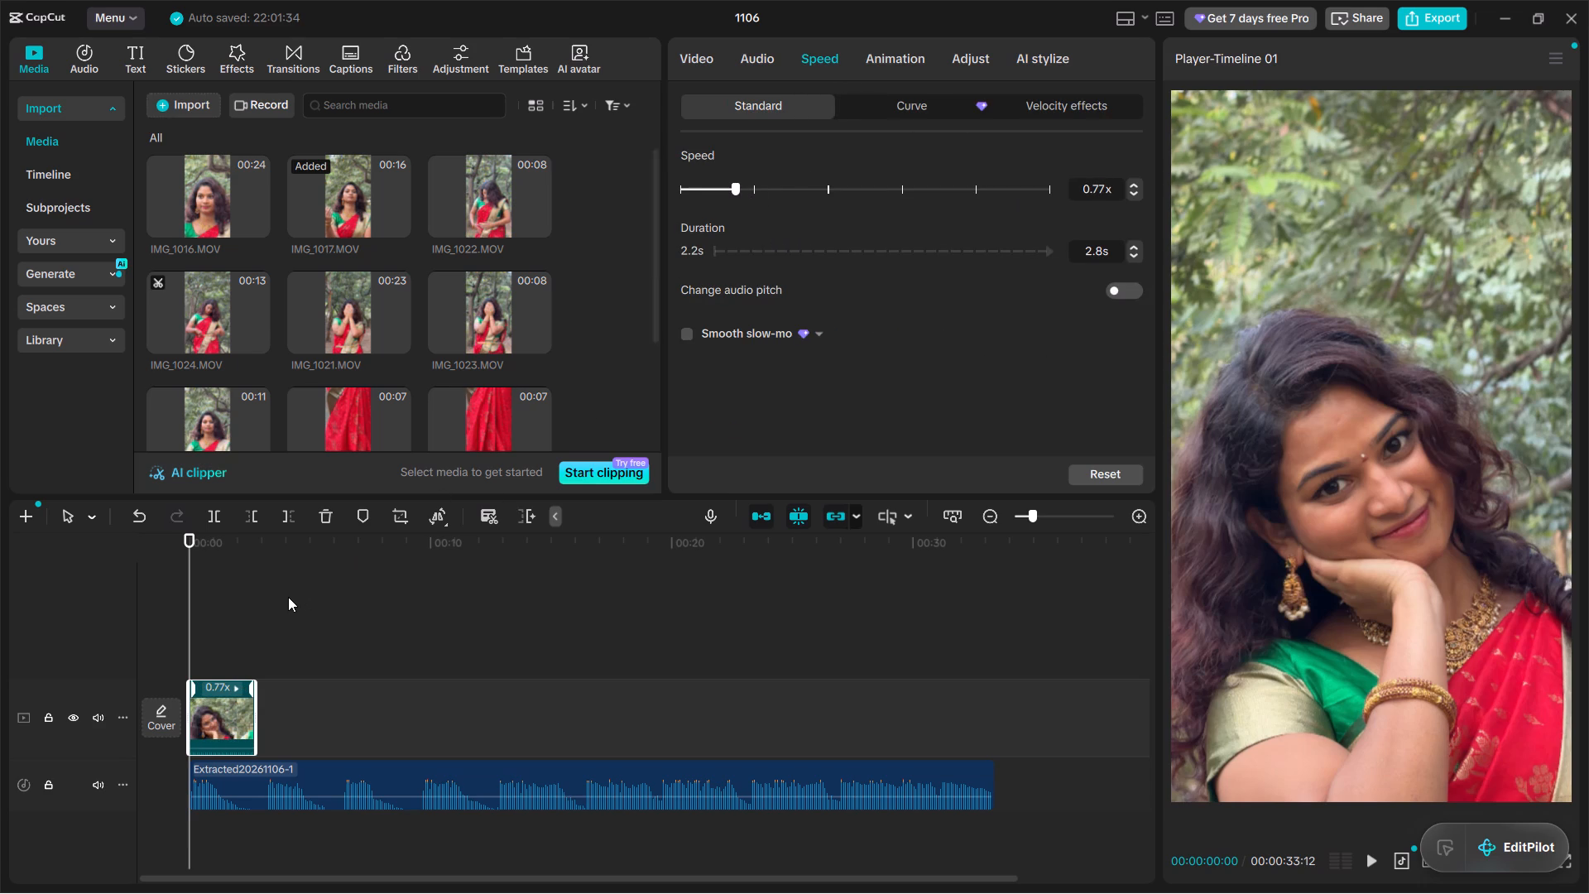
pyautogui.press('space')
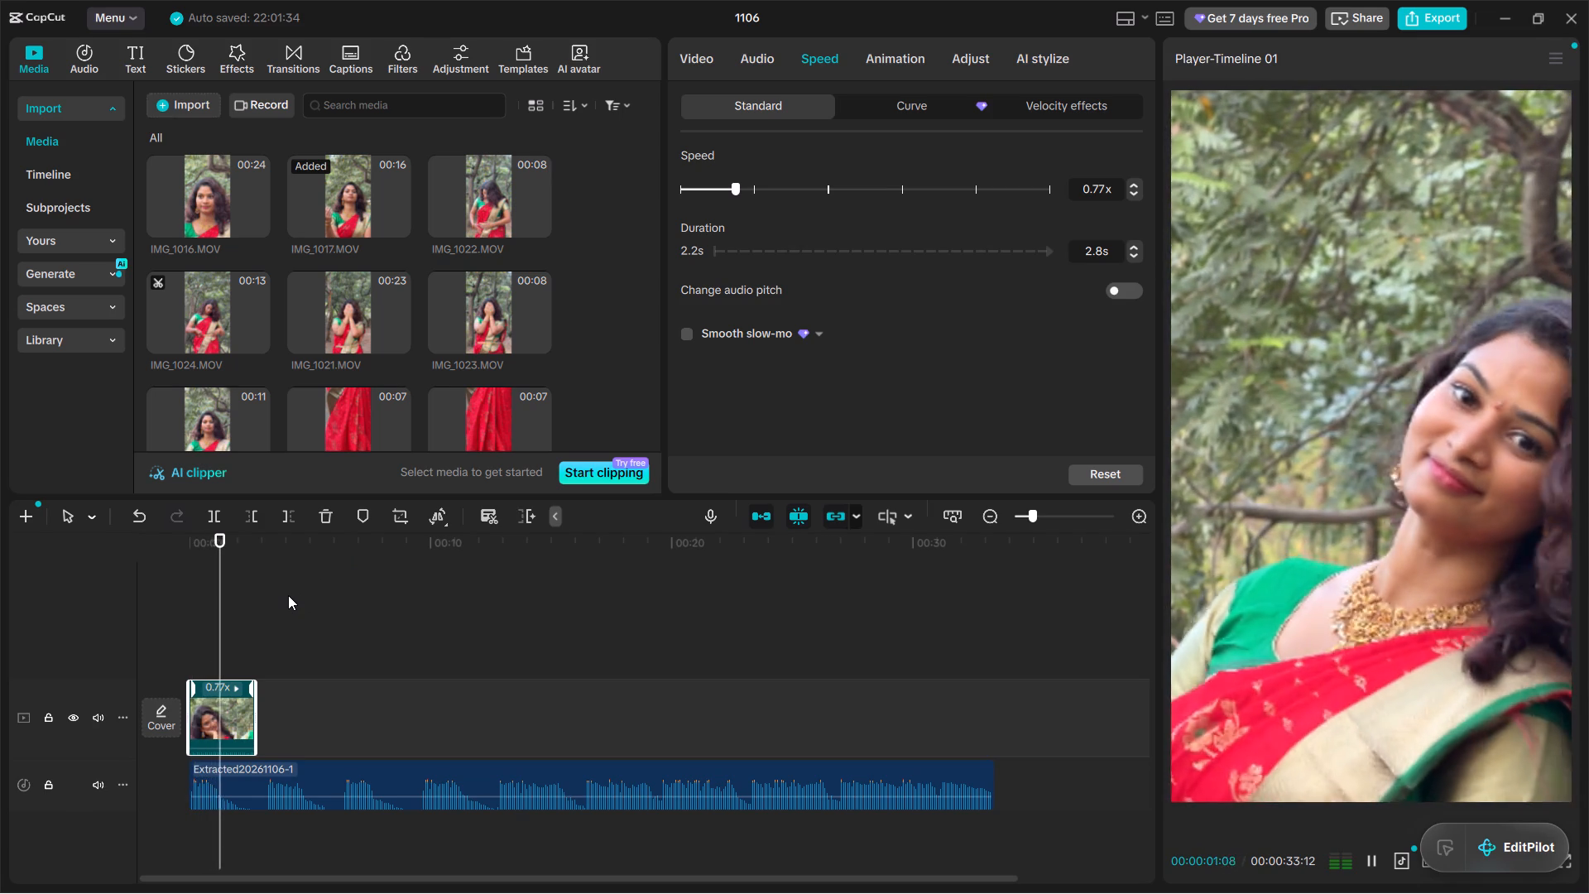
pyautogui.press('space')
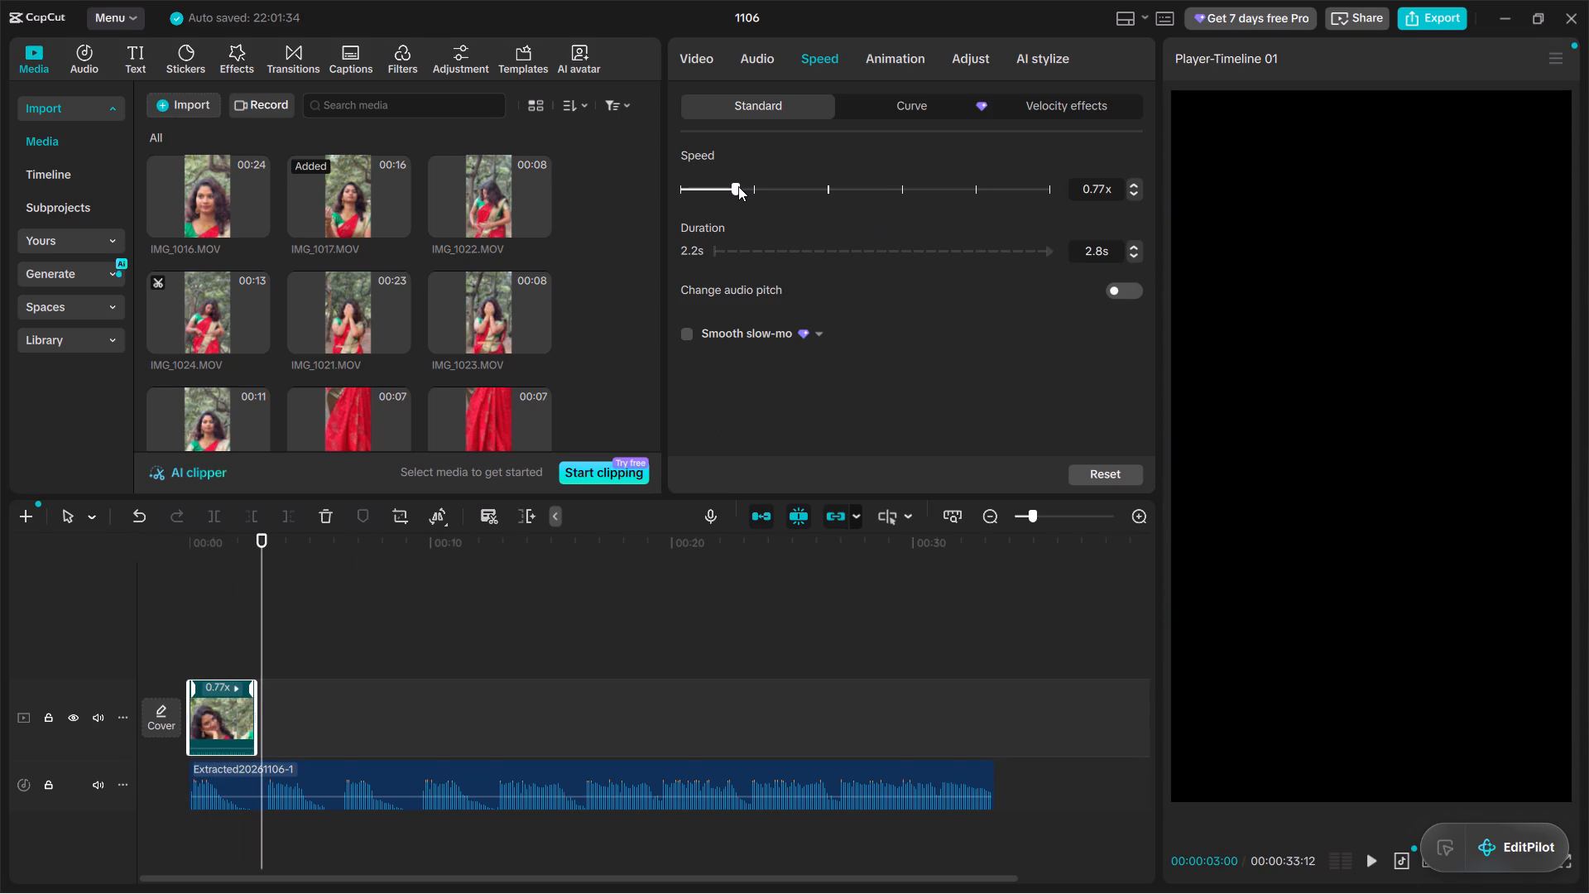
pyautogui.moveTo(737, 186); pyautogui.dragTo(728, 191)
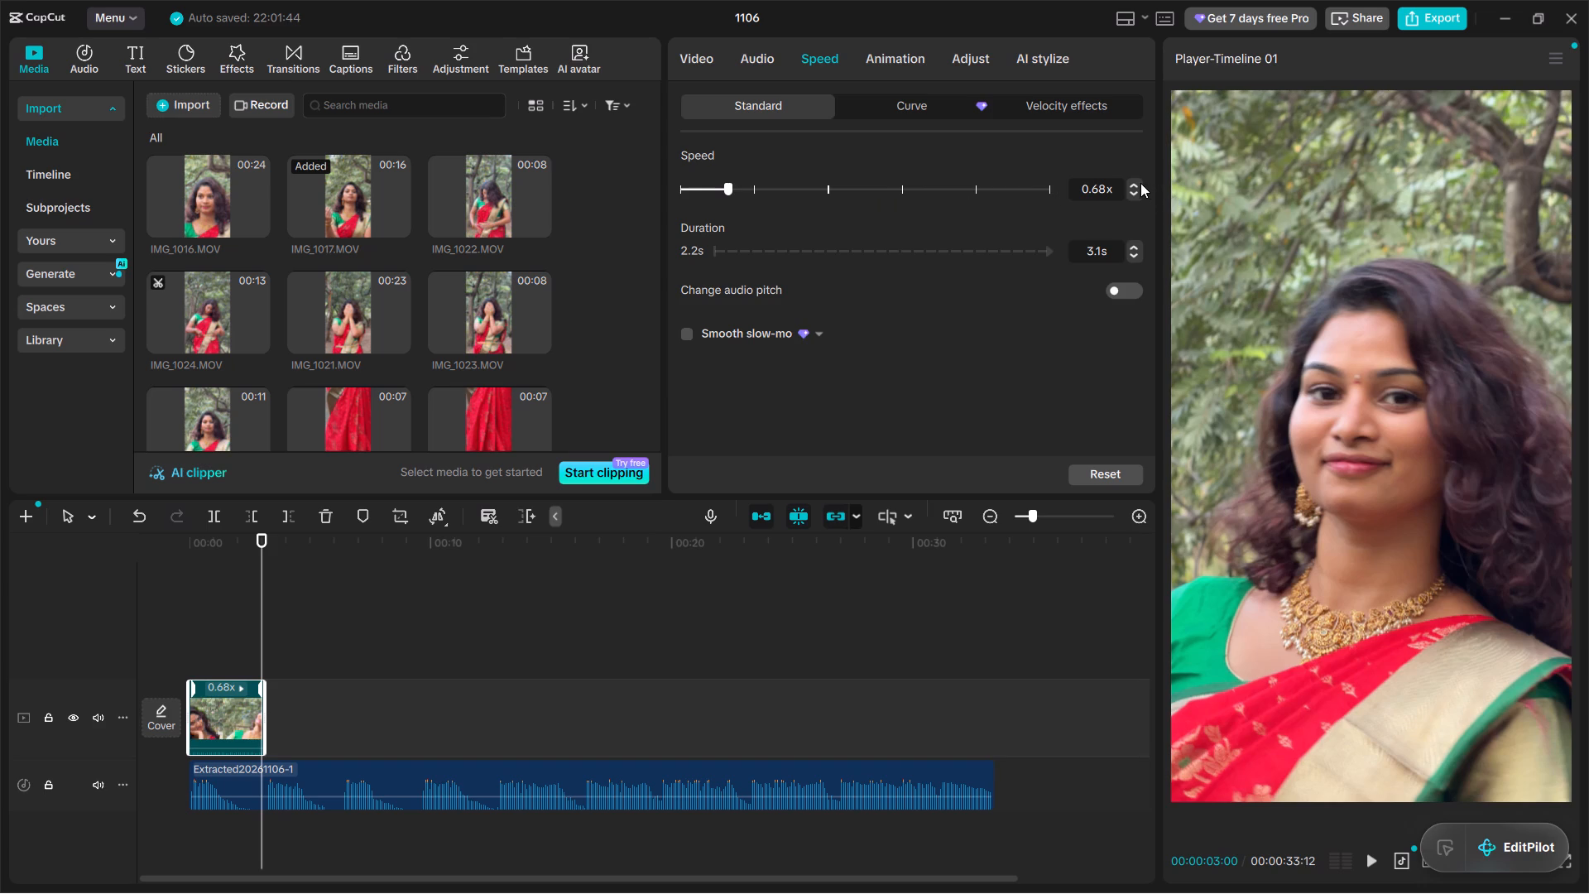
pyautogui.click(1138, 182)
pyautogui.click(1138, 182)
pyautogui.click(1135, 185)
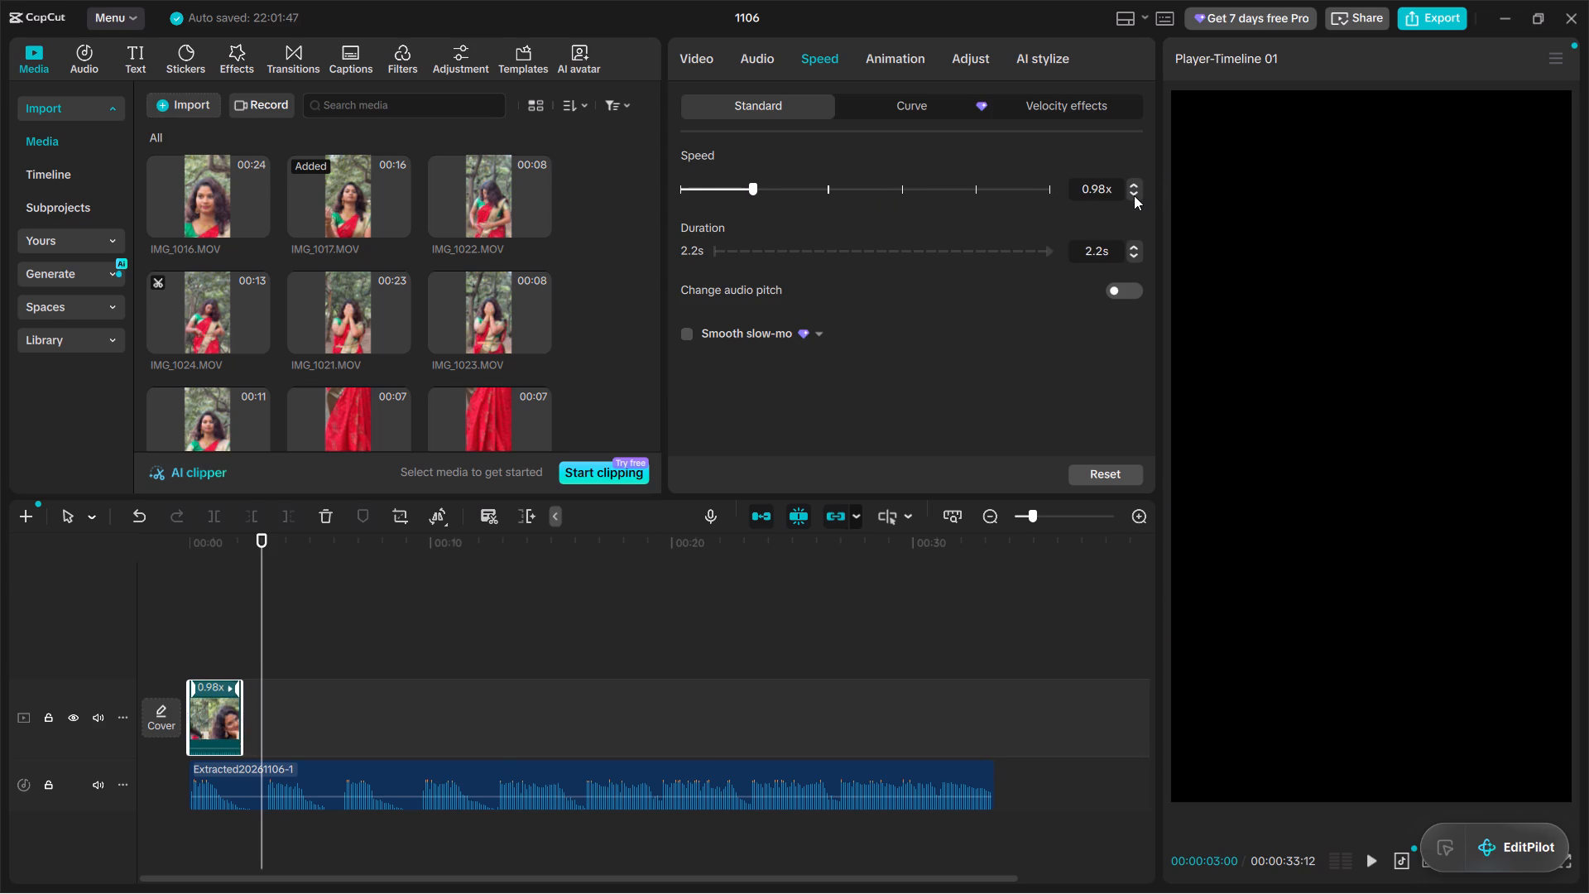
pyautogui.click(1134, 195)
pyautogui.click(1134, 192)
pyautogui.click(1134, 192)
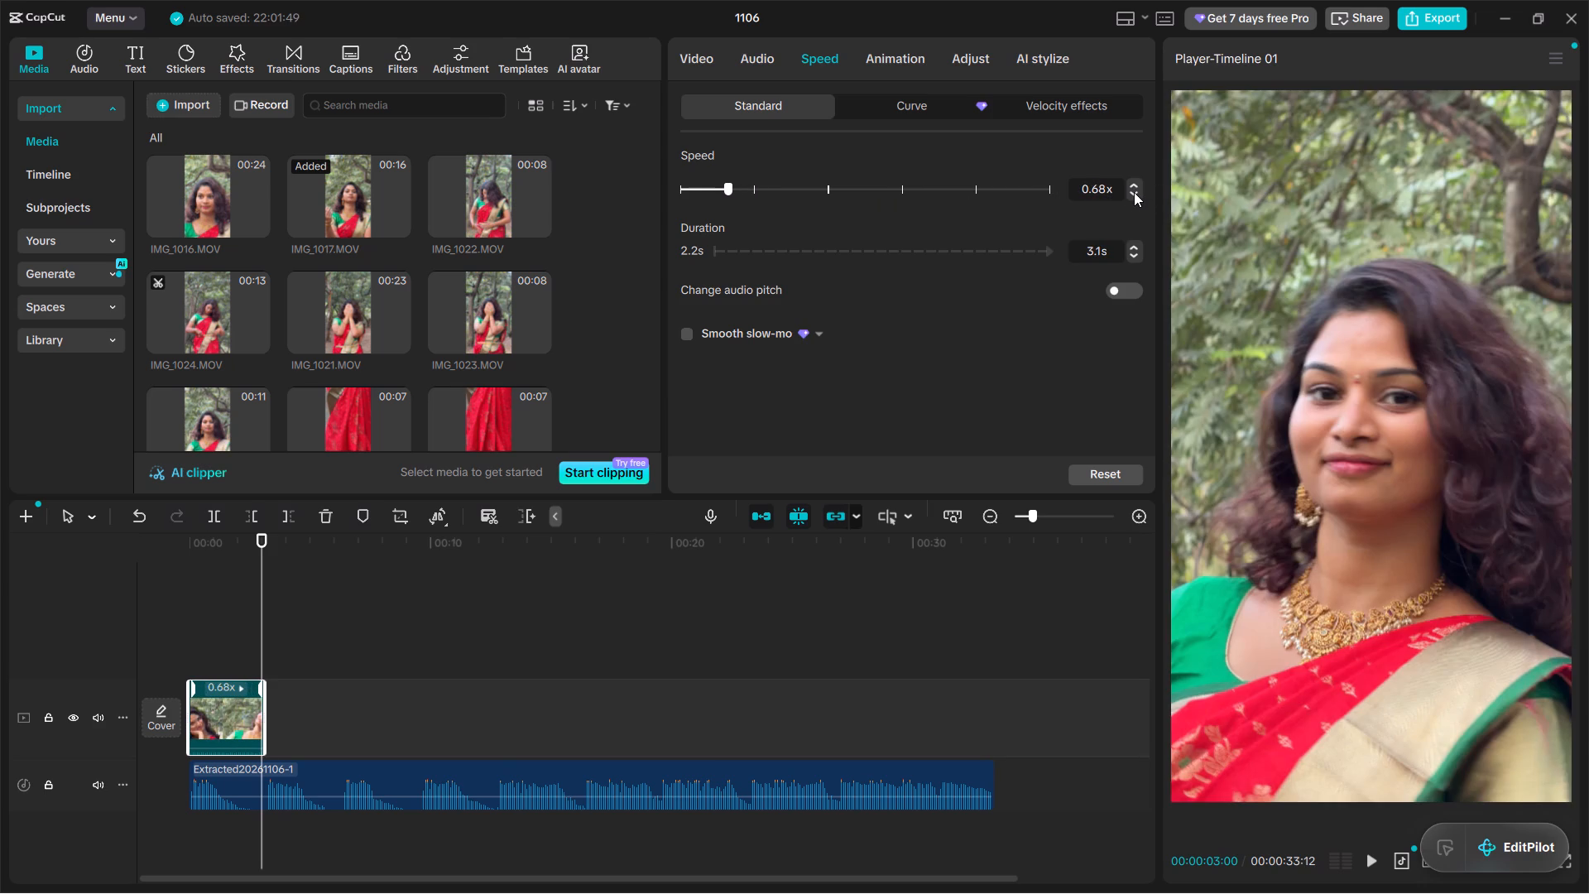
# Play the slowed IMG_1017 clip from the start of the timeline to check its pace against the audio.
pyautogui.moveTo(261, 608); pyautogui.dragTo(178, 619)
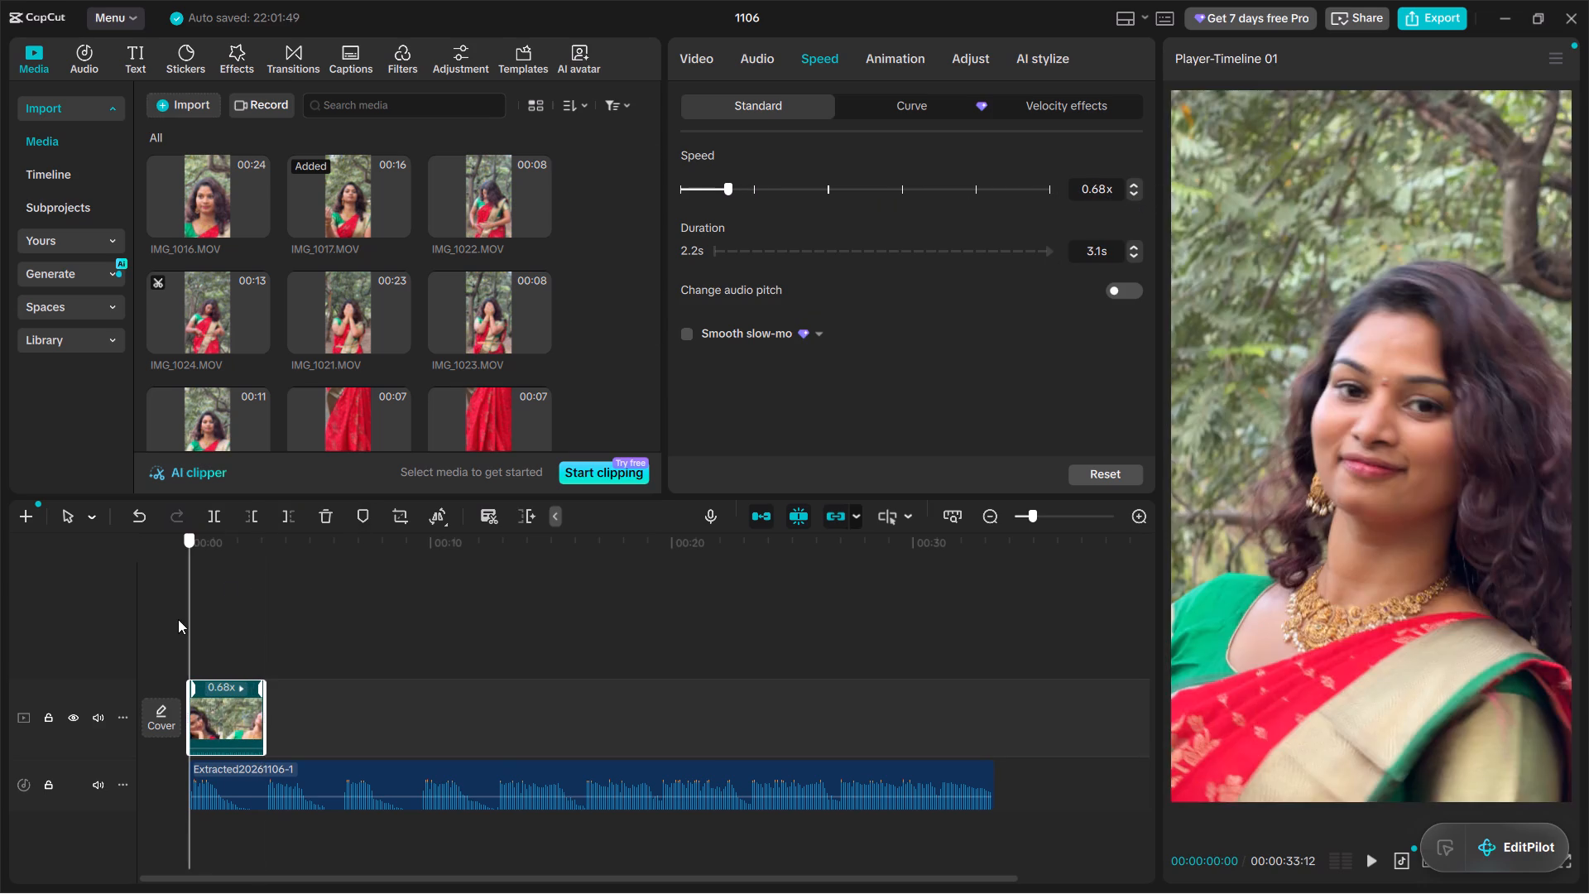
pyautogui.moveTo(178, 619); pyautogui.dragTo(177, 619)
pyautogui.press('space')
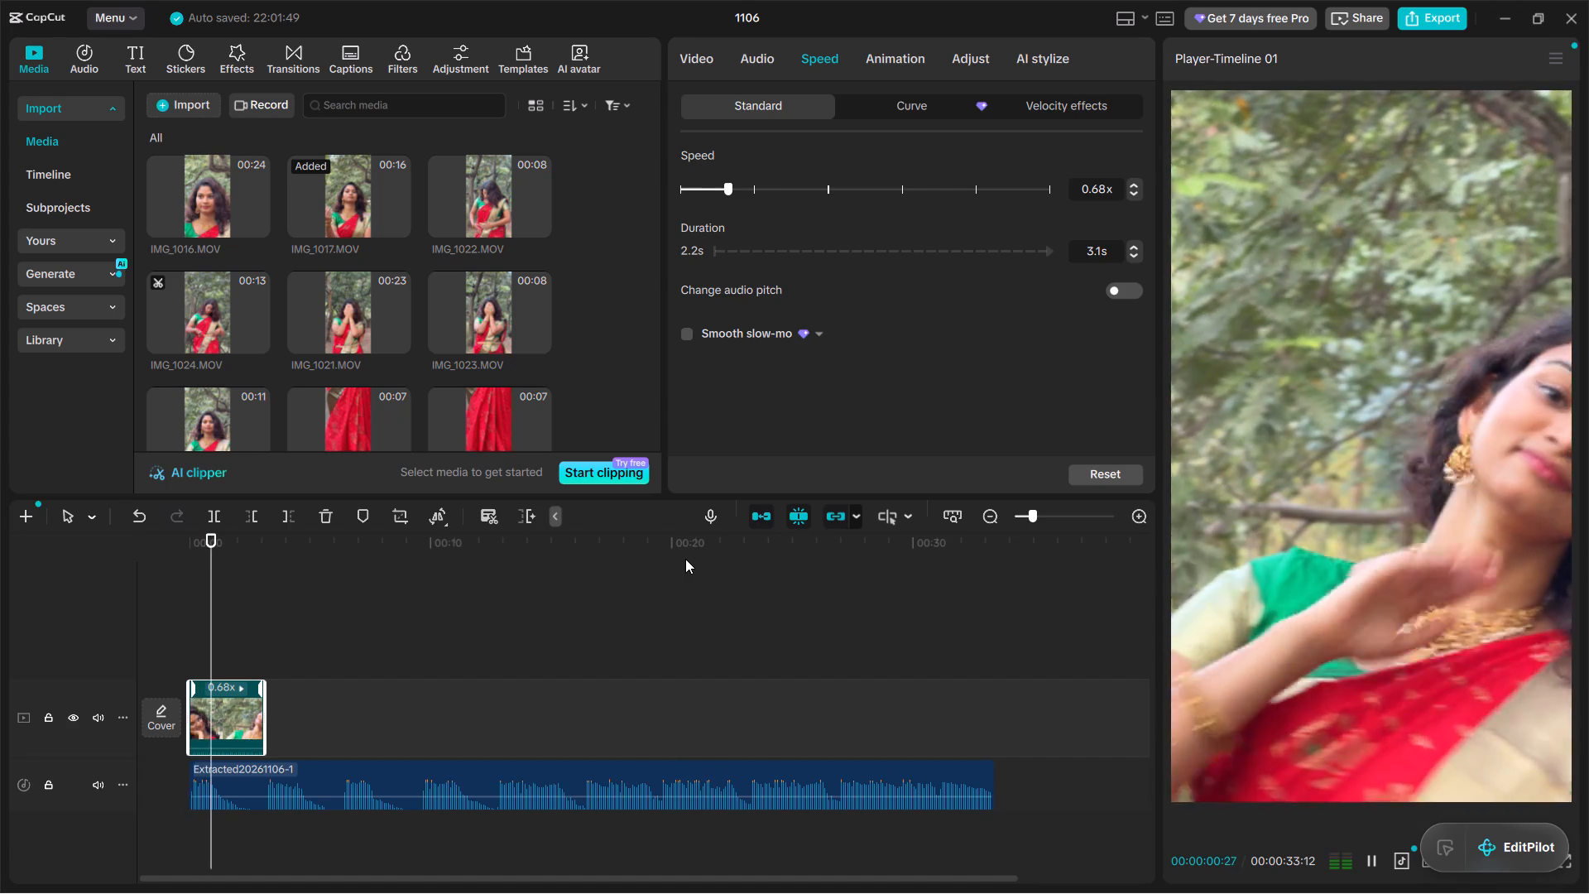
pyautogui.press('space')
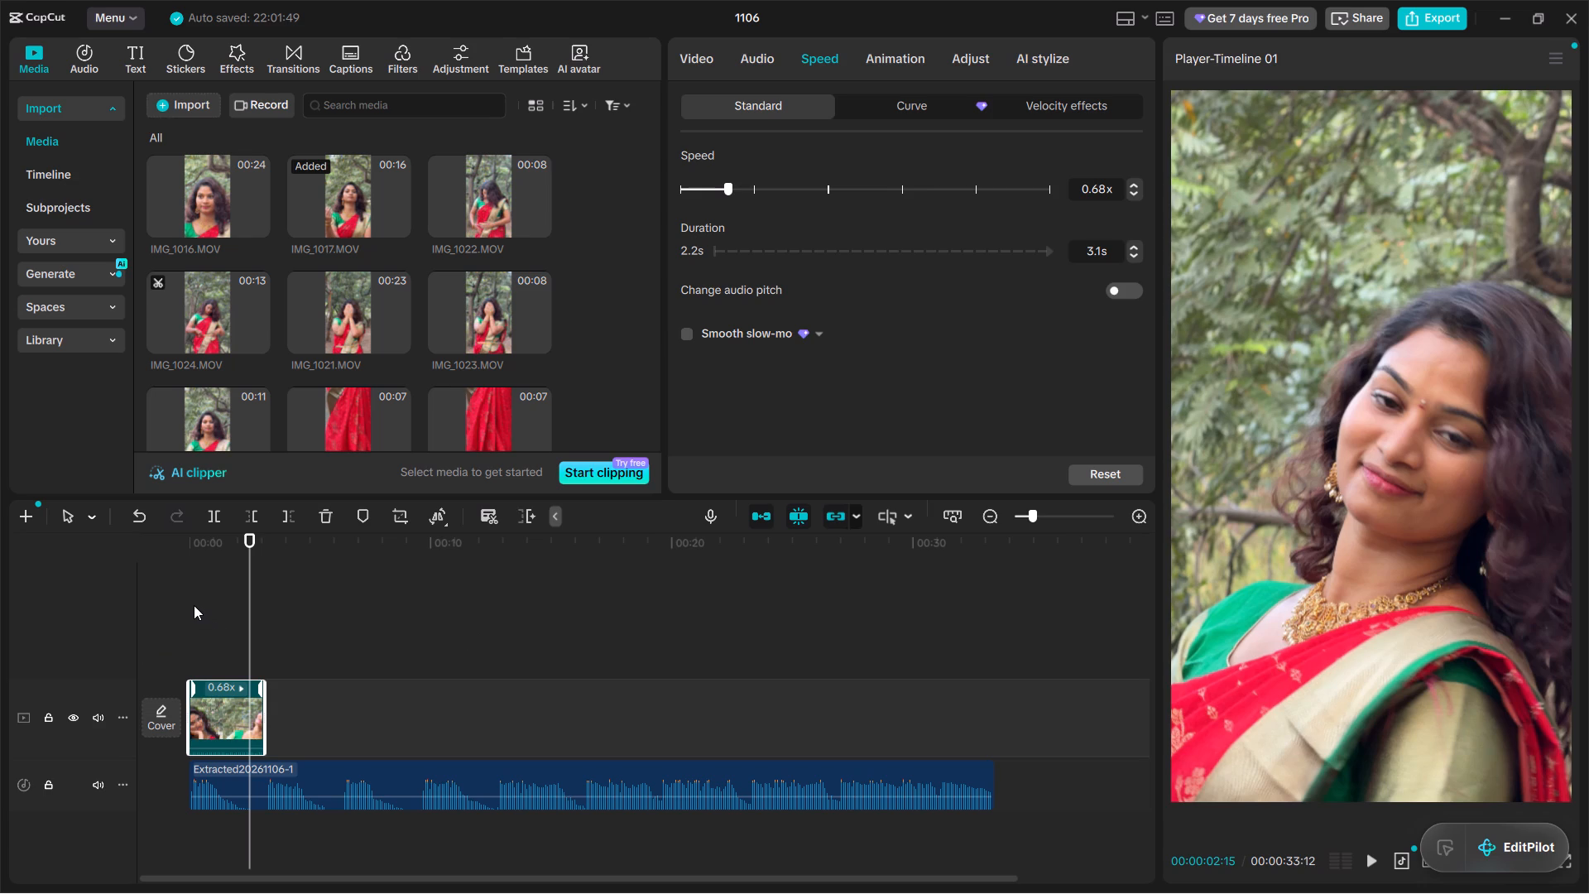
pyautogui.press('space')
pyautogui.press('space')
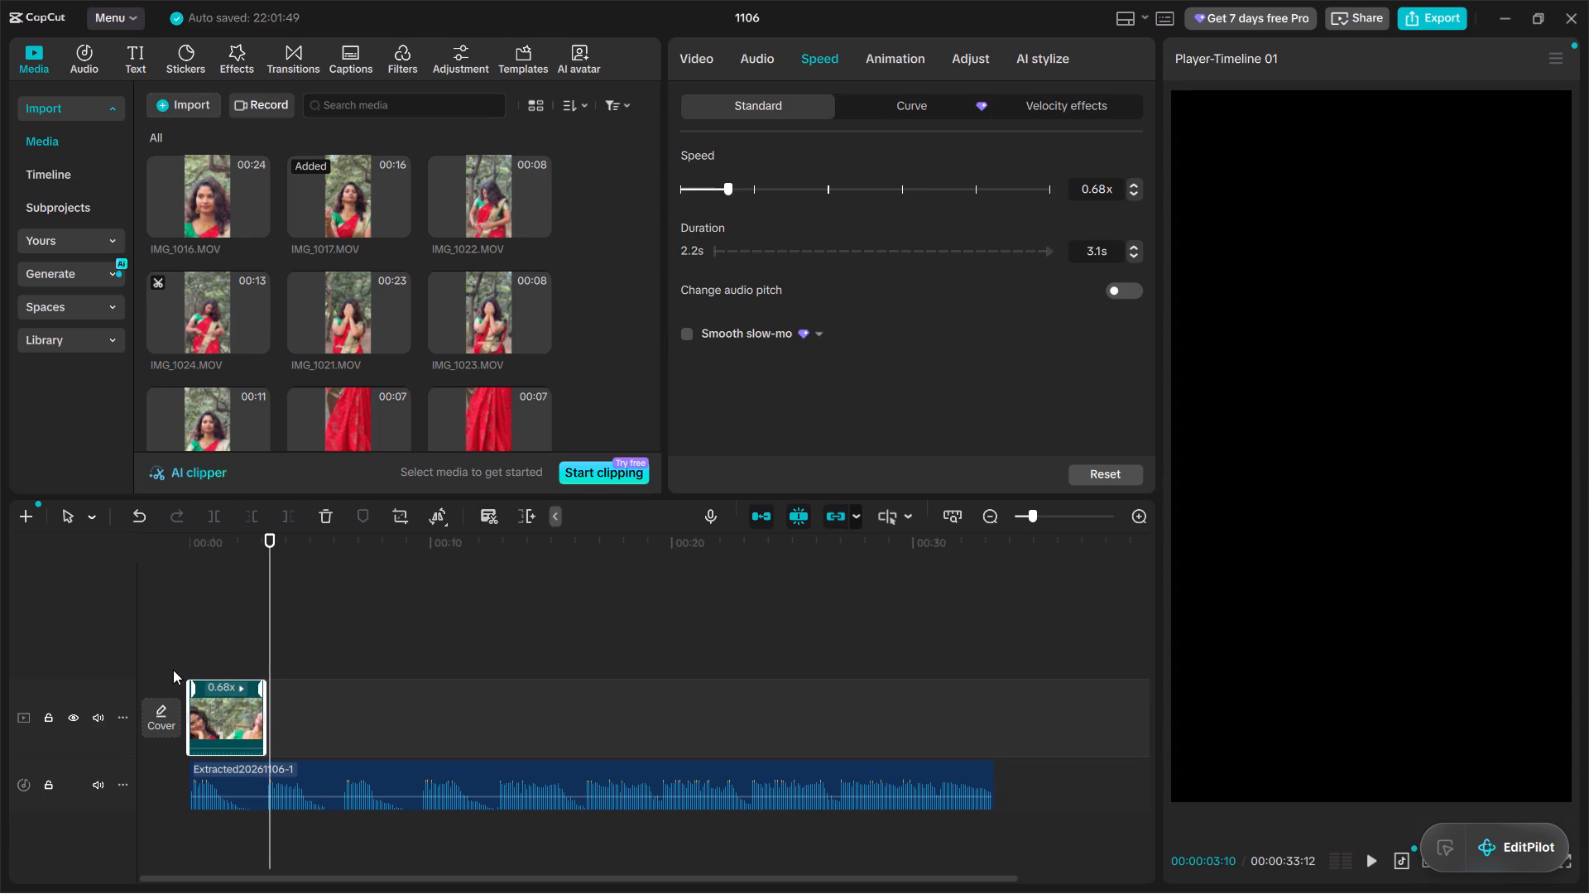
pyautogui.click(182, 618)
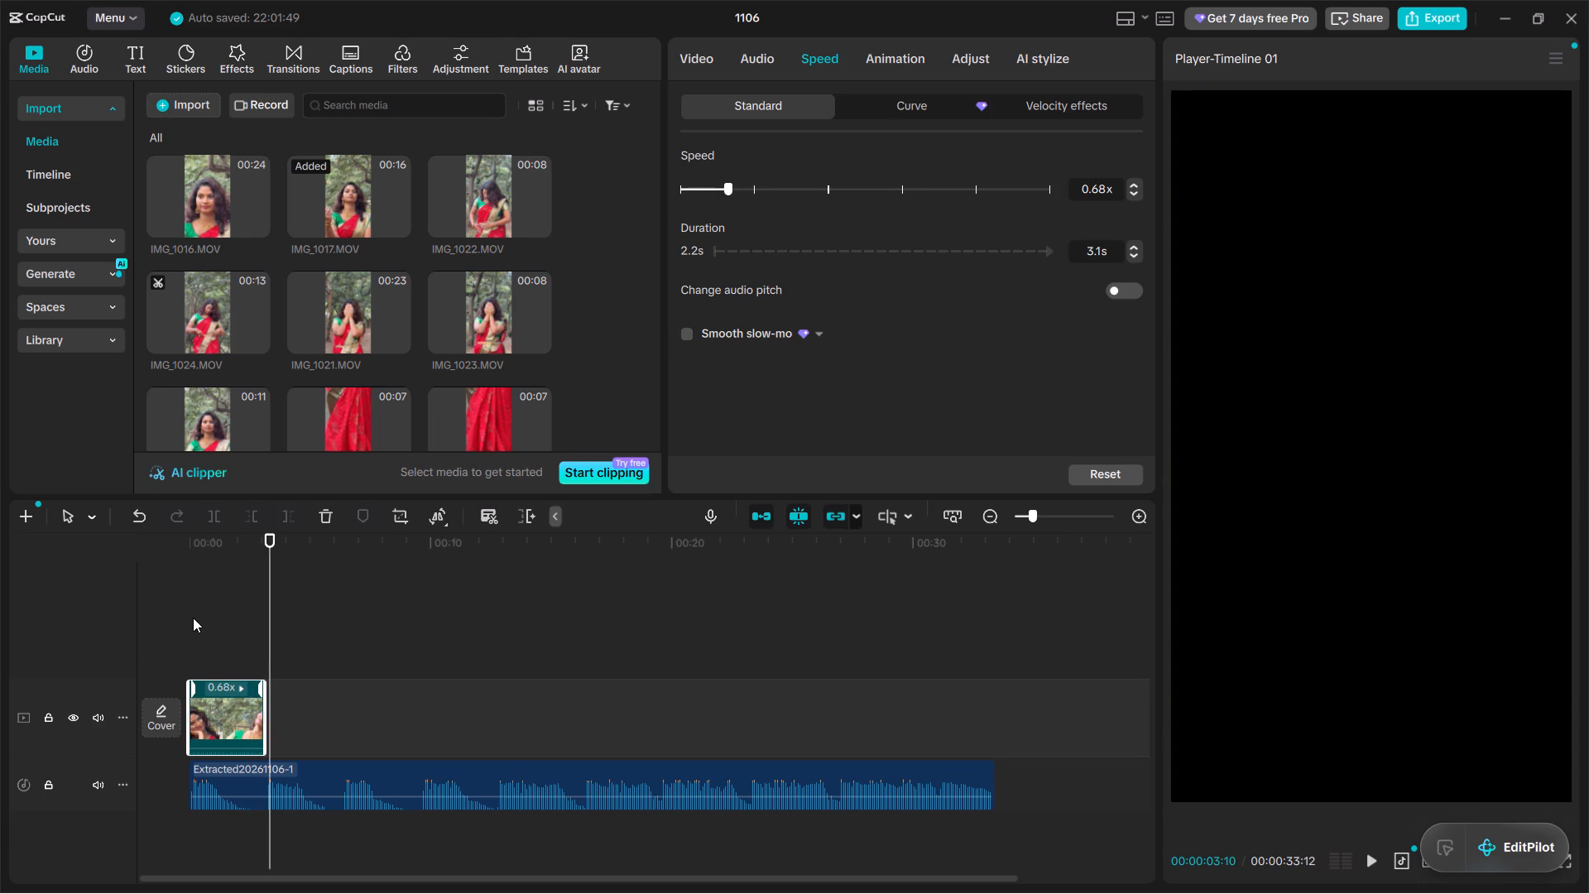
# Play the timeline from the start once more to check the slowed IMG_1017 clip against the audio.
pyautogui.click(193, 618)
pyautogui.press('space')
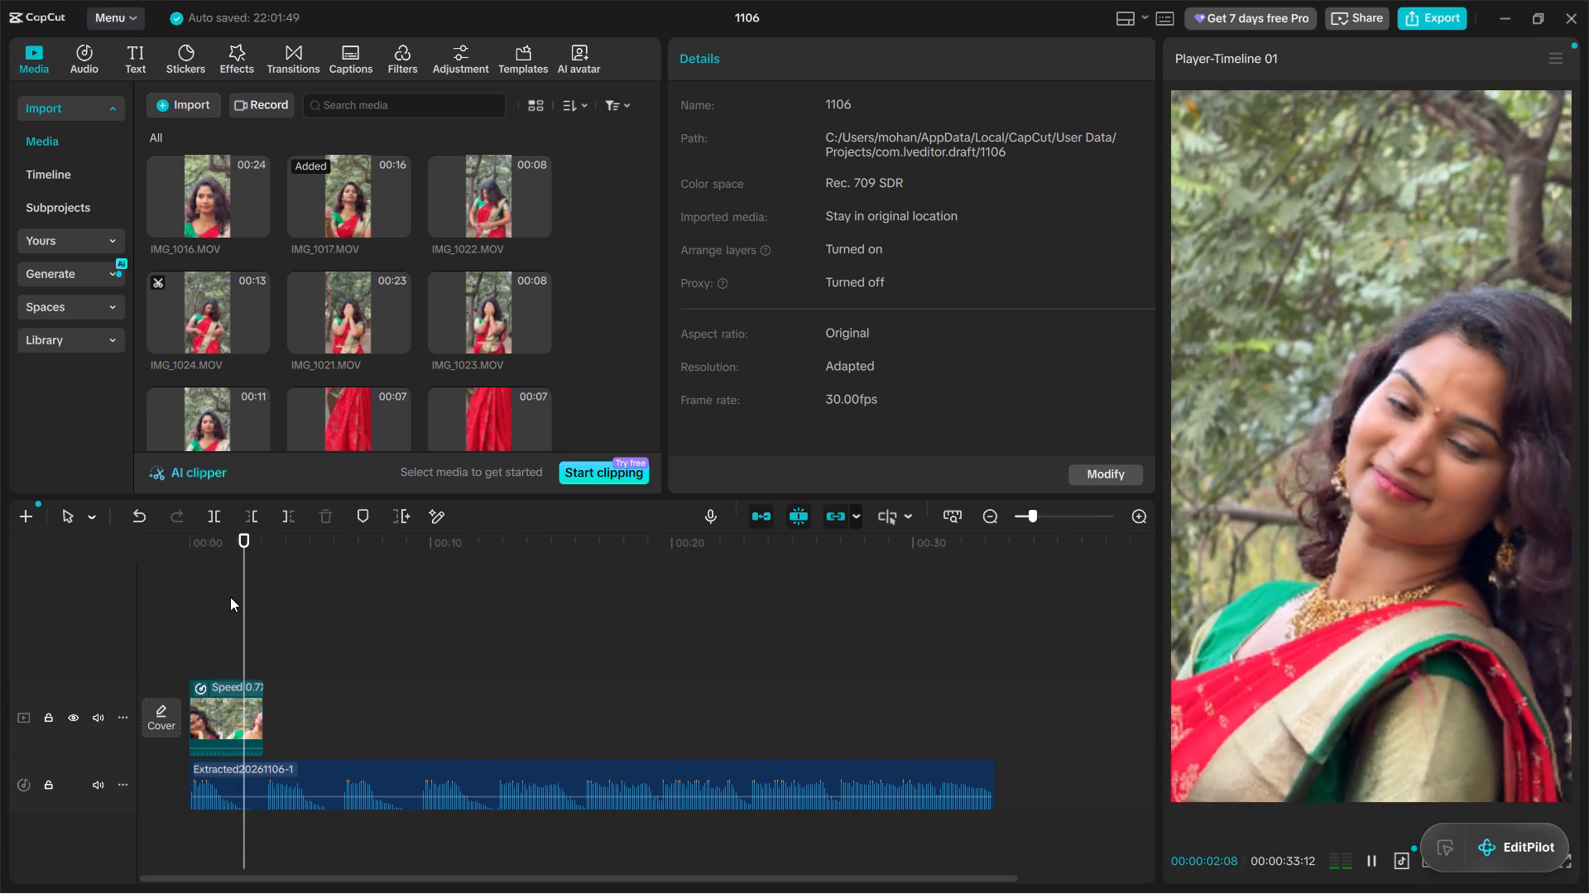
pyautogui.press('space')
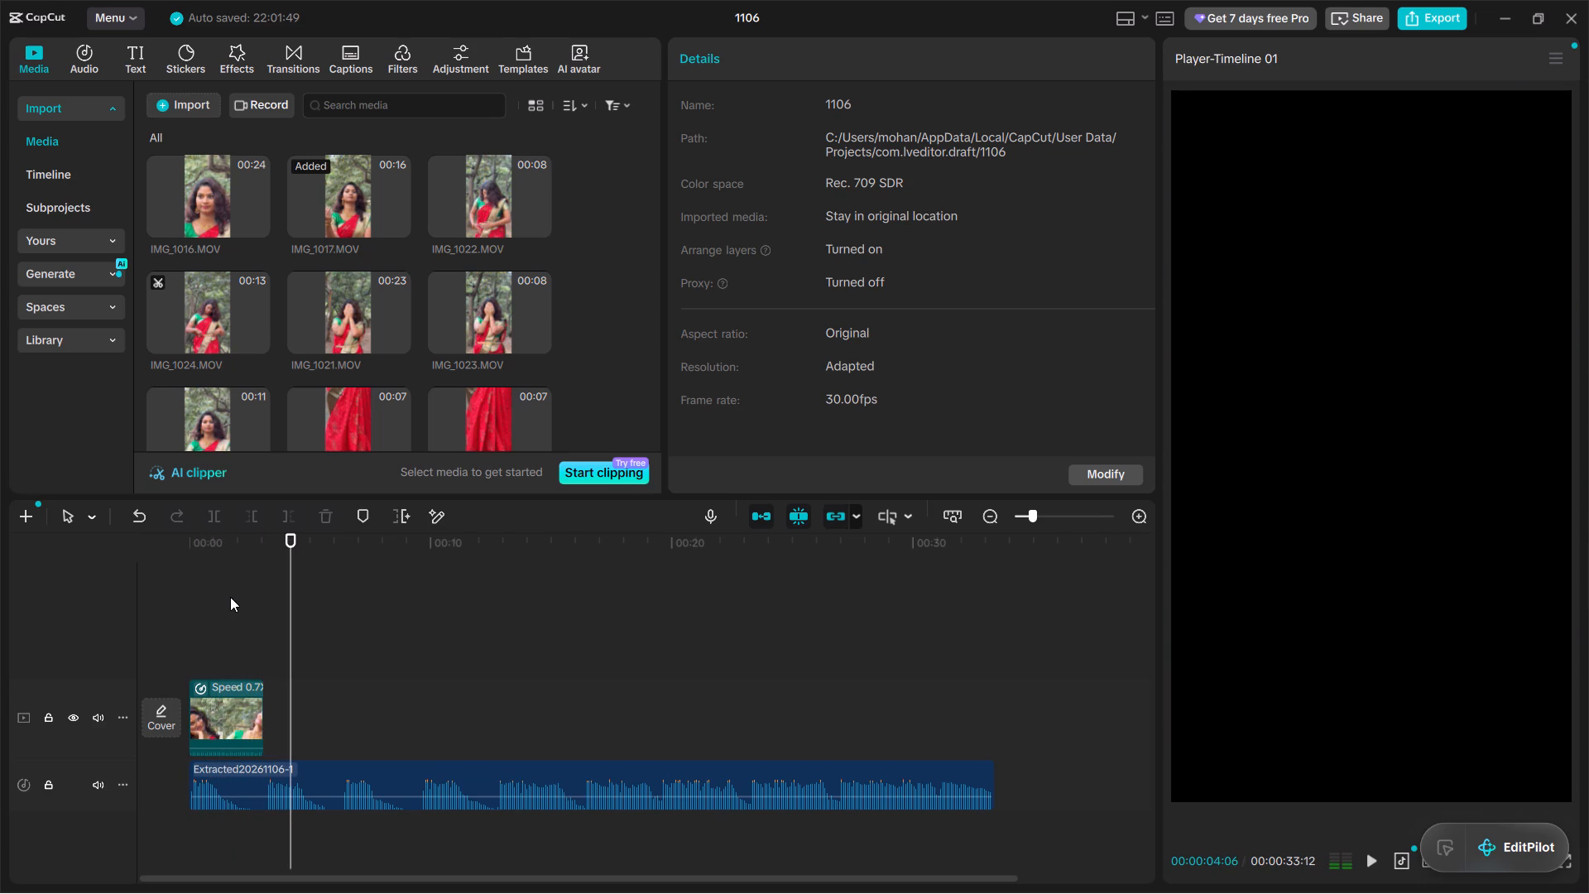
# Extend the start of the slowed IMG_1017 clip to bring back slightly earlier footage.
pyautogui.click(231, 703)
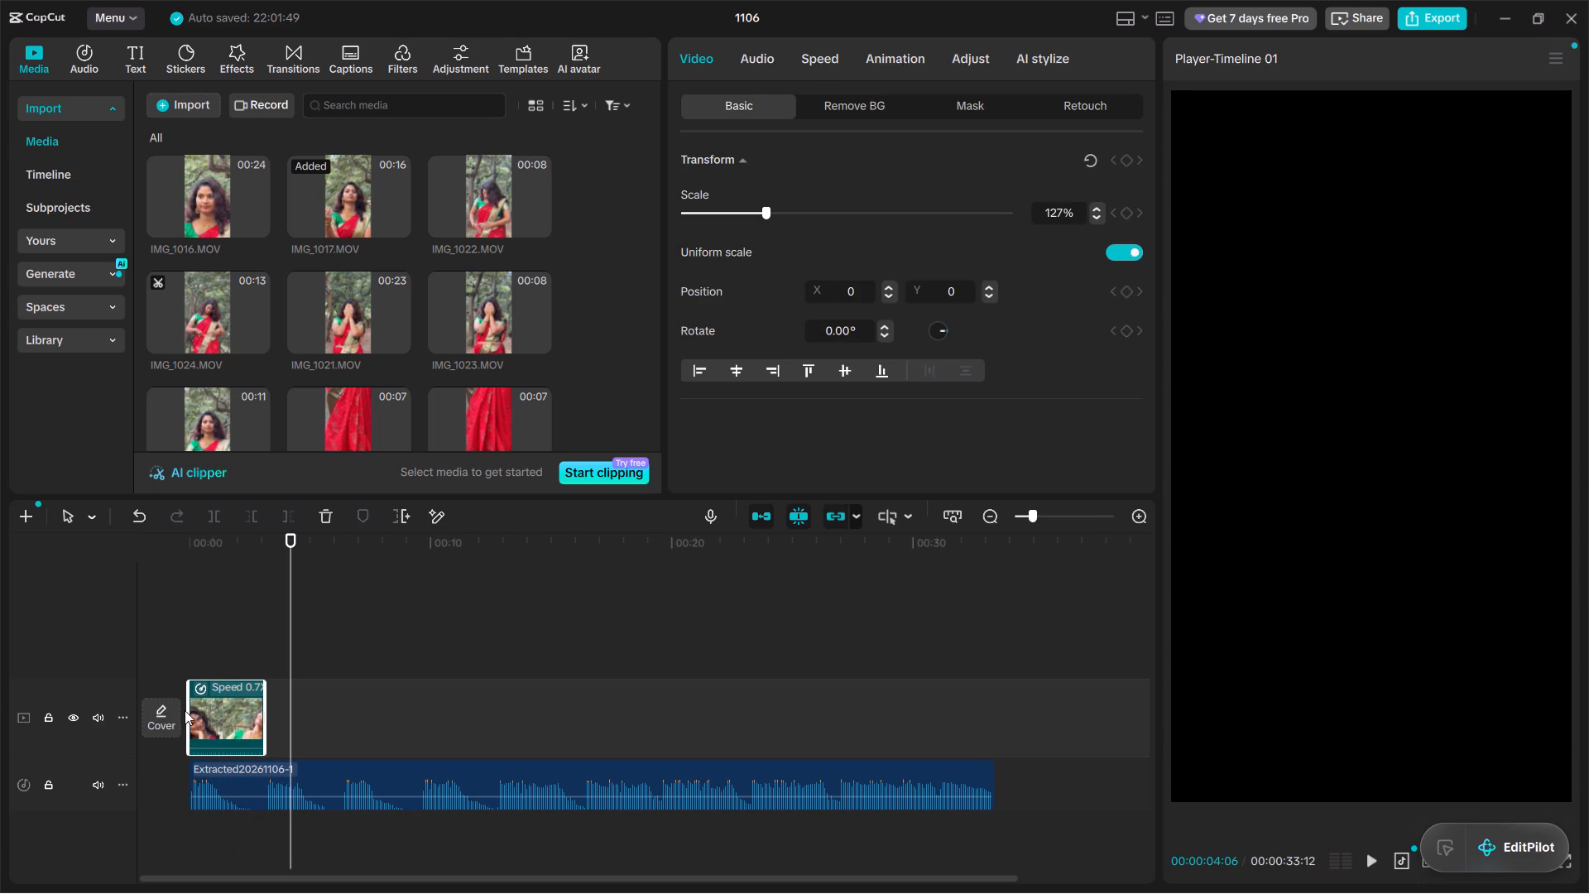
pyautogui.moveTo(189, 709); pyautogui.dragTo(181, 713)
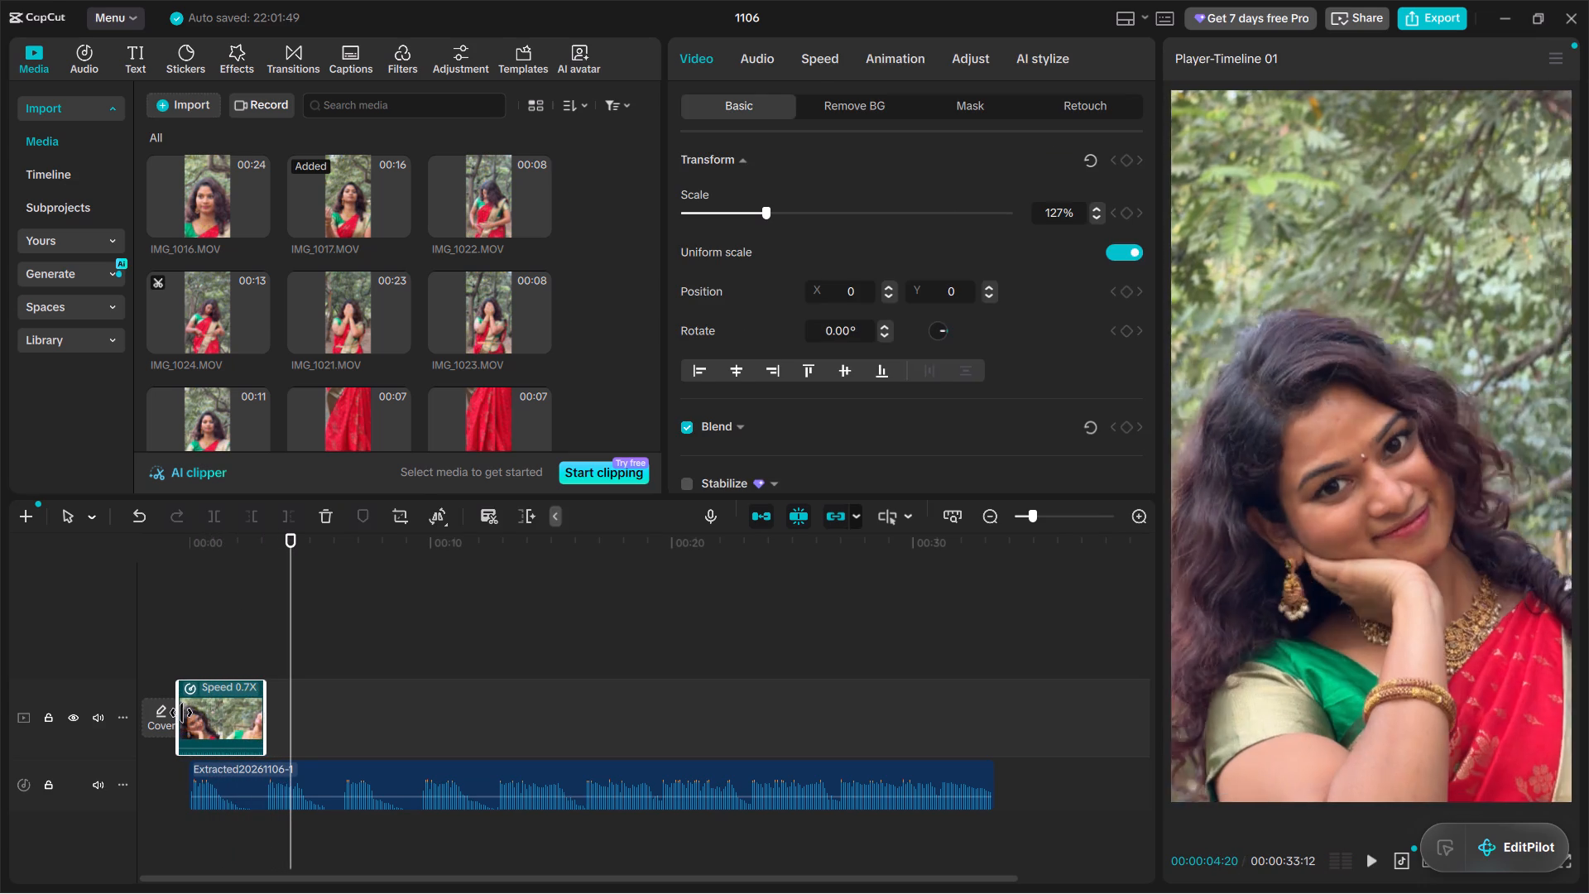
pyautogui.moveTo(181, 713); pyautogui.dragTo(176, 714)
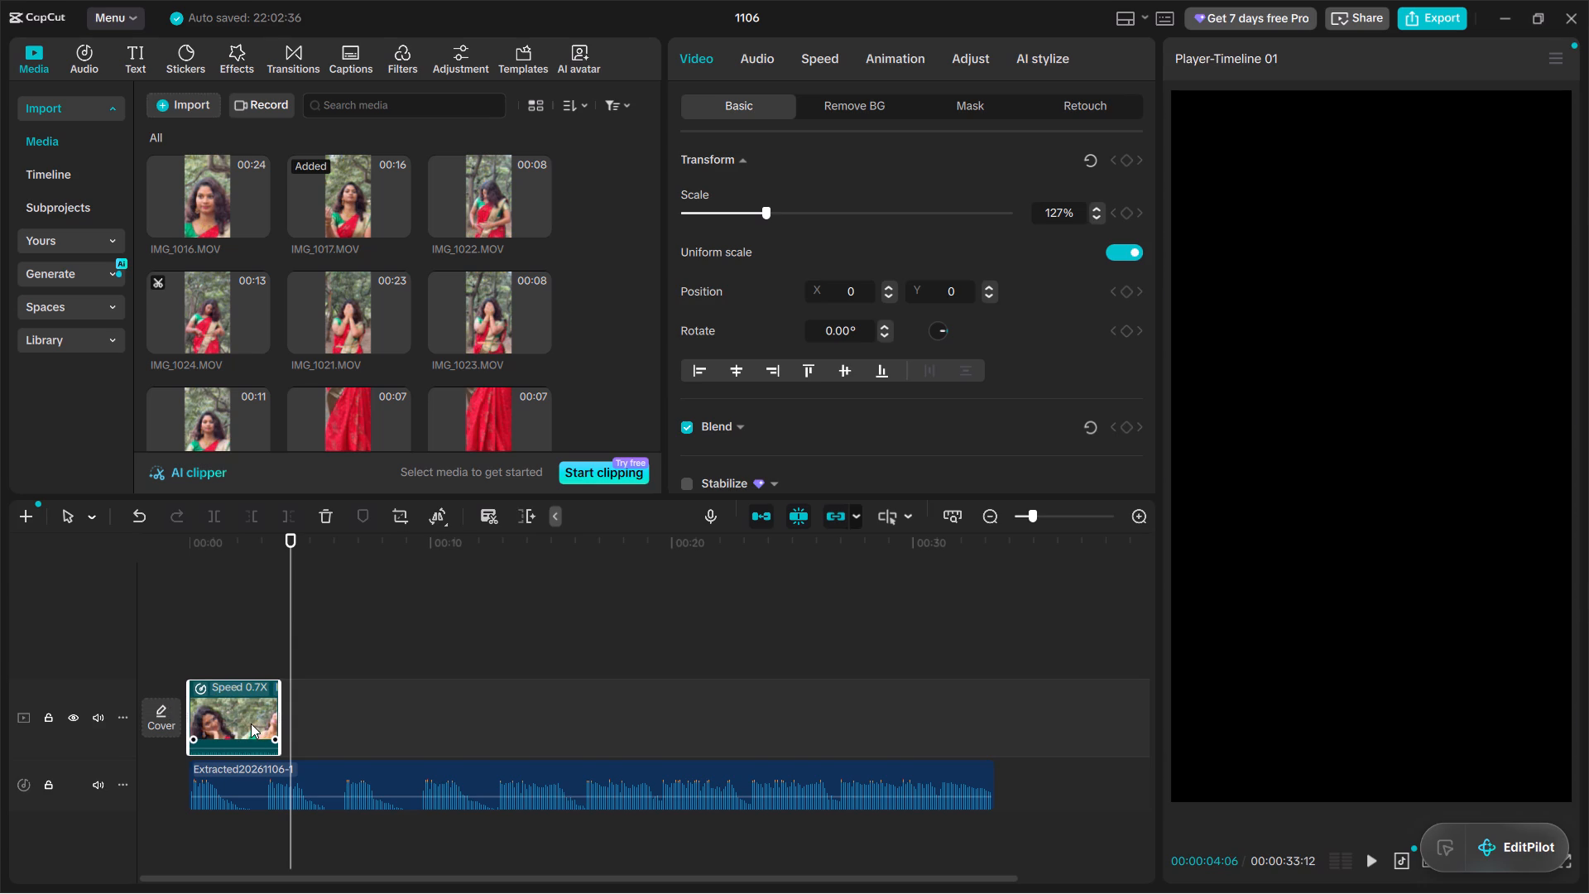
# Trim the end of the IMG_1017 clip so it lasts about 3 seconds on the timeline.
pyautogui.click(249, 723)
pyautogui.moveTo(276, 714); pyautogui.dragTo(276, 715)
pyautogui.moveTo(276, 715); pyautogui.dragTo(257, 719)
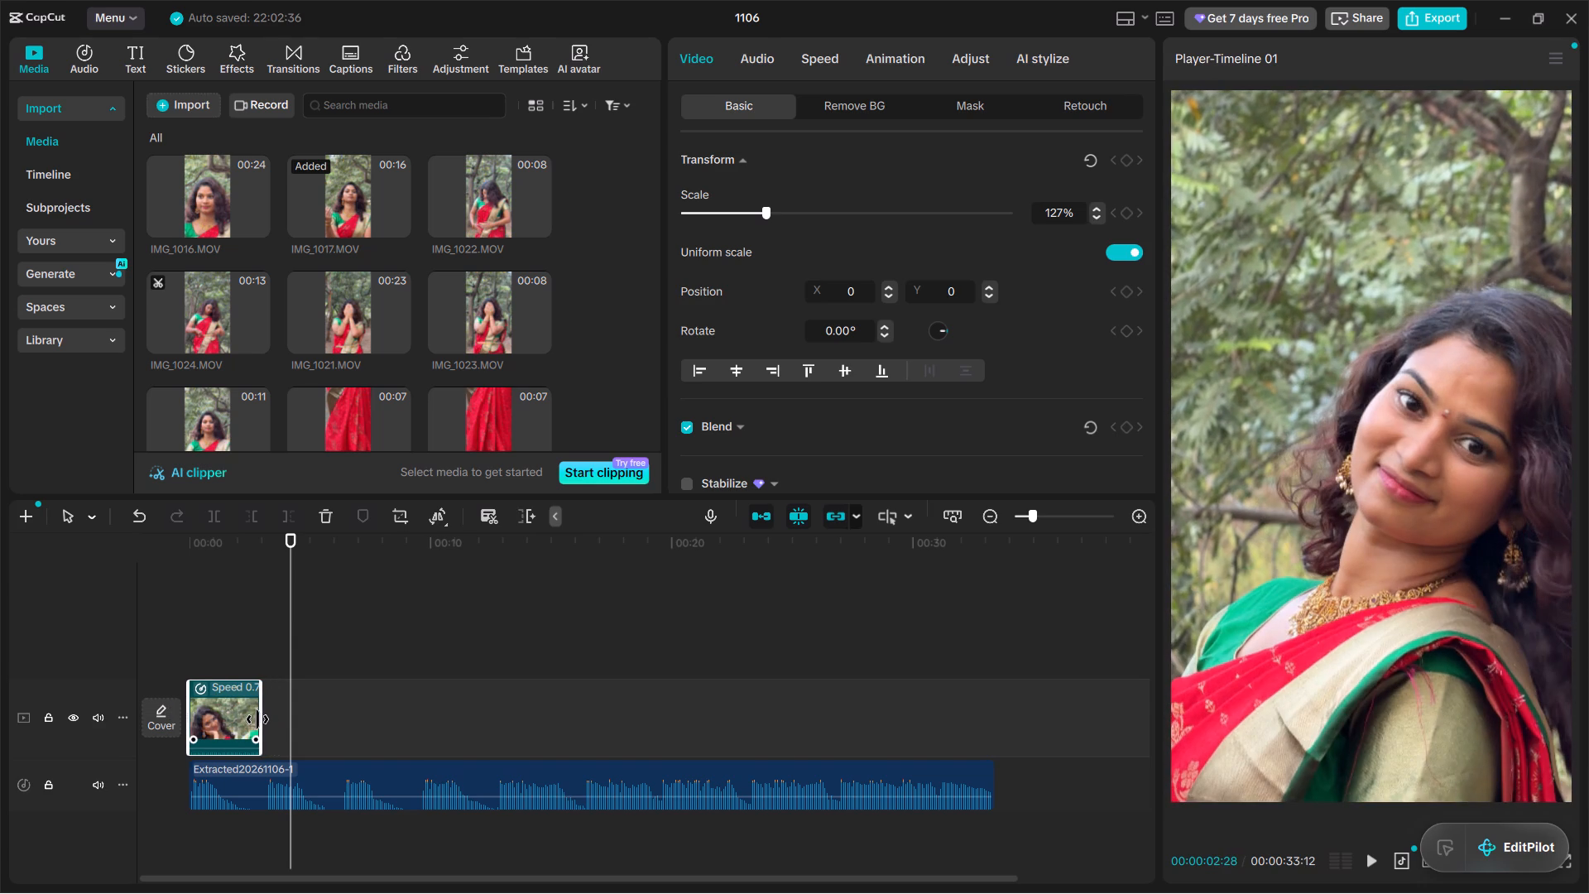
pyautogui.moveTo(257, 719); pyautogui.dragTo(250, 721)
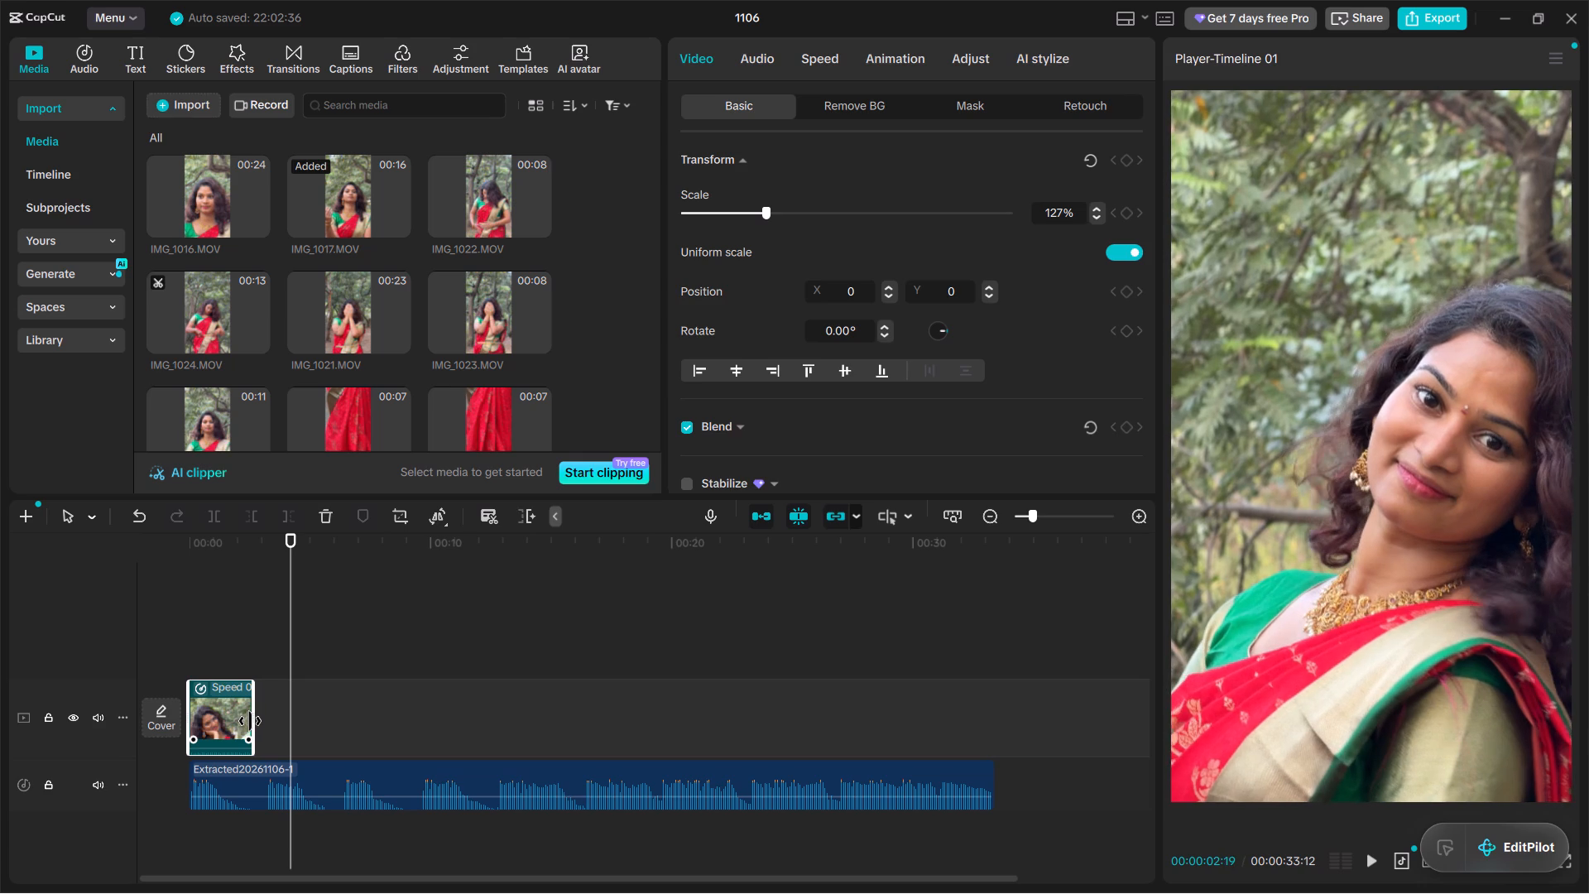
pyautogui.moveTo(250, 721); pyautogui.dragTo(260, 722)
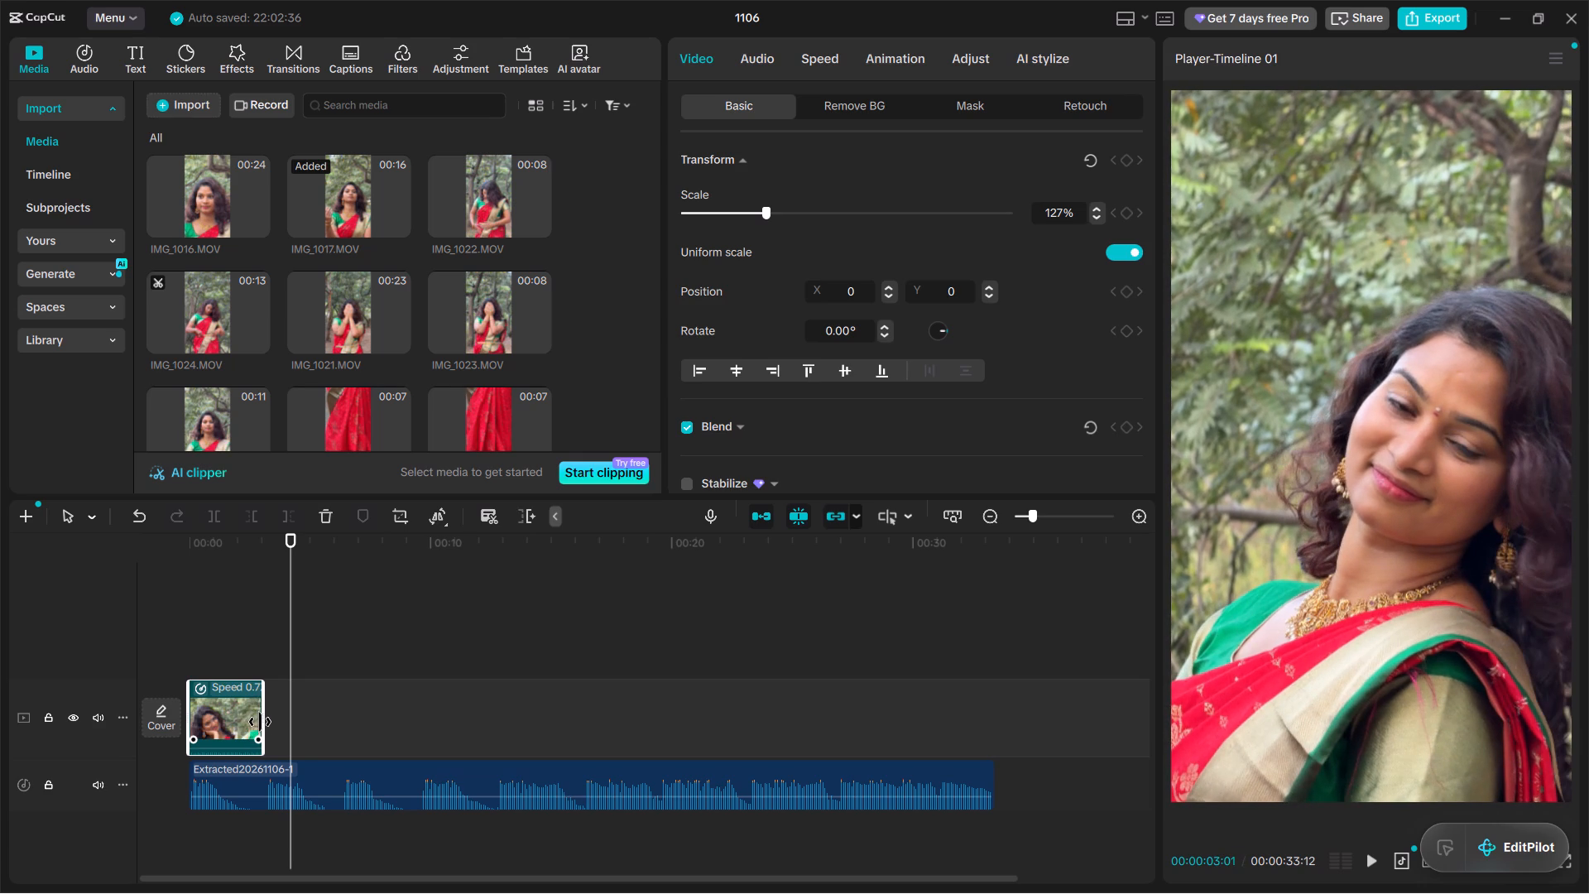
pyautogui.moveTo(260, 722); pyautogui.dragTo(256, 722)
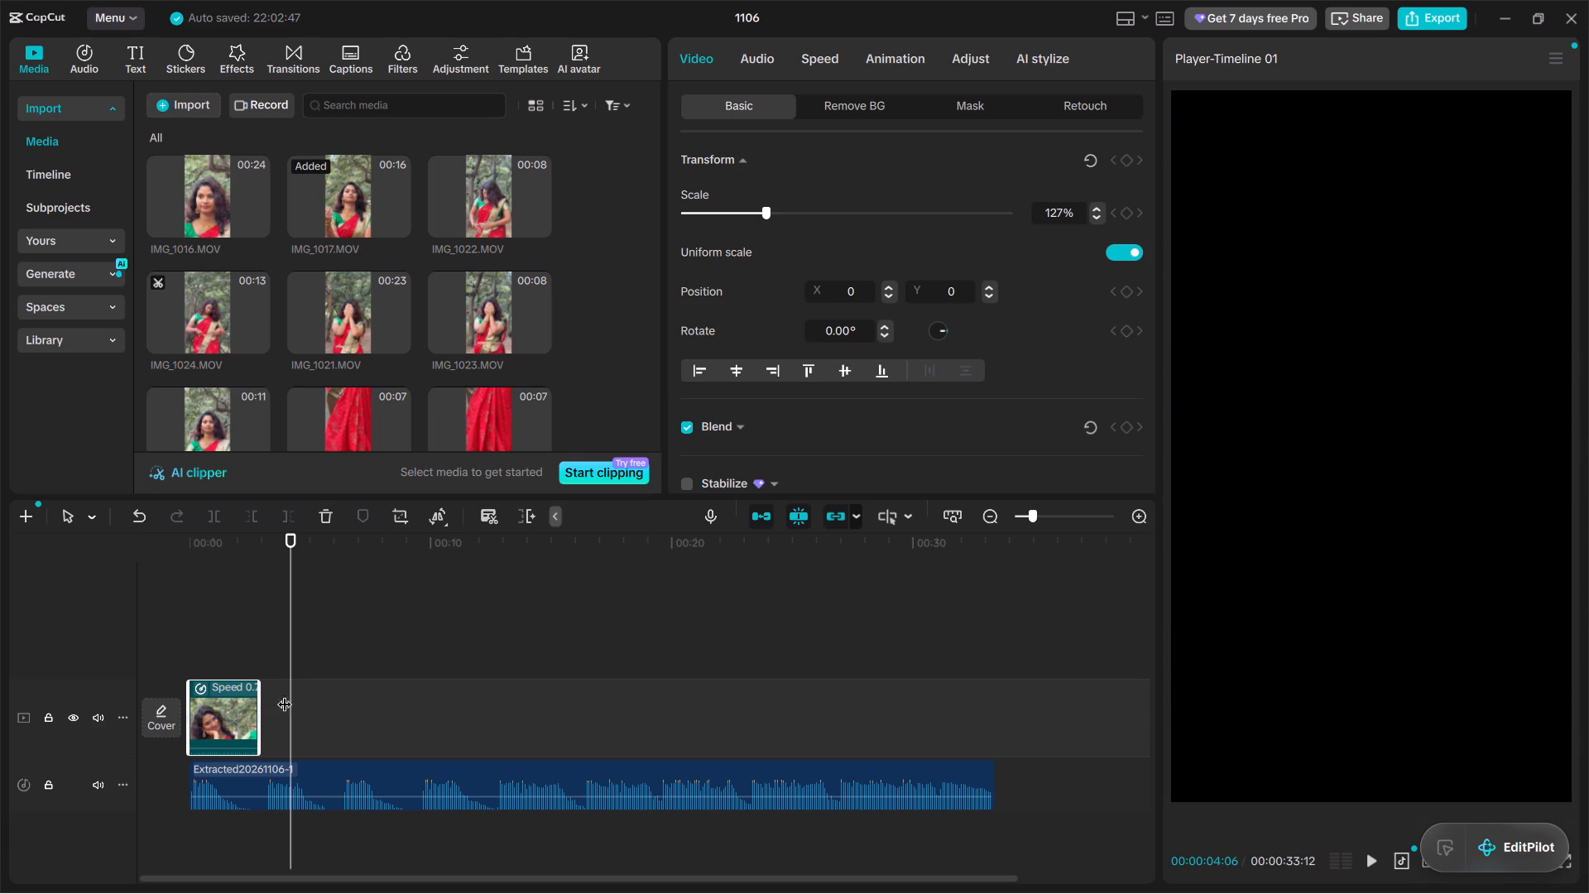
# Play the timeline from the start to check the retrimmed IMG_1017 clip against the audio.
pyautogui.moveTo(289, 618); pyautogui.dragTo(152, 641)
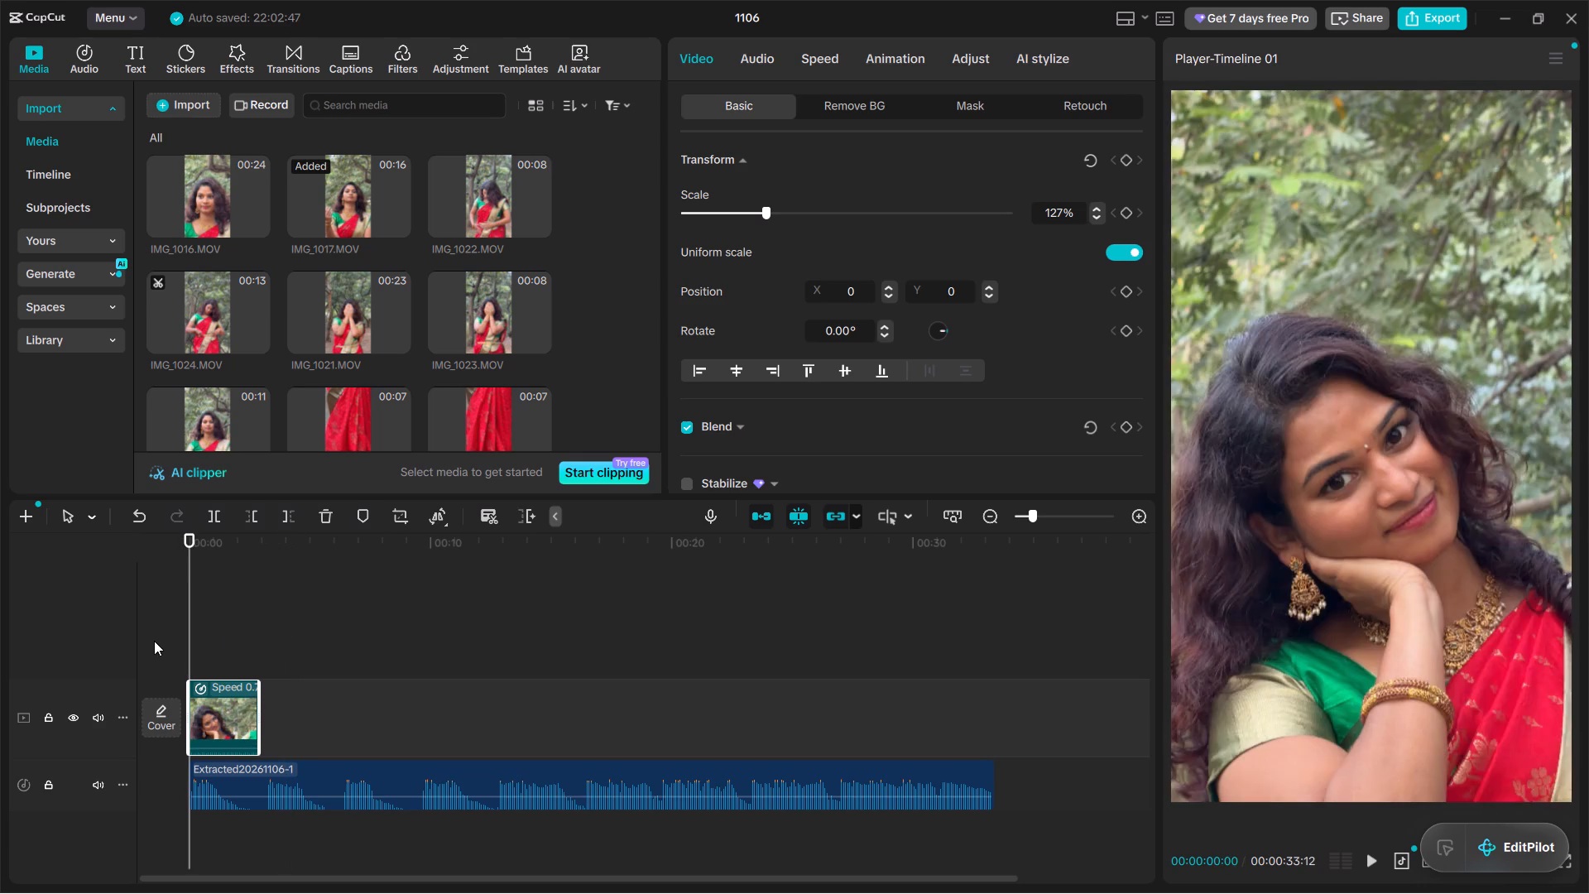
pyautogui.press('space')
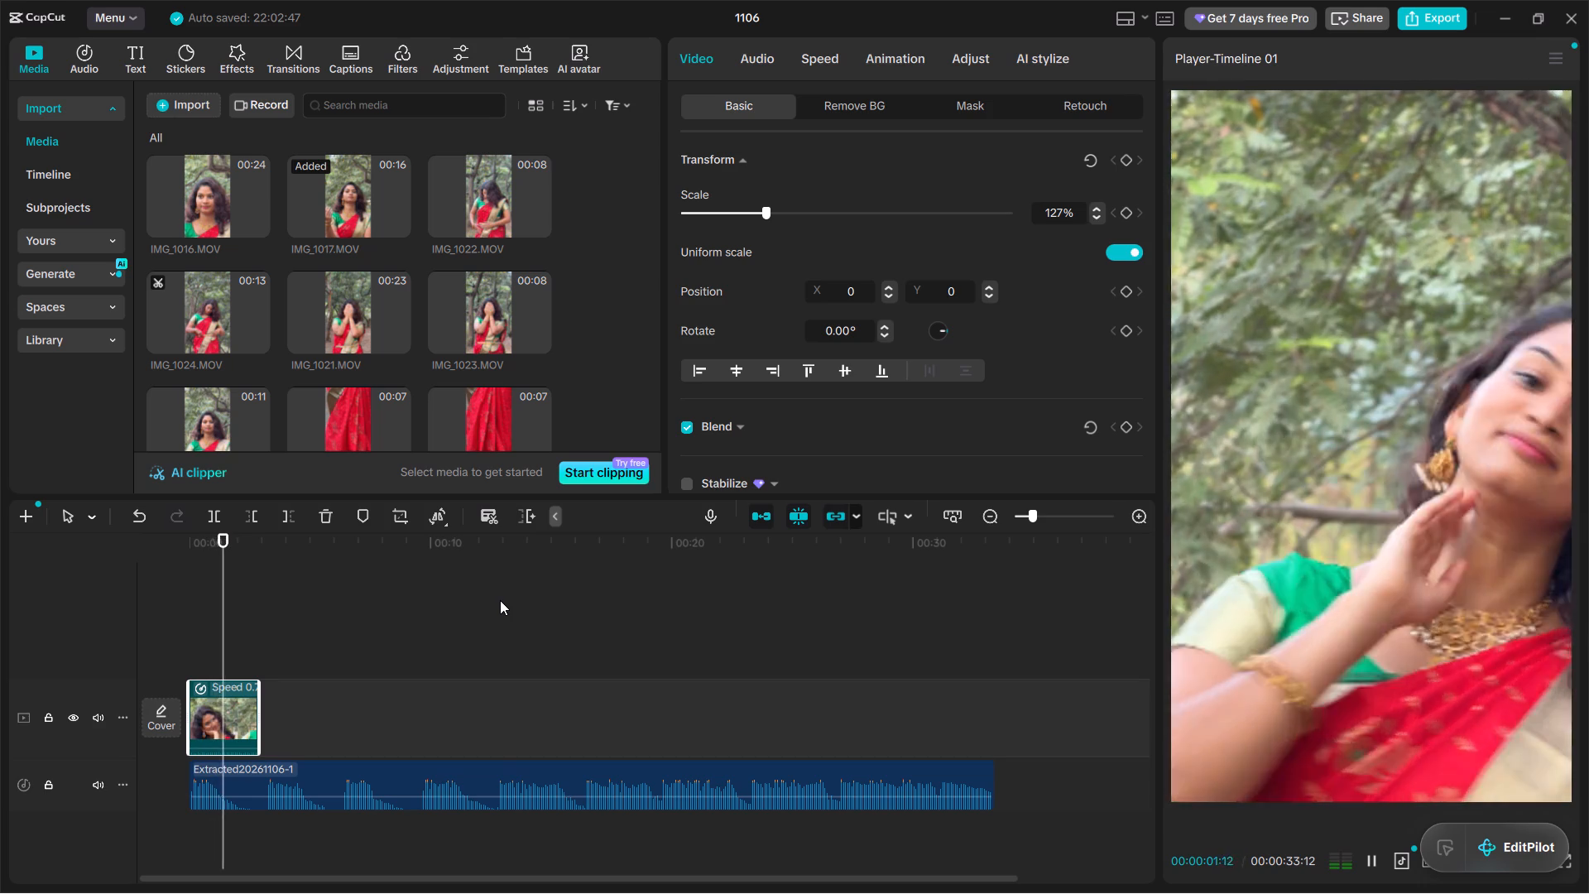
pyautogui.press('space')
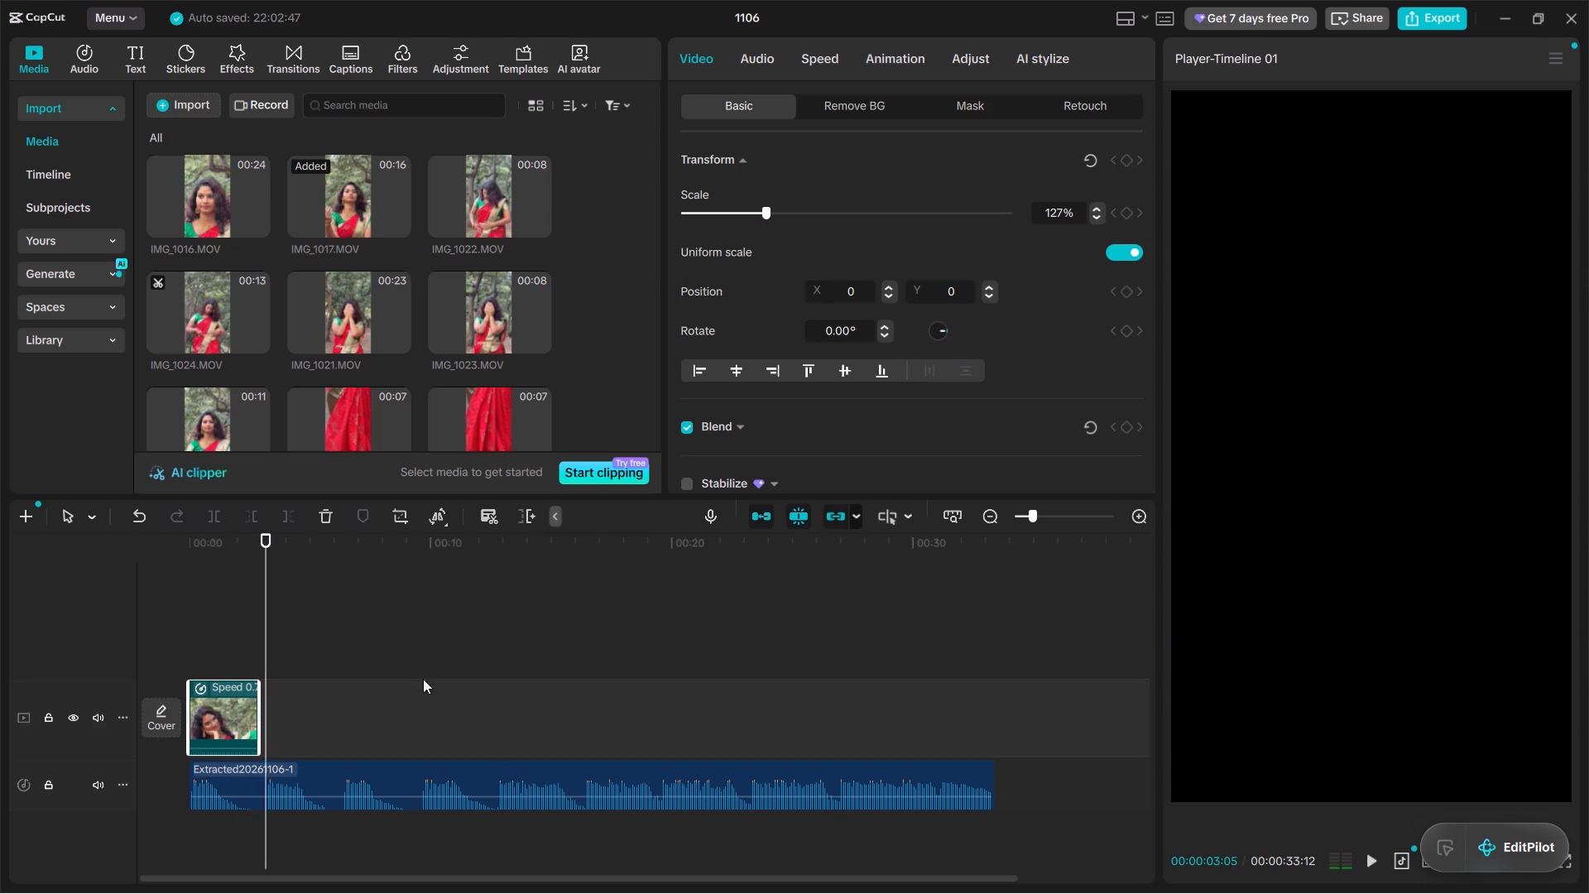
# Trim a little off the start of the IMG_1017 clip, shortening it to about 2.6 seconds.
pyautogui.click(204, 714)
pyautogui.moveTo(185, 714); pyautogui.dragTo(195, 716)
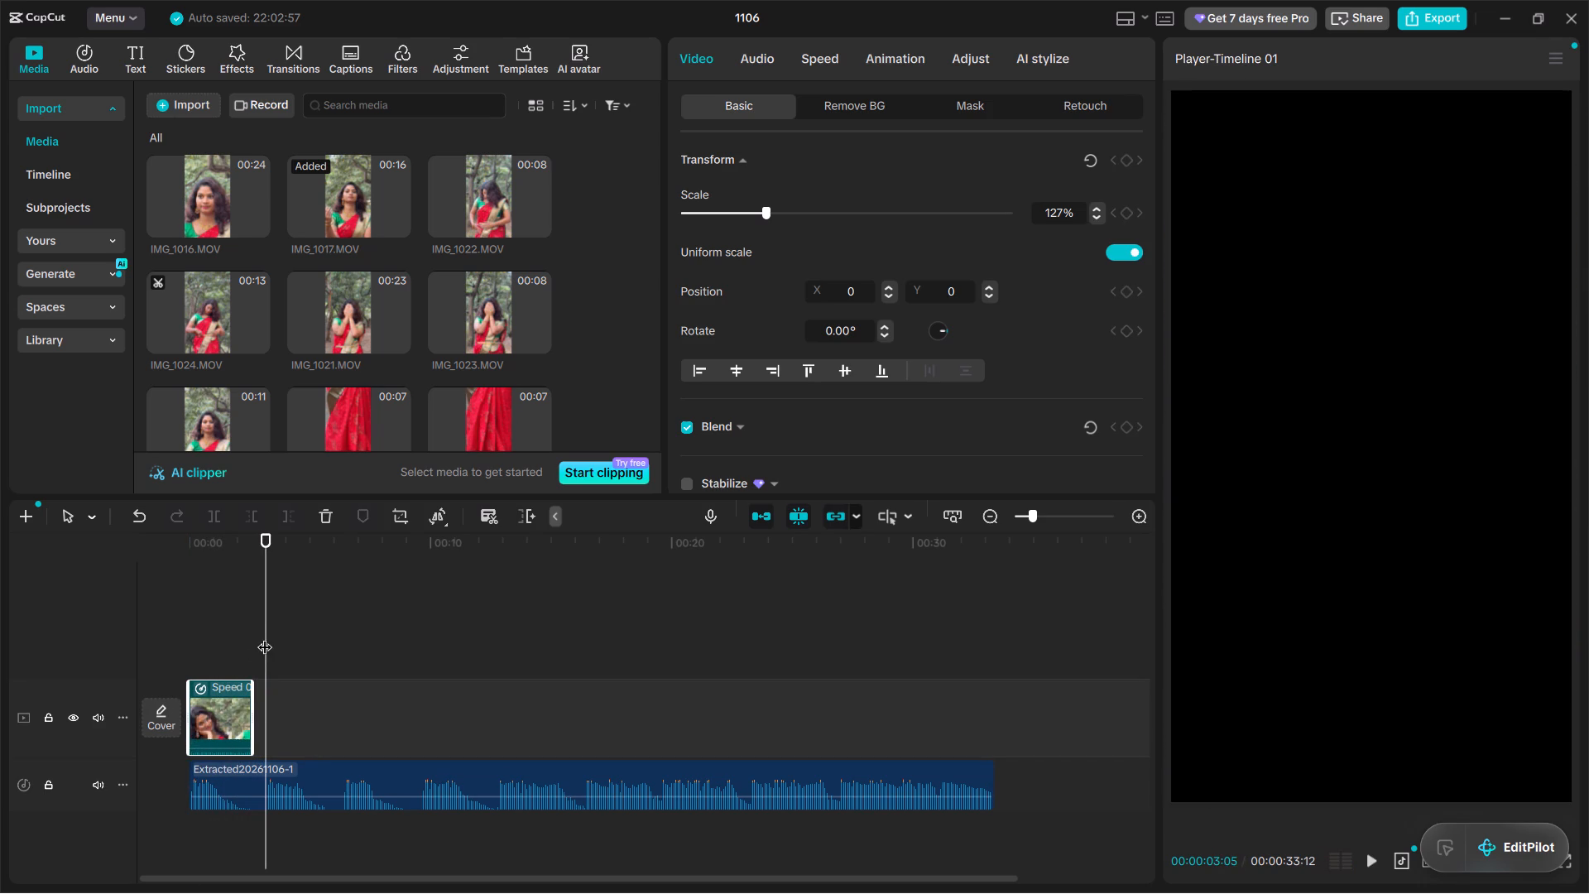
# Play the shortened IMG_1017 clip from the start of the timeline to check its timing with the audio.
pyautogui.moveTo(266, 621); pyautogui.dragTo(175, 632)
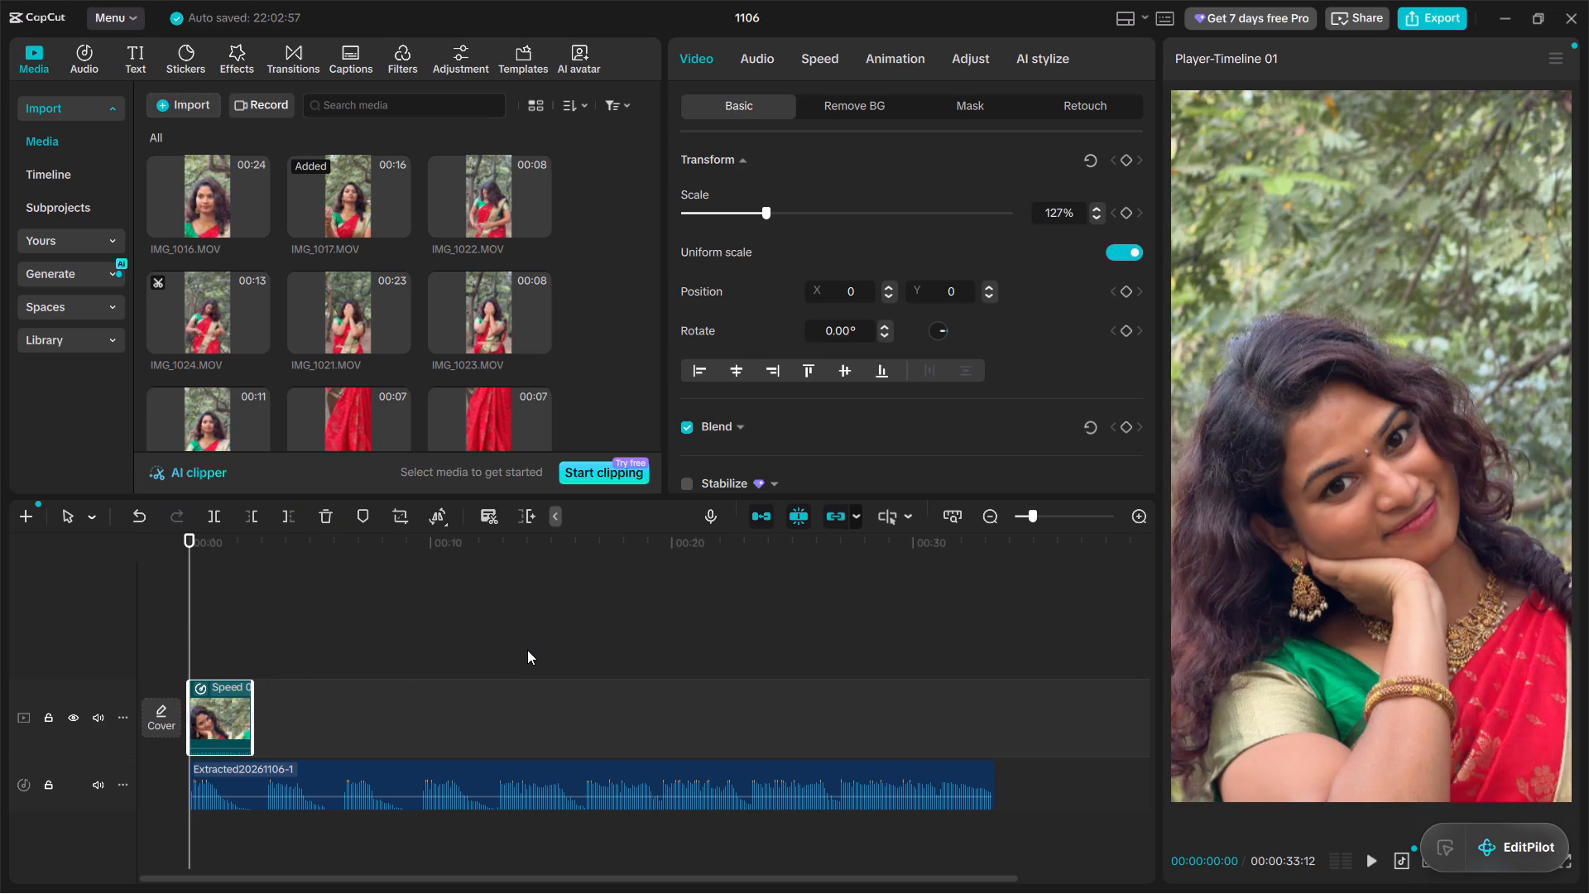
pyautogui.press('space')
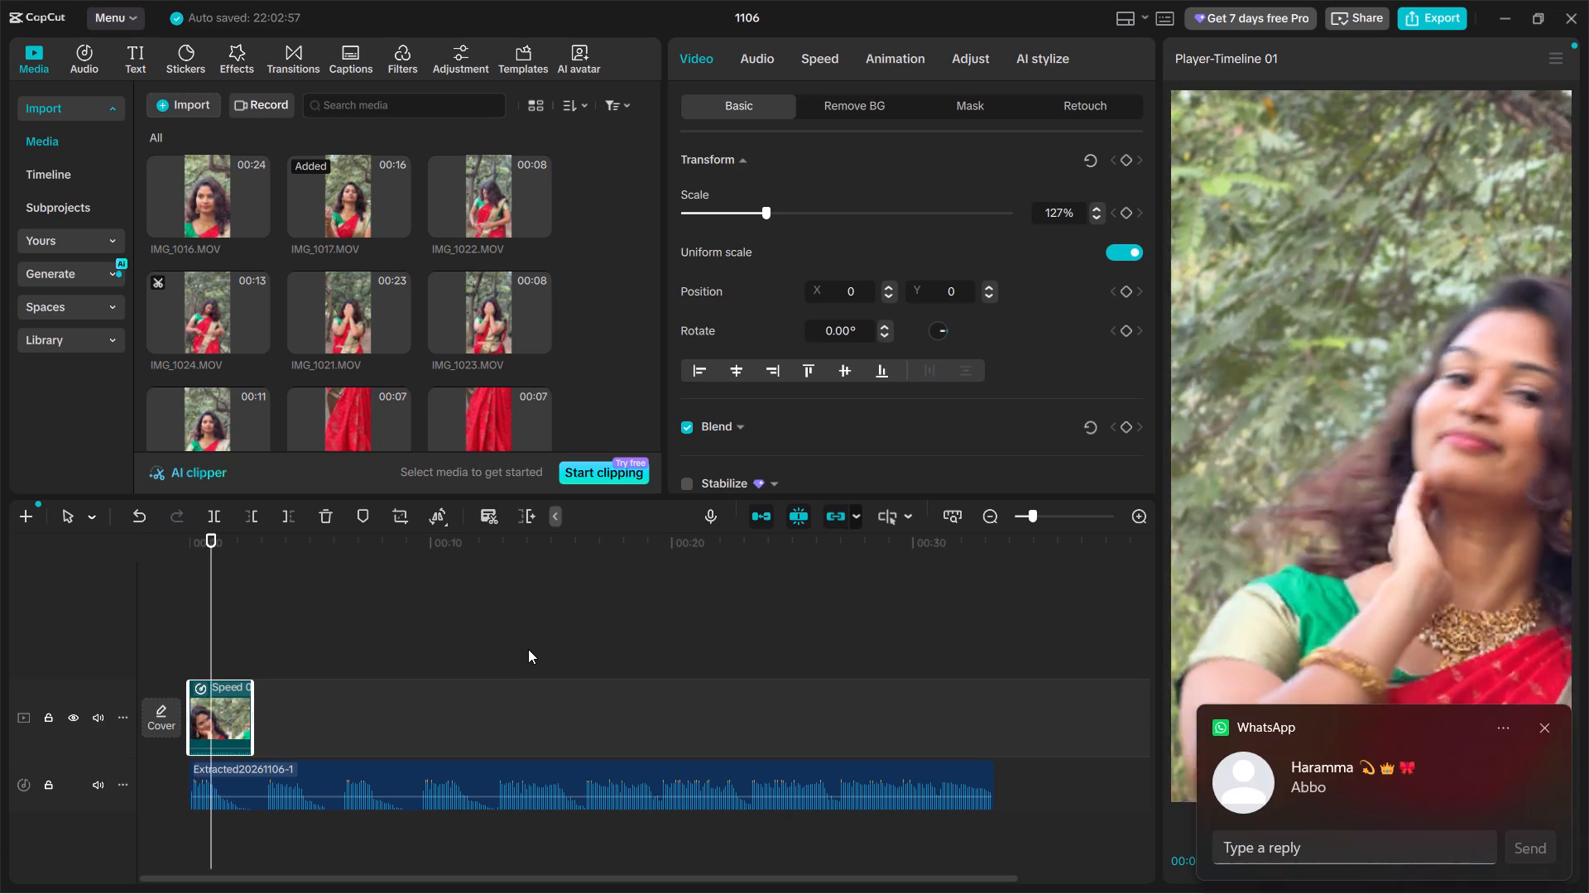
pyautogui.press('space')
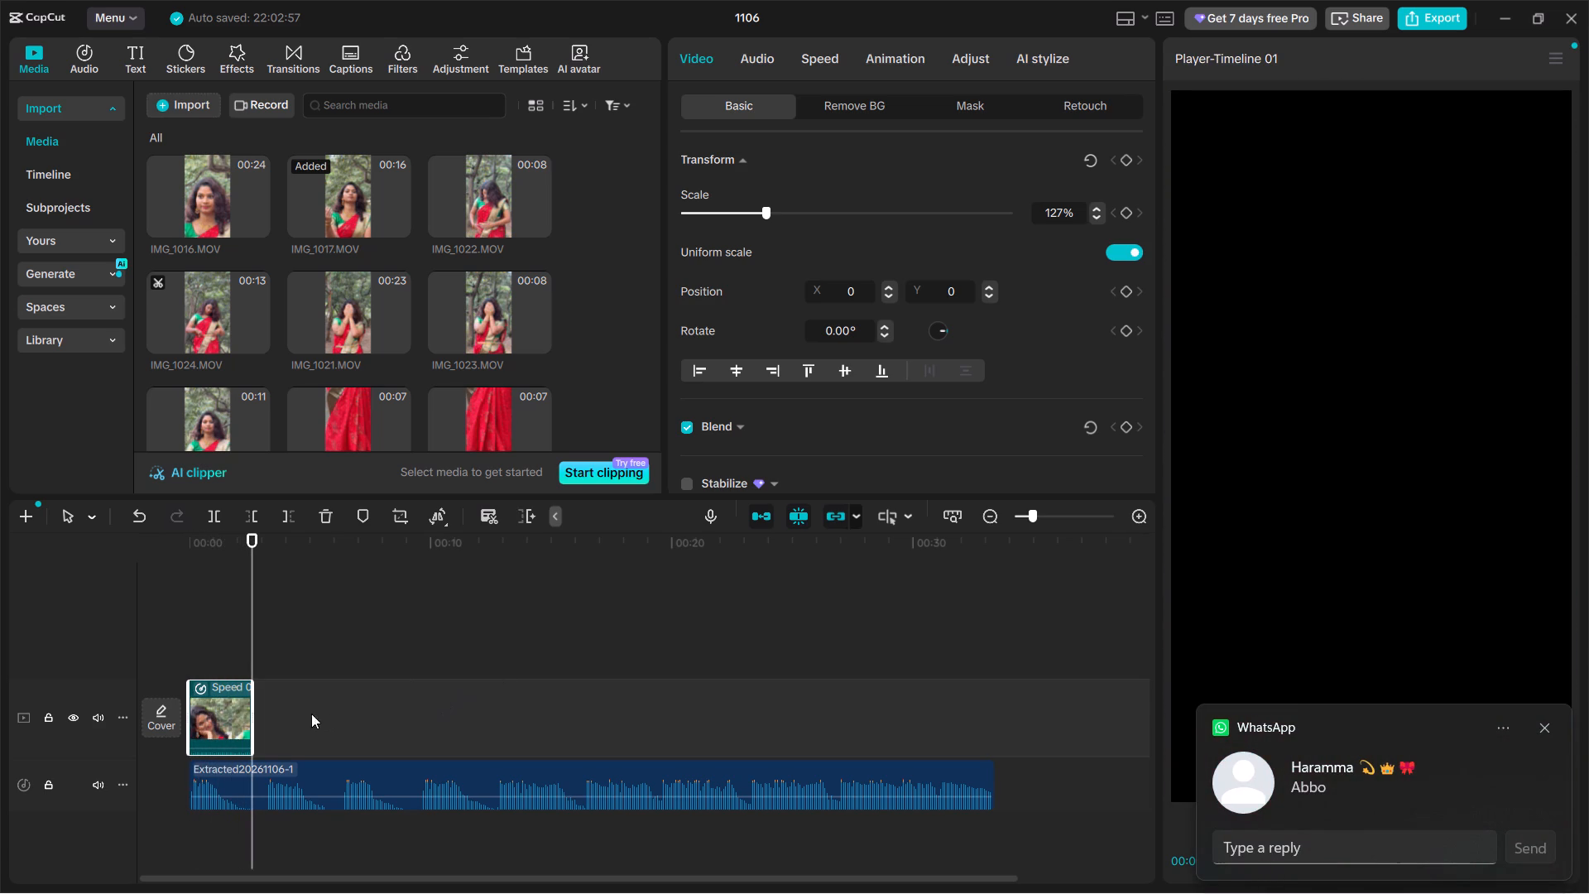
# Shift the IMG_1017 clip's footage slightly later by extending its end and trimming its start, keeping it about 2.6 seconds long.
pyautogui.click(229, 705)
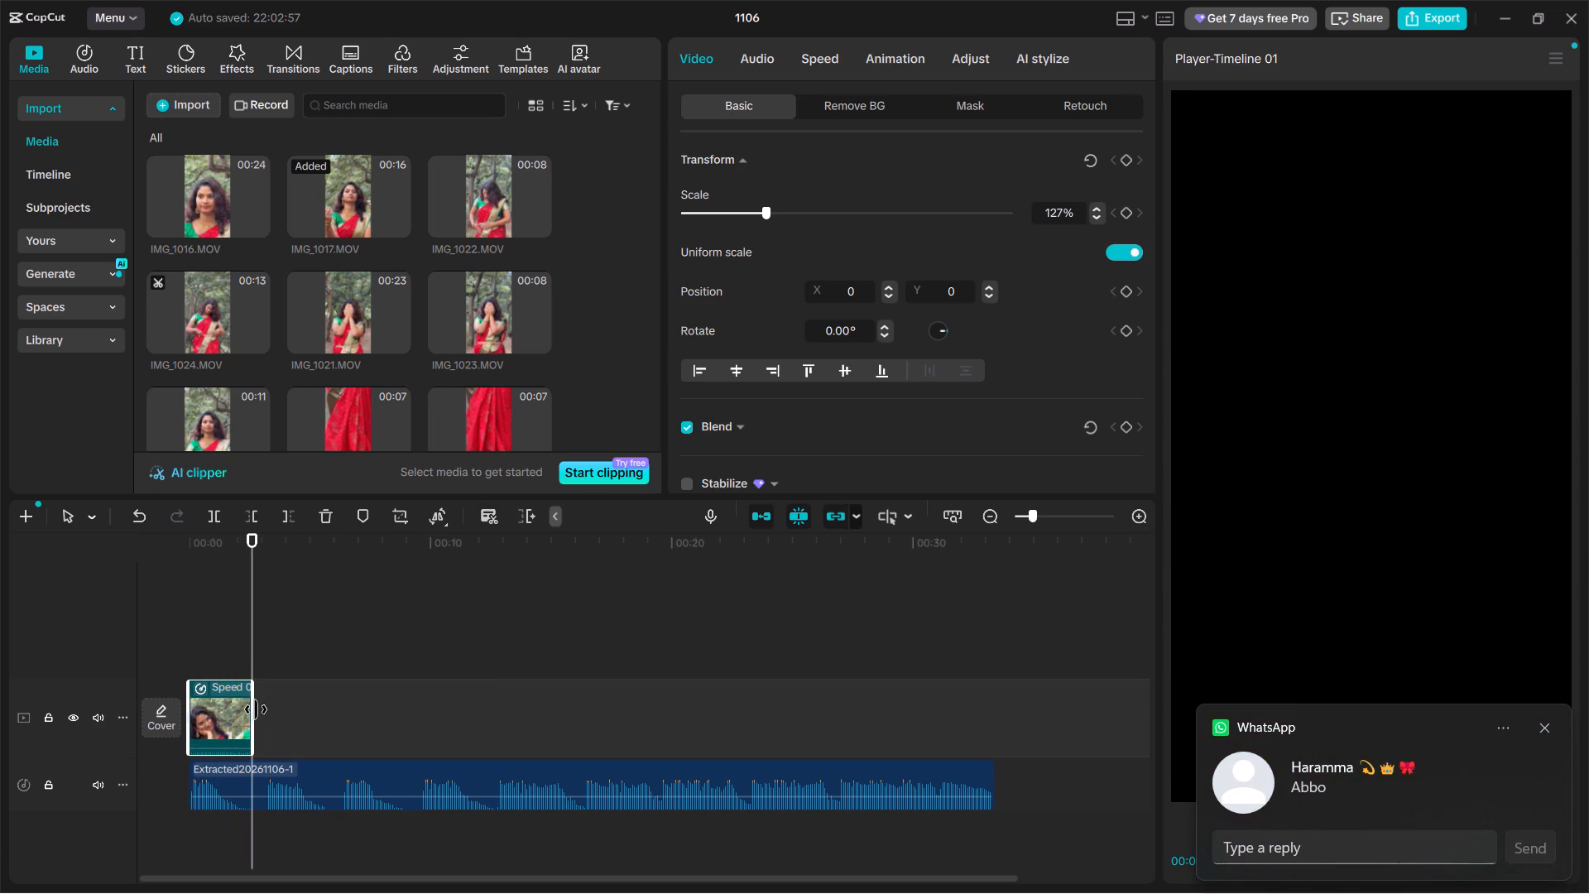
pyautogui.click(256, 709)
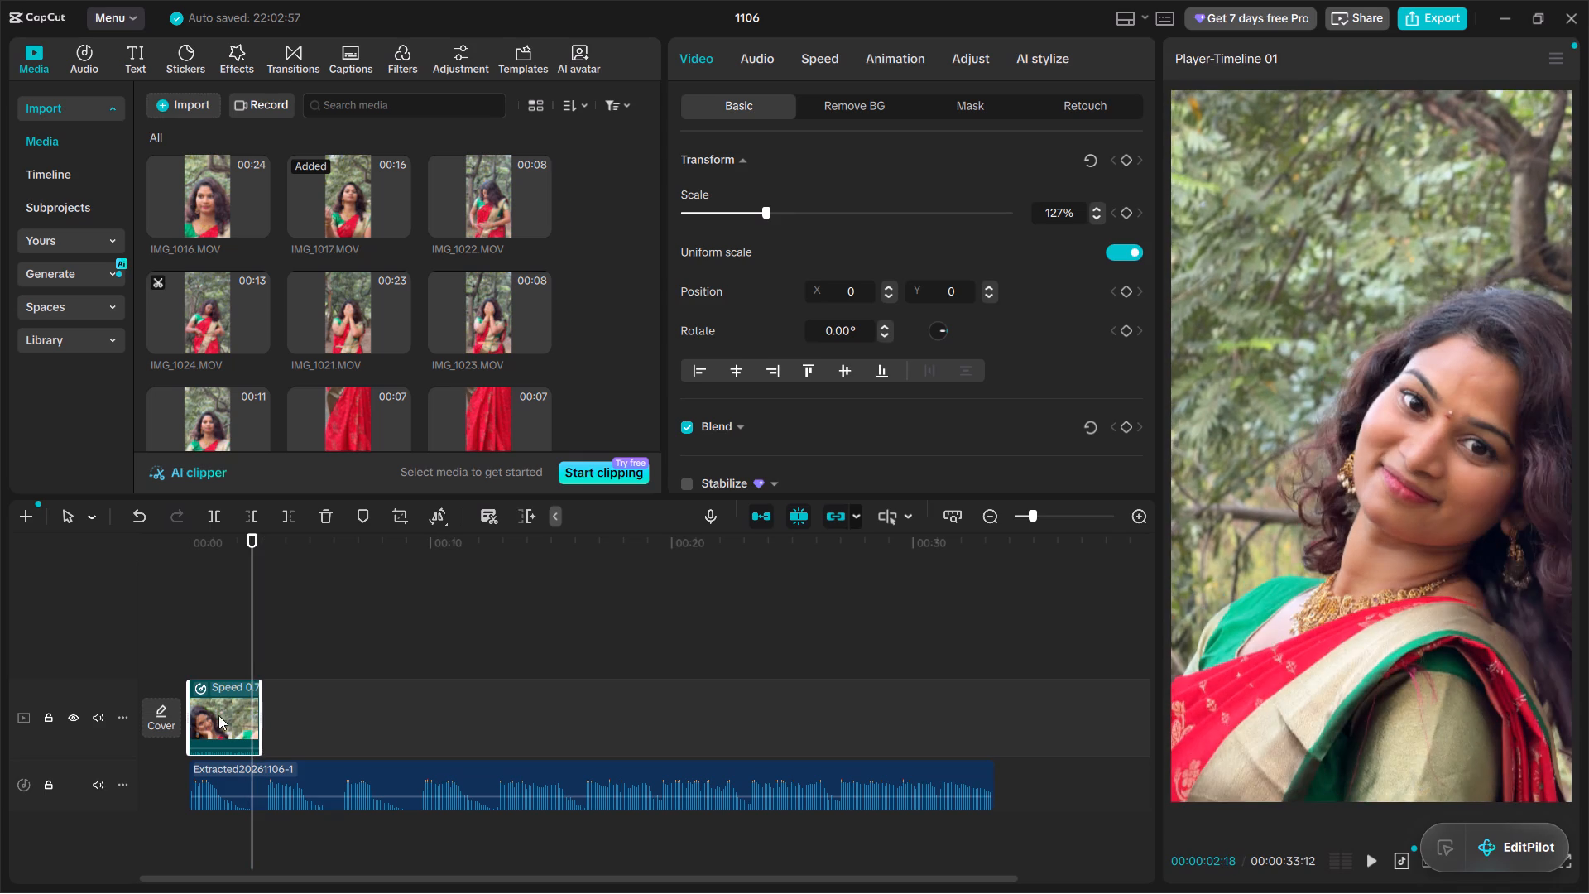
pyautogui.moveTo(191, 713); pyautogui.dragTo(199, 714)
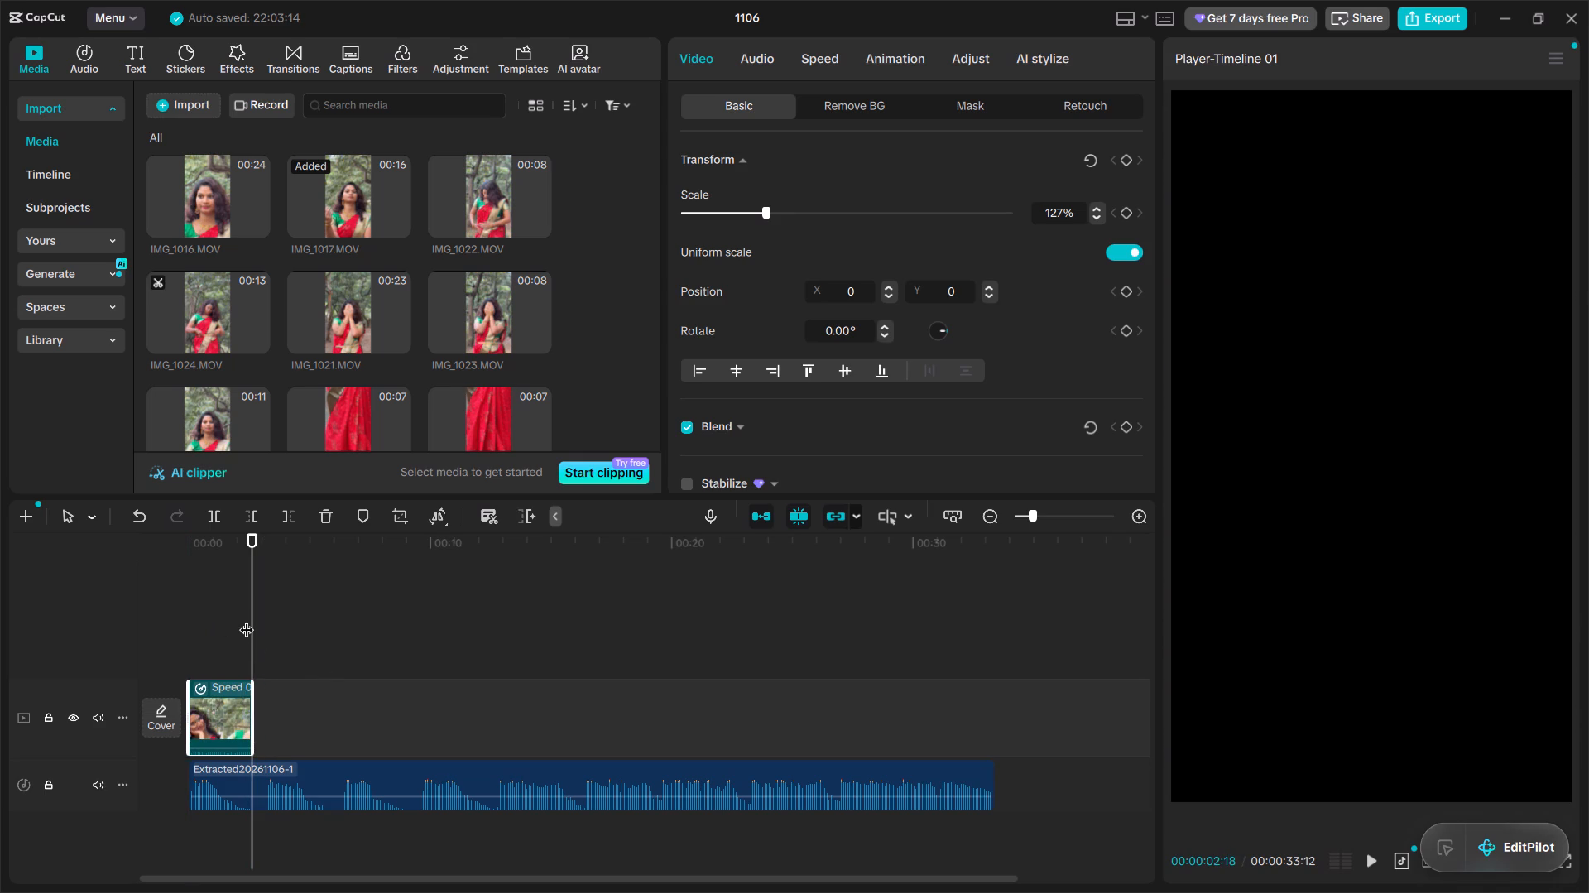
# Play the timeline from the start to check the adjusted IMG_1017 footage against the audio.
pyautogui.moveTo(247, 619); pyautogui.dragTo(156, 644)
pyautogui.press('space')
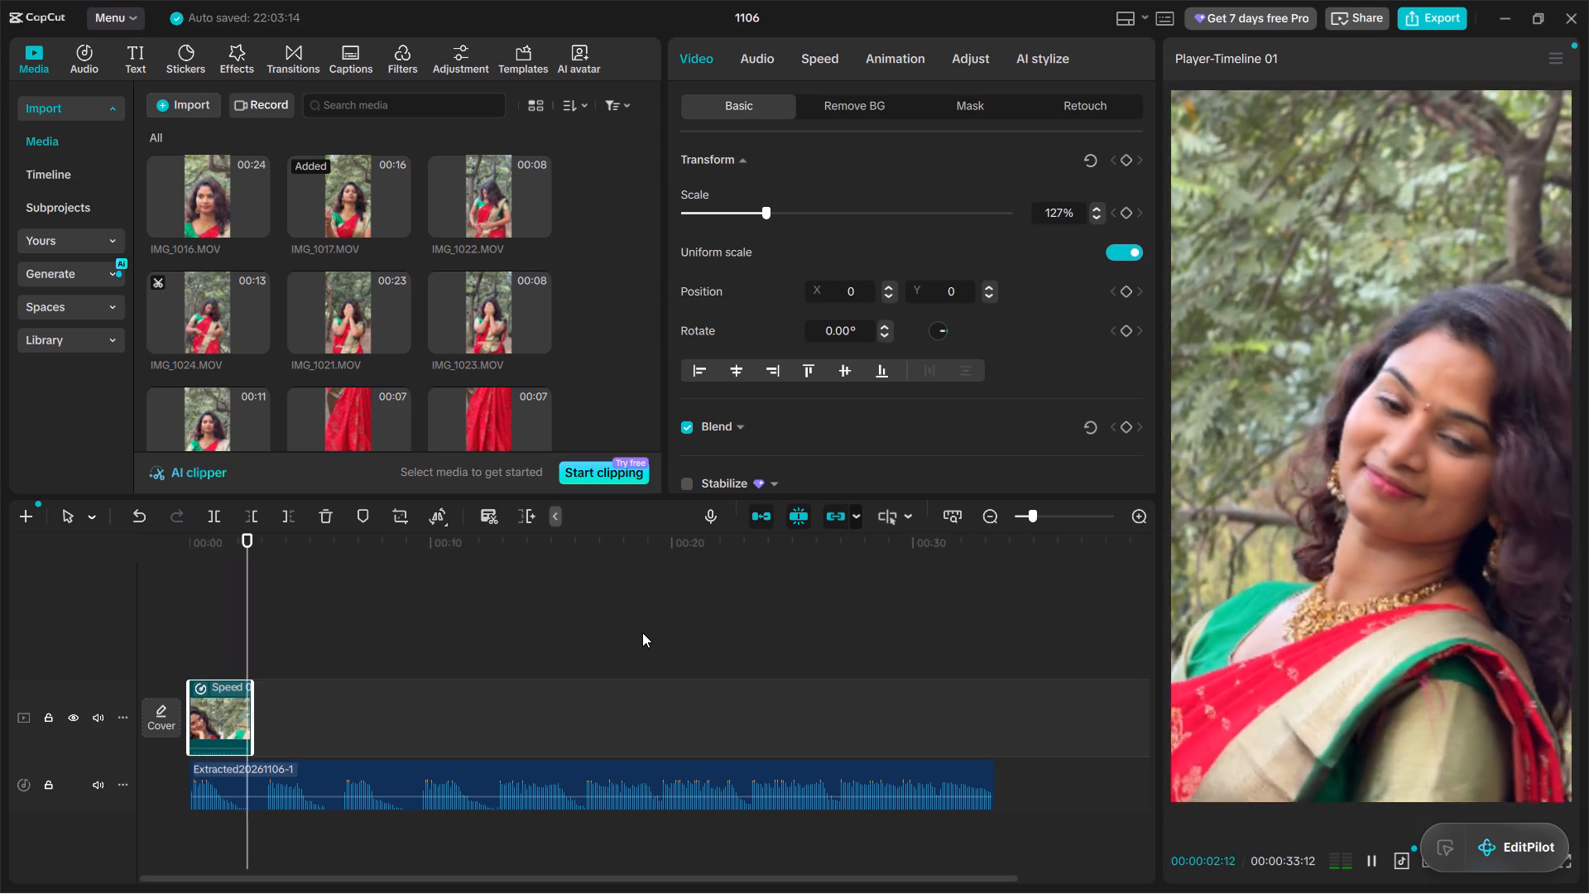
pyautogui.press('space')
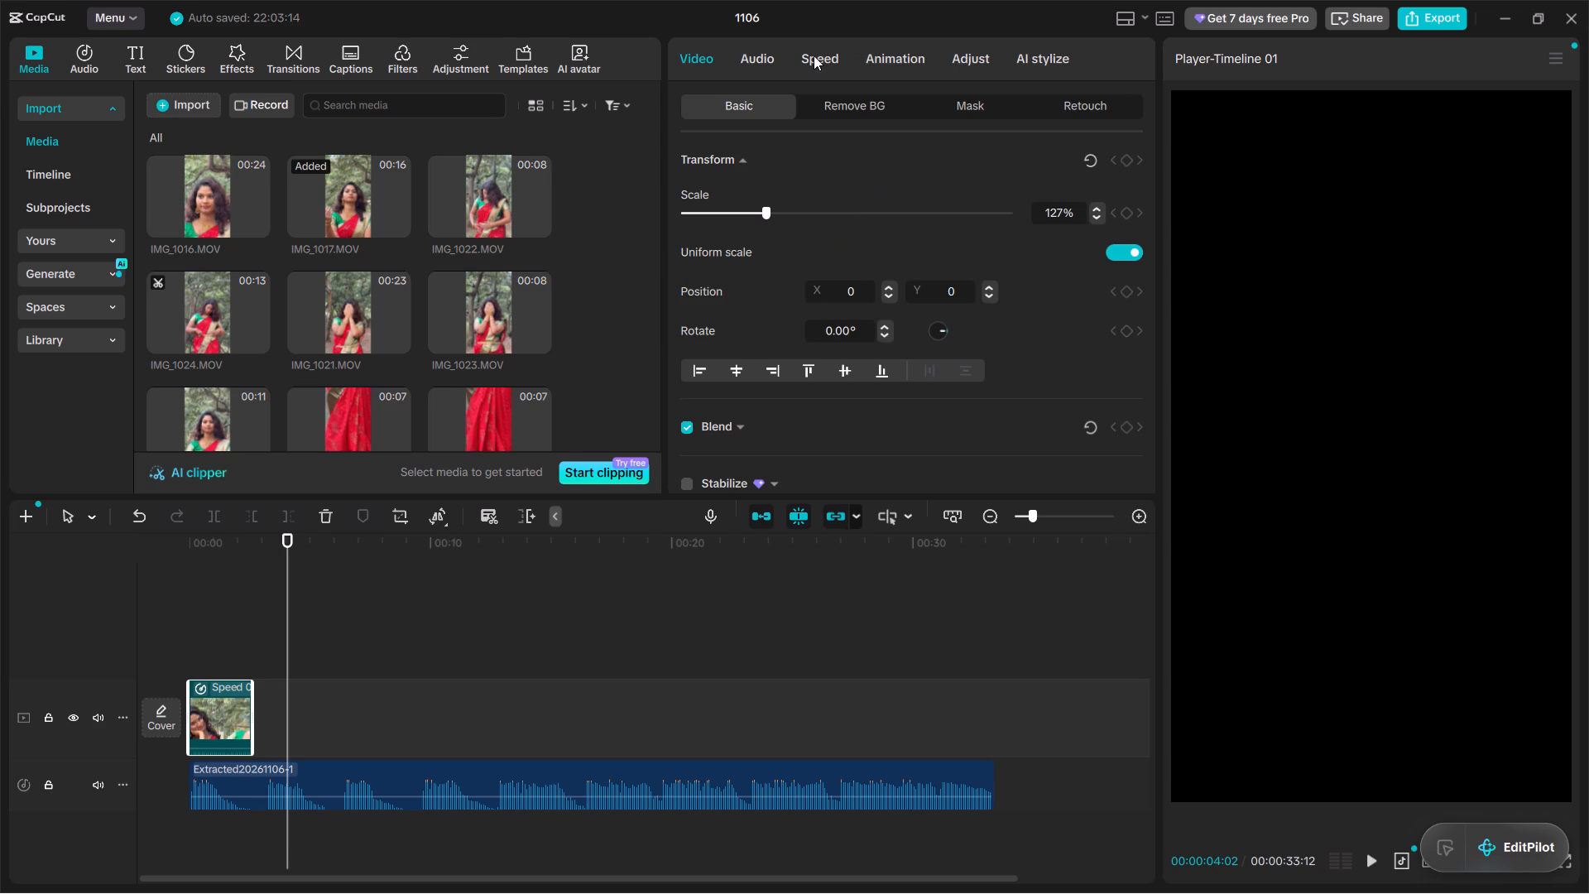
# Look through the IMG_1017 clip's audio settings and mute the original sound of the video track.
pyautogui.click(227, 706)
pyautogui.click(753, 51)
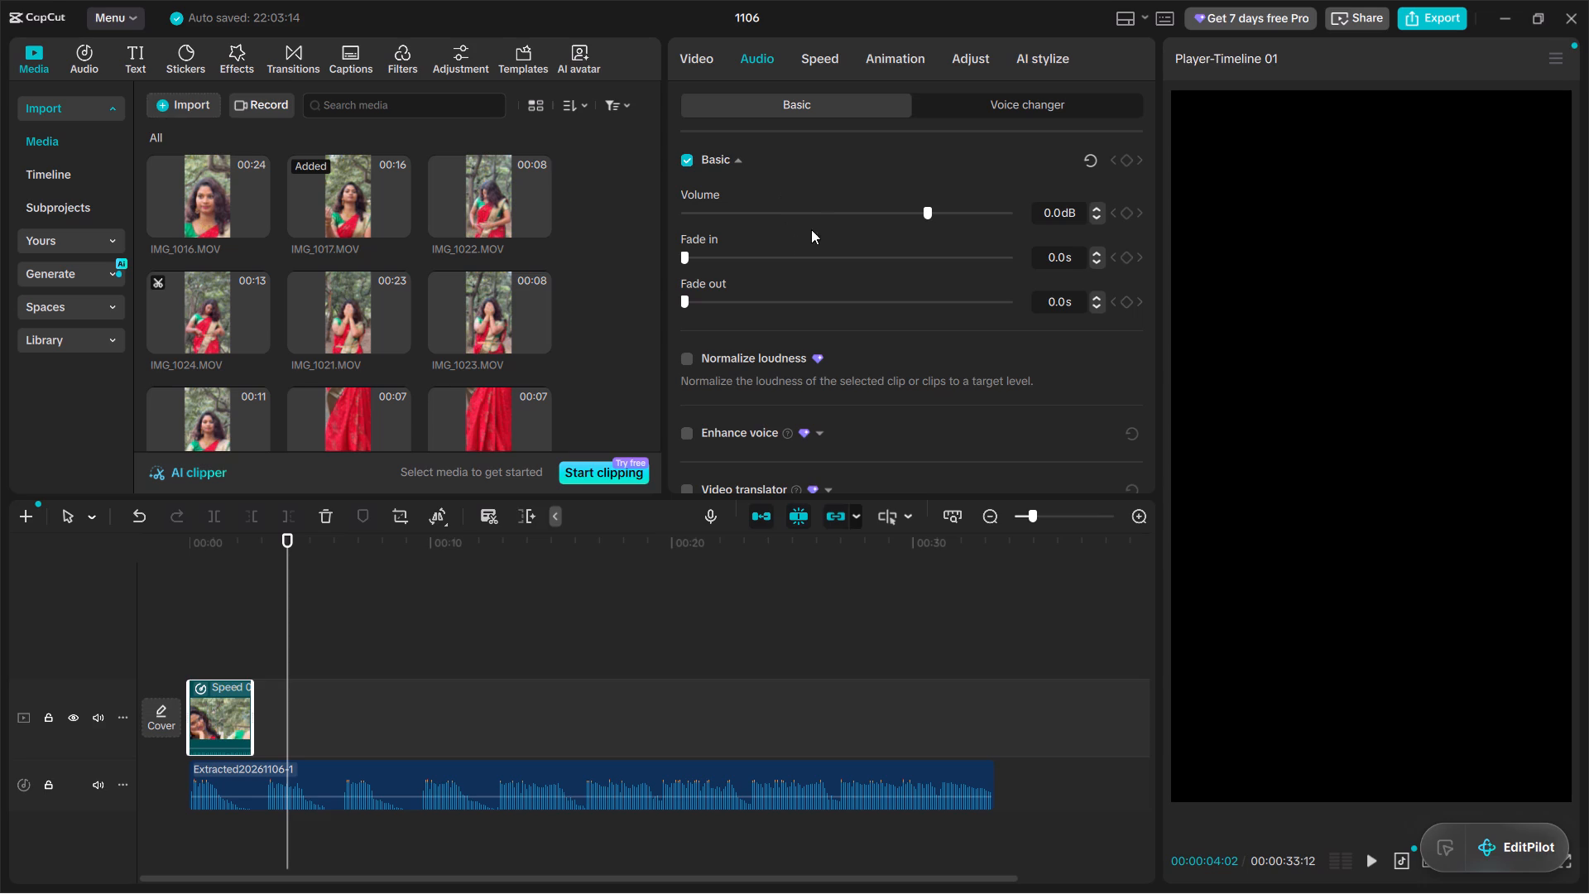
pyautogui.scroll(-2, 1004, 357)
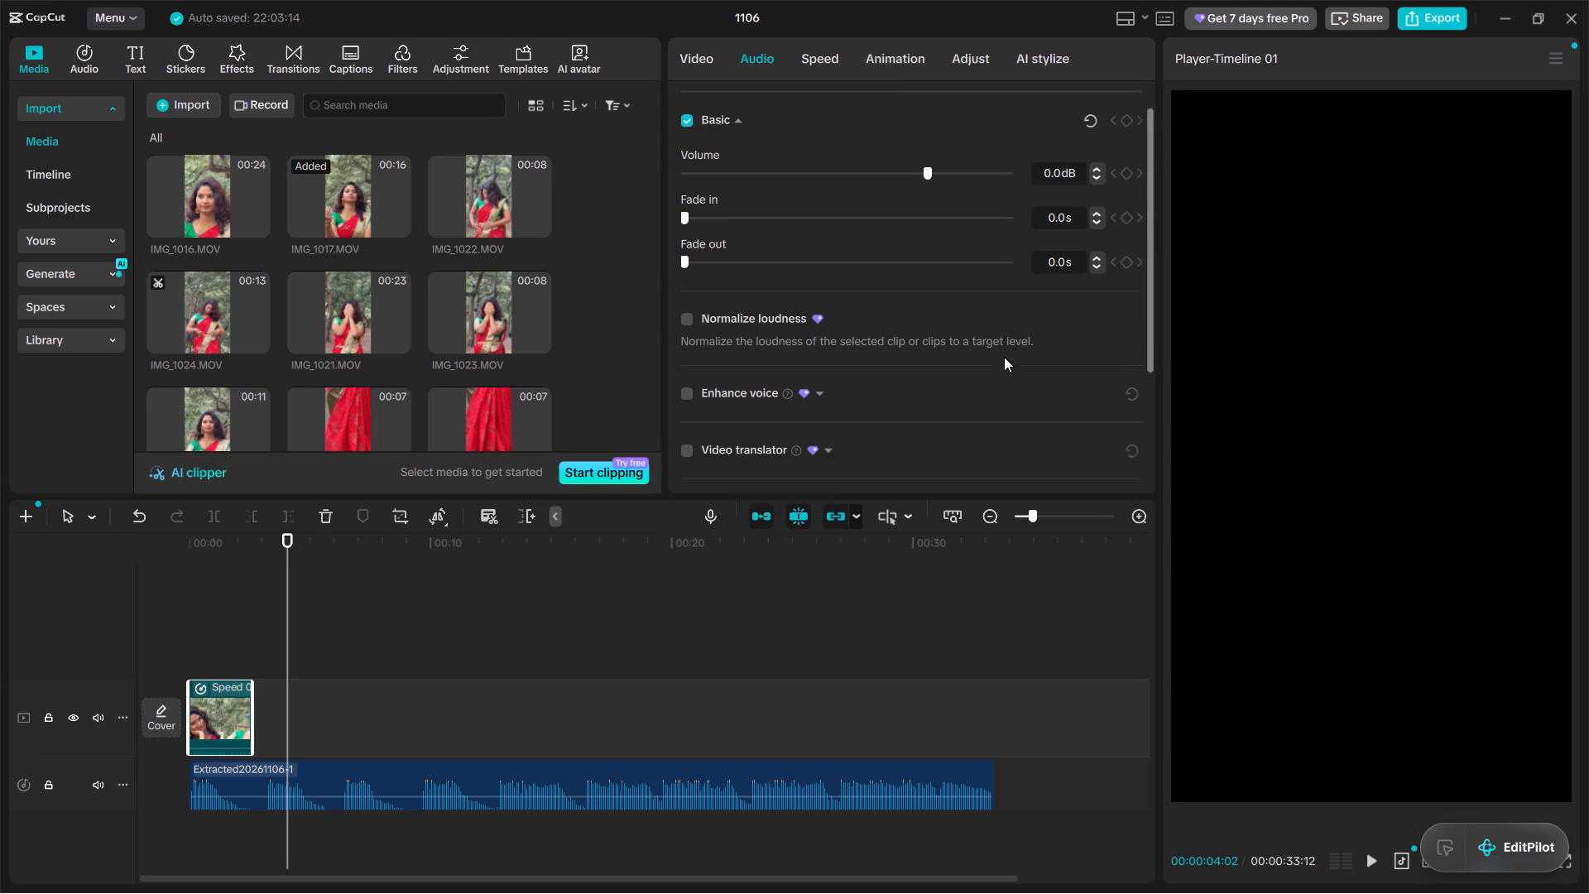
pyautogui.scroll(-4, 1004, 357)
pyautogui.scroll(8, 1004, 356)
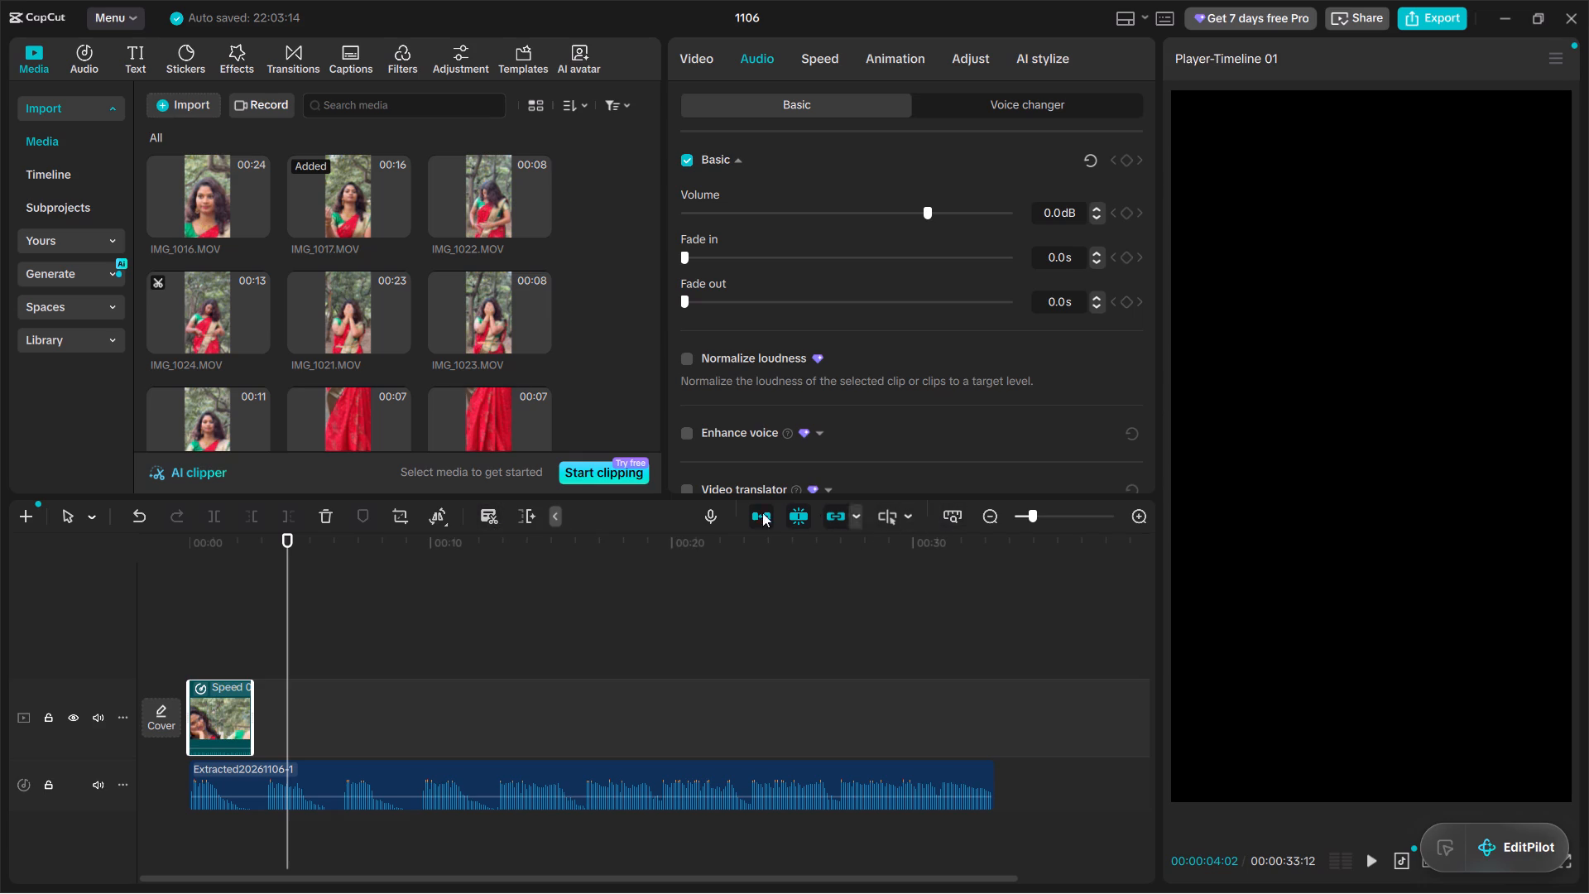
pyautogui.click(210, 691)
pyautogui.moveTo(289, 589); pyautogui.dragTo(223, 601)
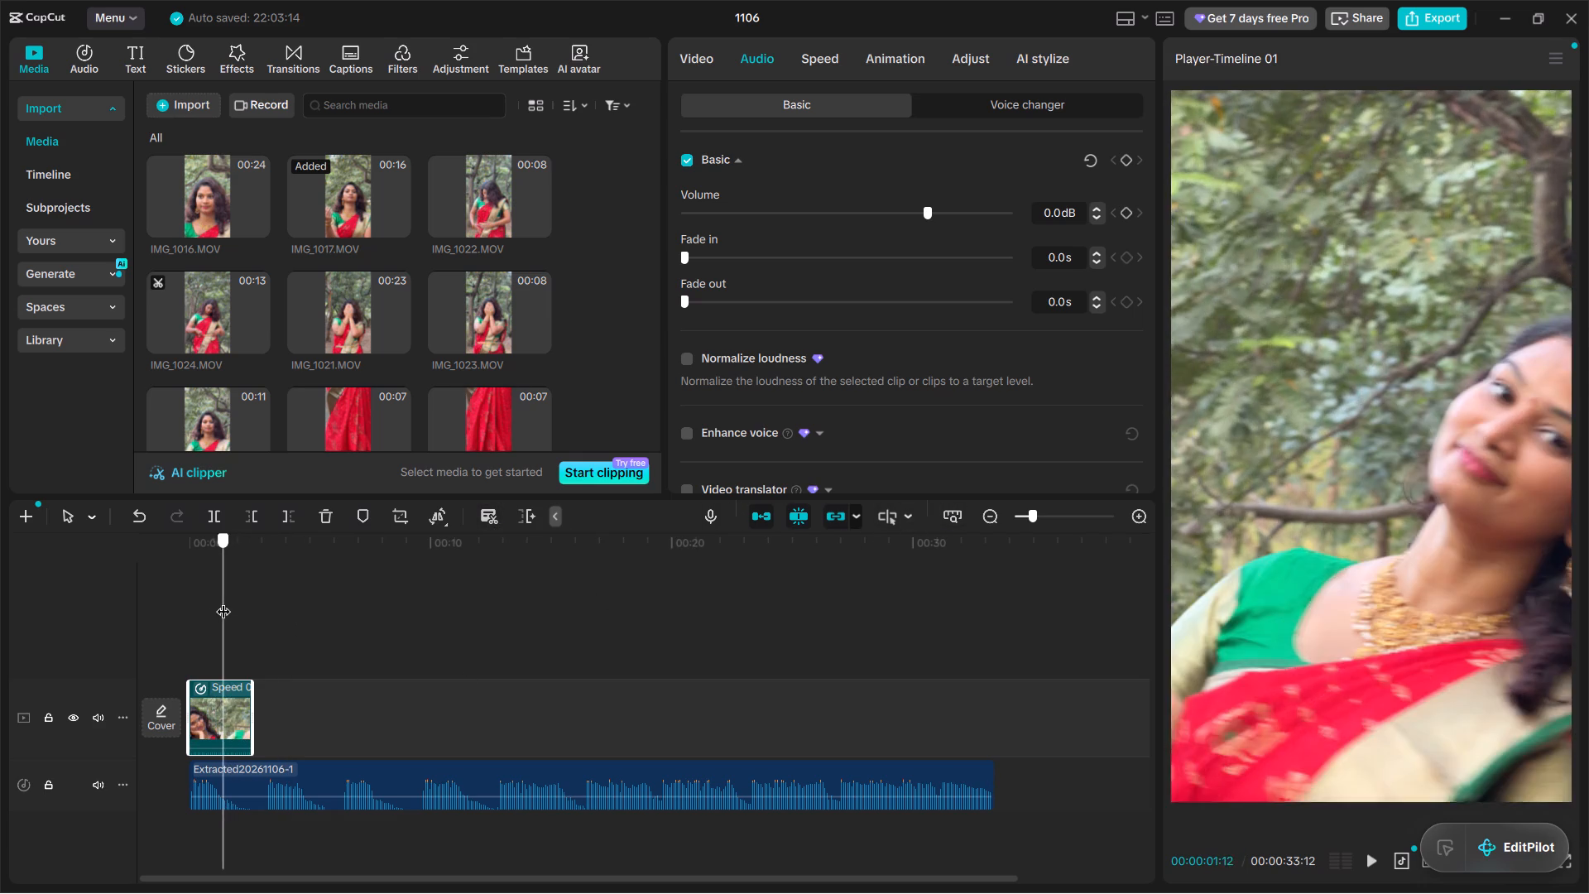
pyautogui.moveTo(223, 601); pyautogui.dragTo(216, 603)
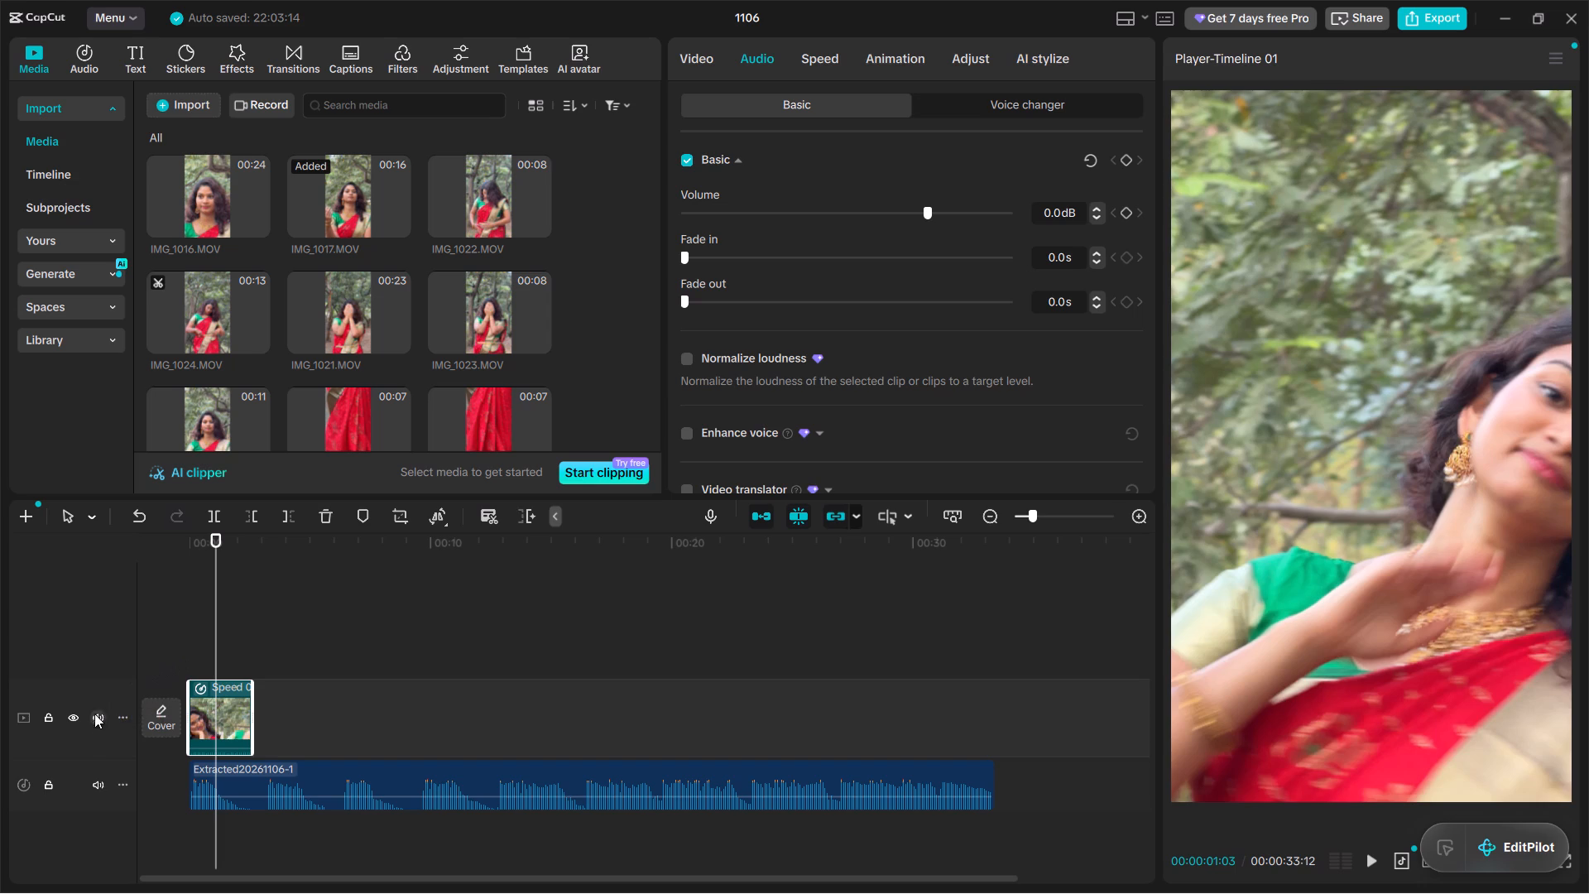
pyautogui.click(97, 714)
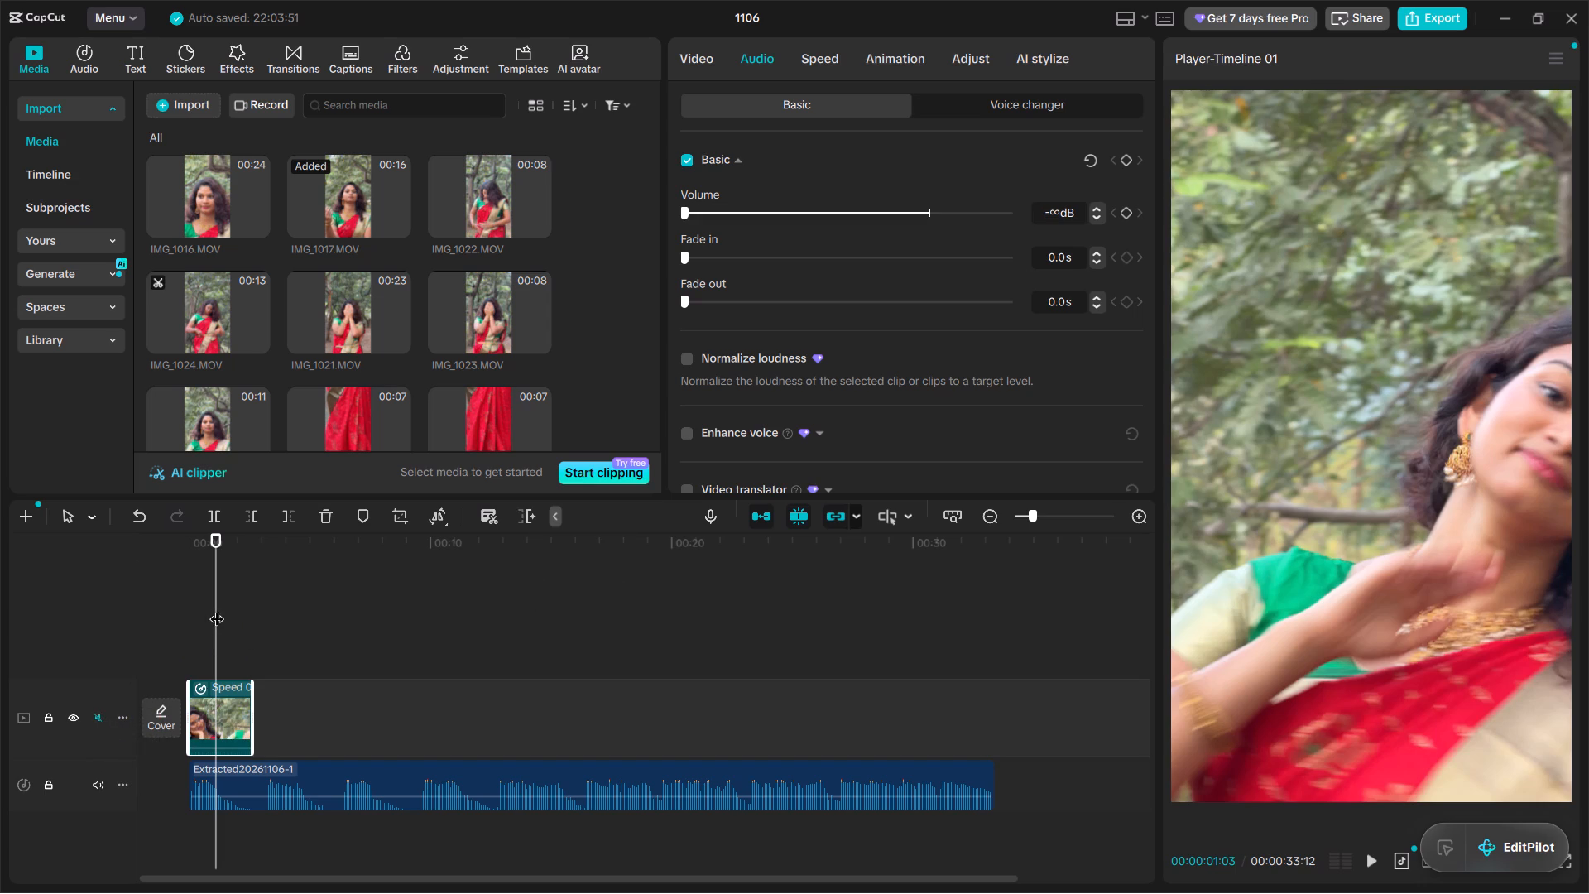
# Play the muted clip twice from the start to check its trimmed end against the audio, and return to the beginning.
pyautogui.moveTo(217, 608); pyautogui.dragTo(182, 619)
pyautogui.press('space')
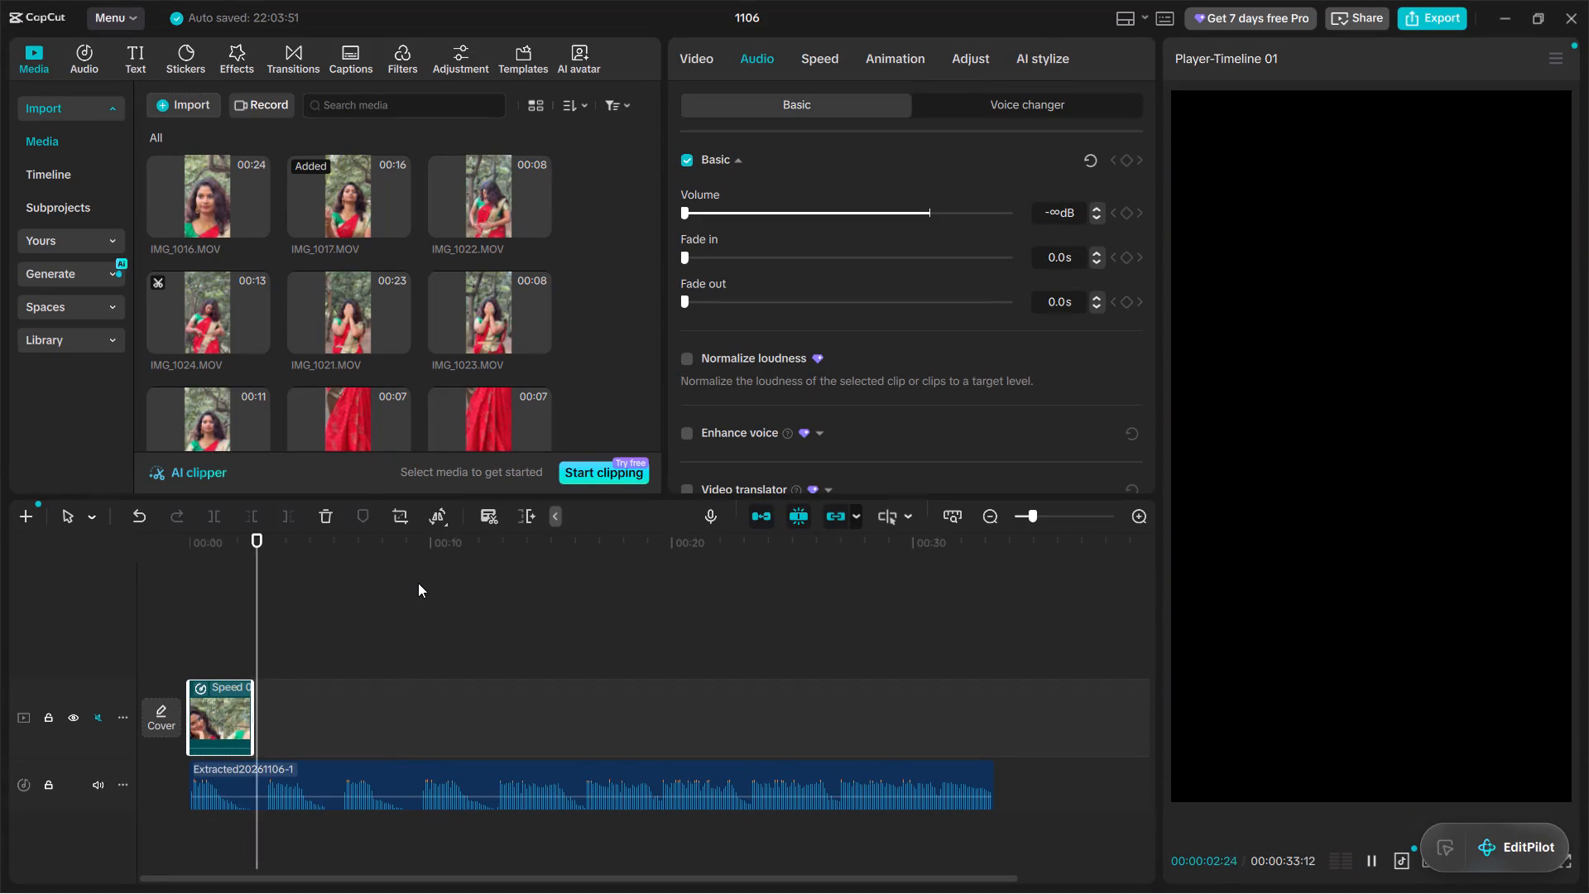
pyautogui.press('space')
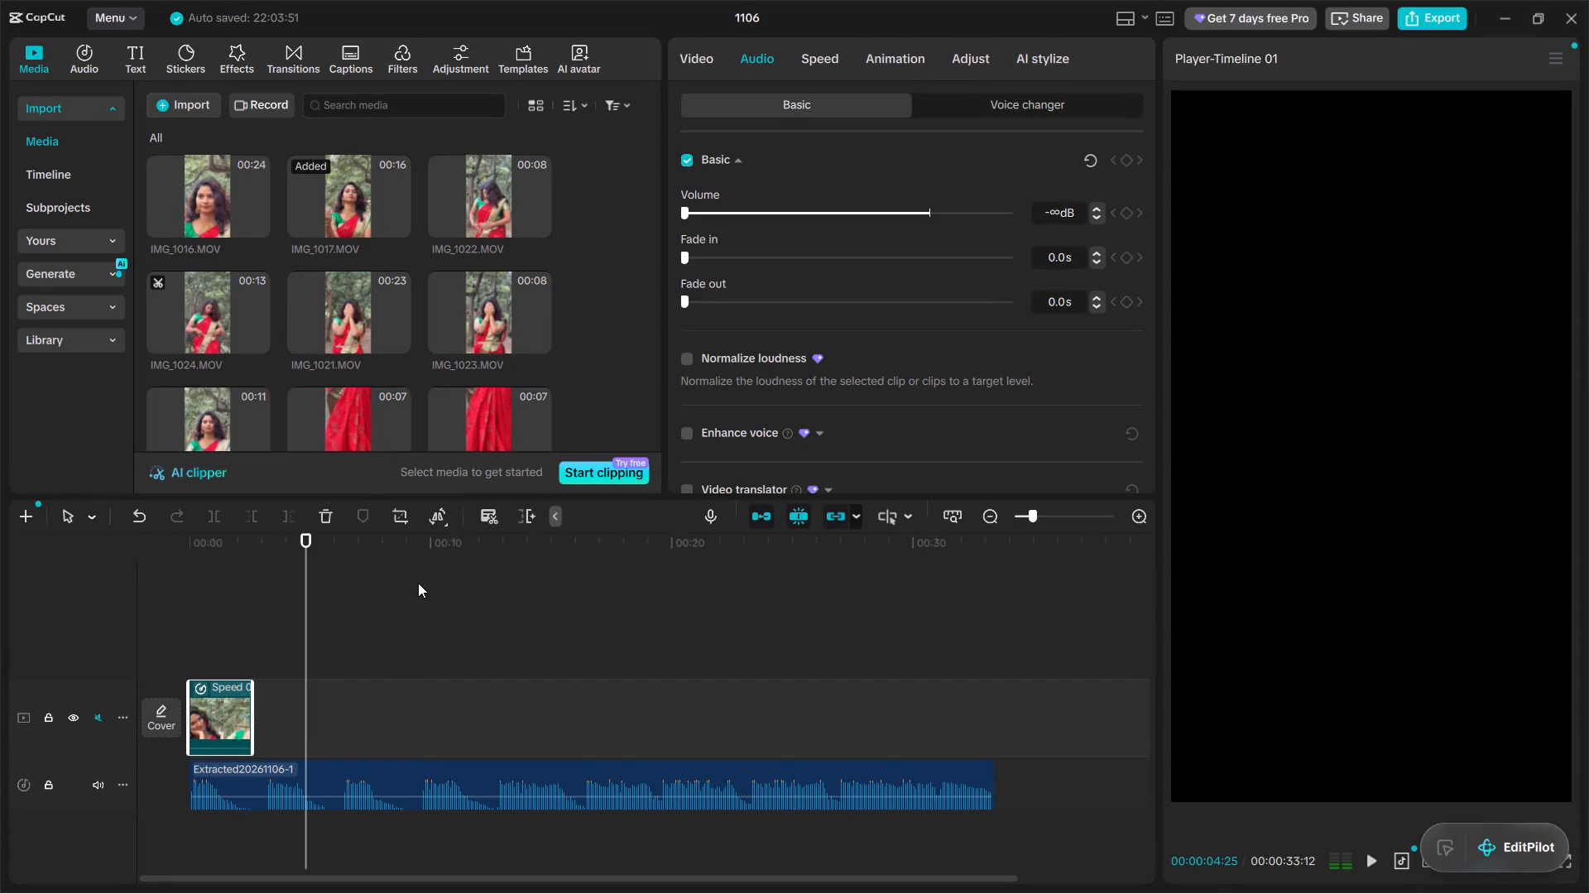
pyautogui.moveTo(305, 612); pyautogui.dragTo(92, 626)
pyautogui.press('space')
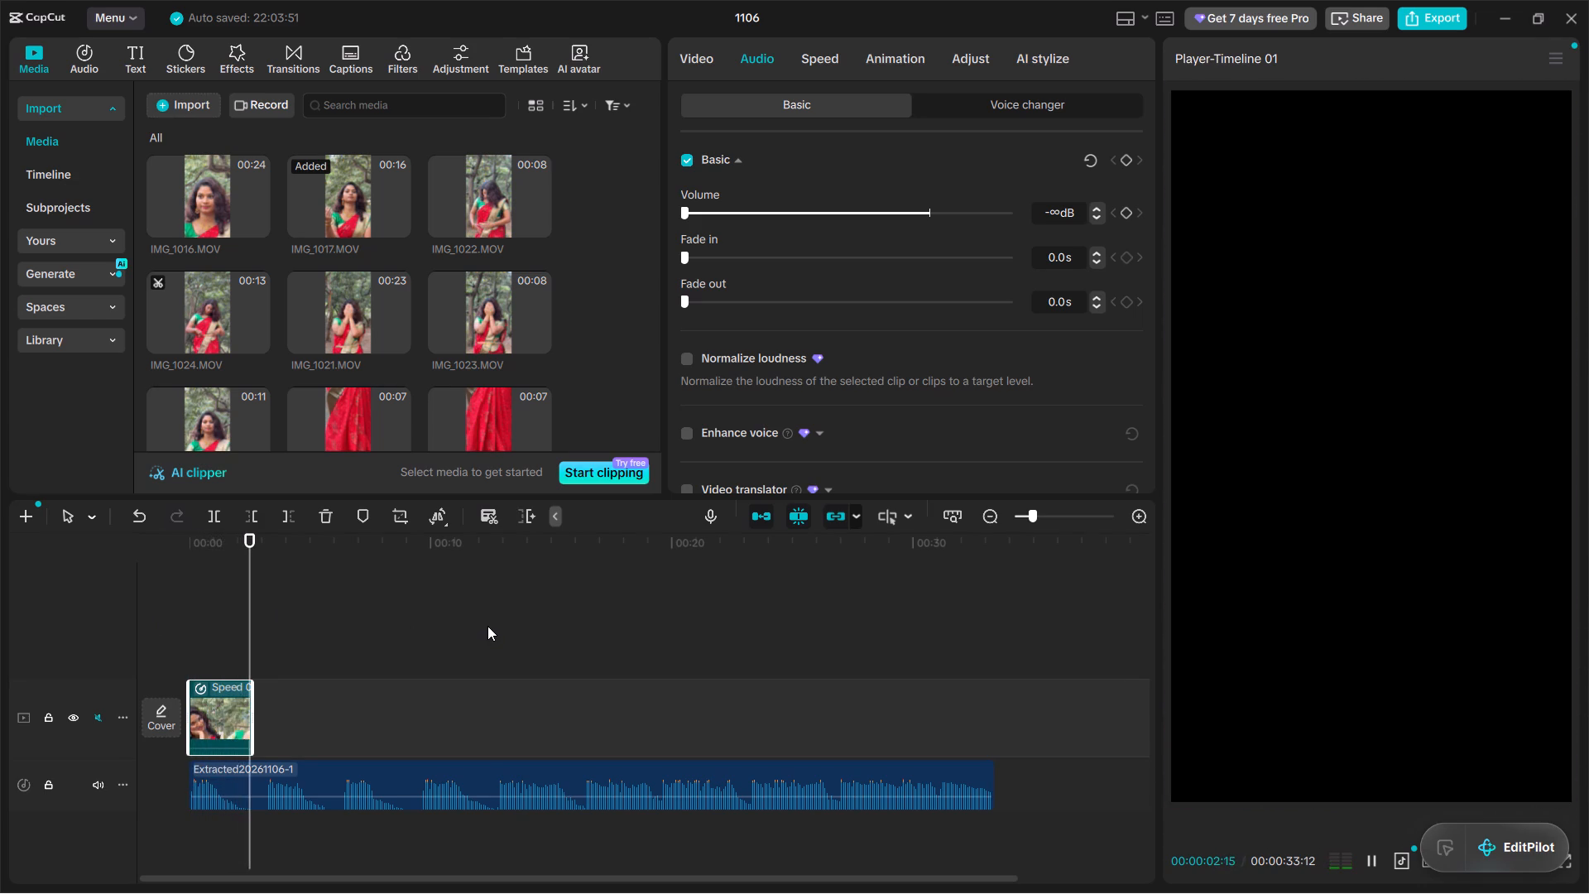
pyautogui.press('space')
pyautogui.click(223, 714)
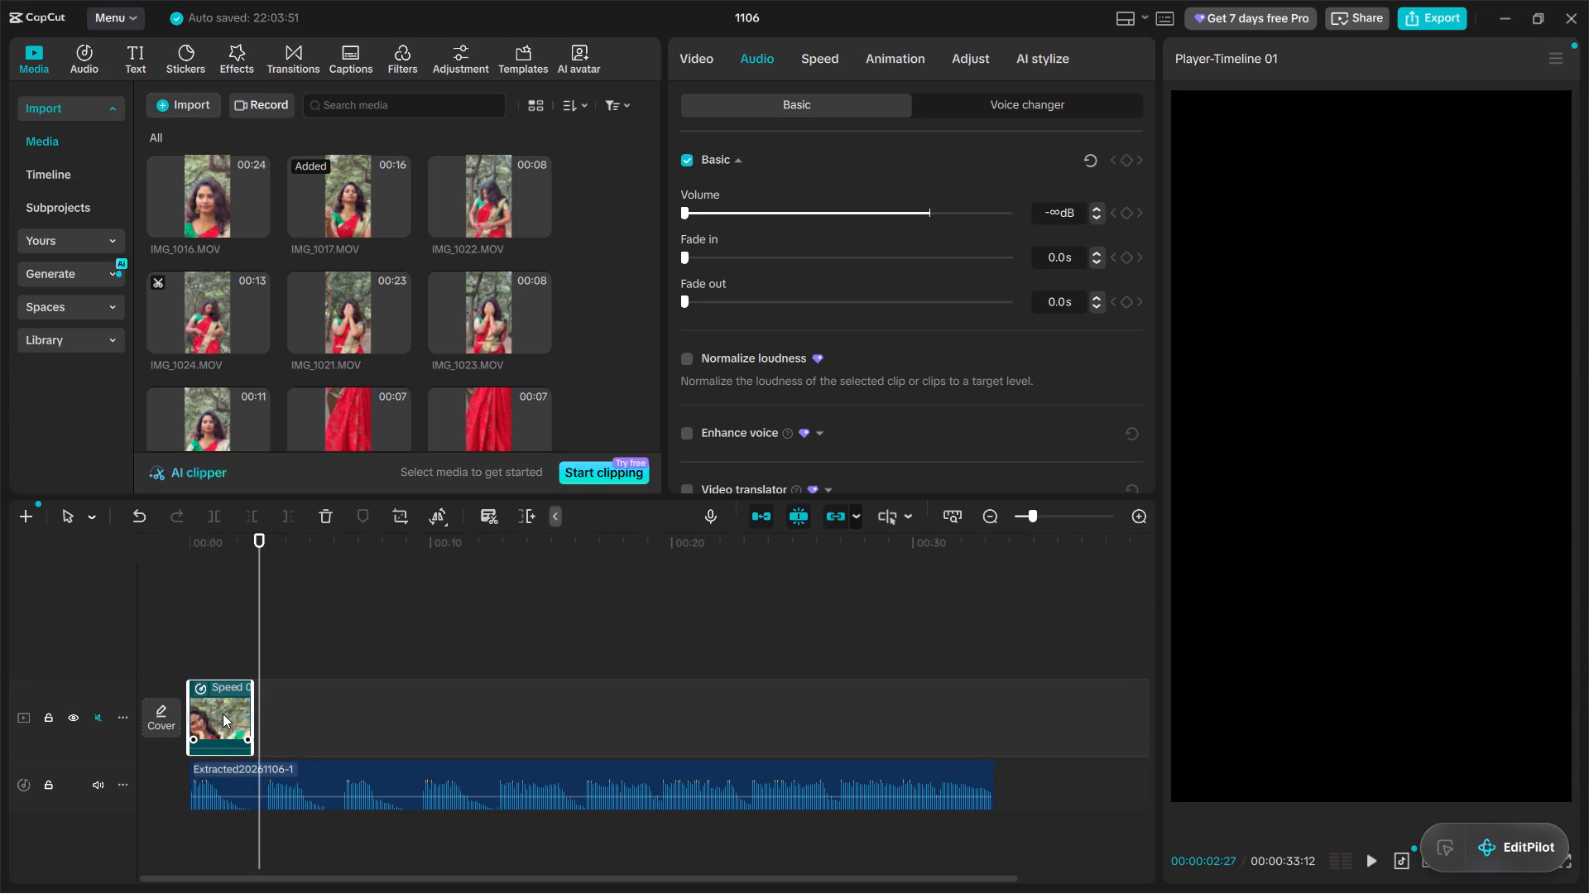
pyautogui.moveTo(258, 608); pyautogui.dragTo(247, 618)
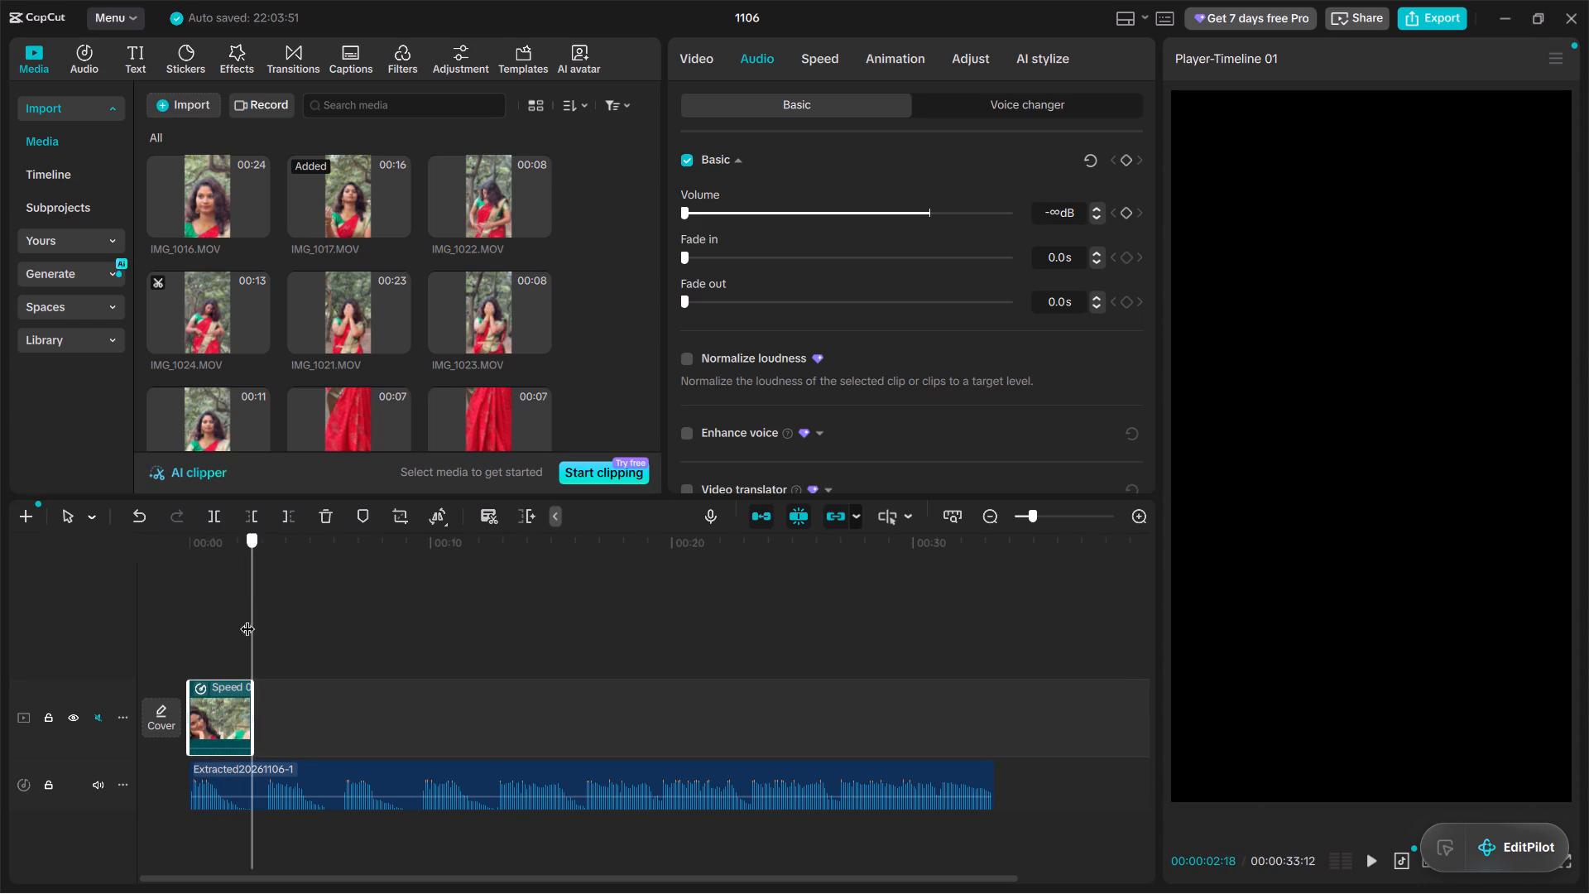
pyautogui.moveTo(247, 618); pyautogui.dragTo(117, 642)
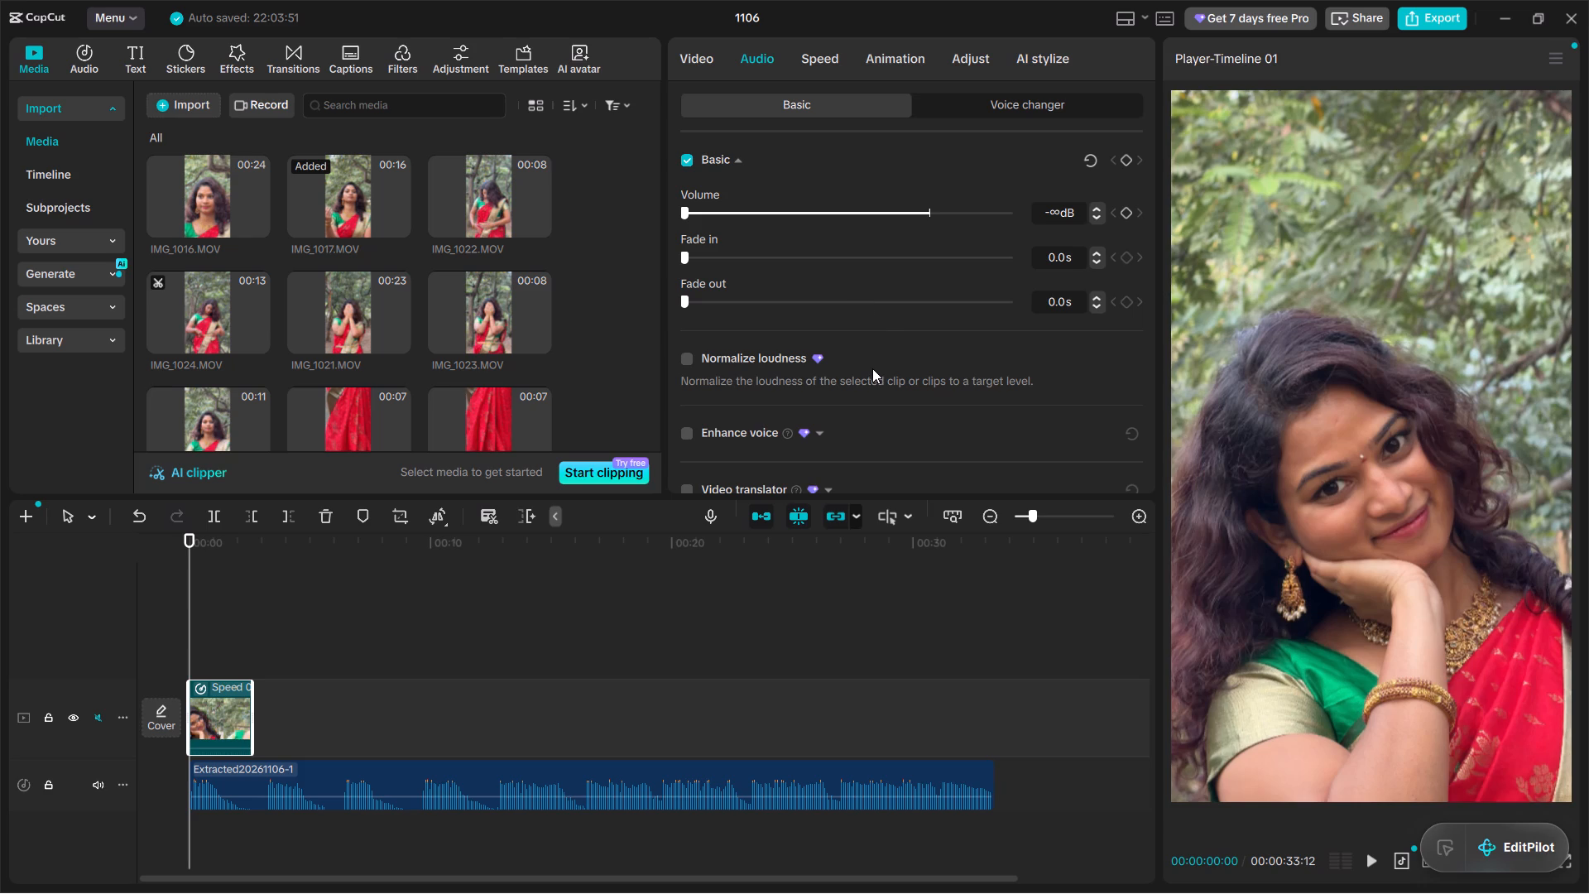
# Set the IMG_1017 clip's rotation to -0.50° and play it from the start to check the tilt.
pyautogui.click(894, 53)
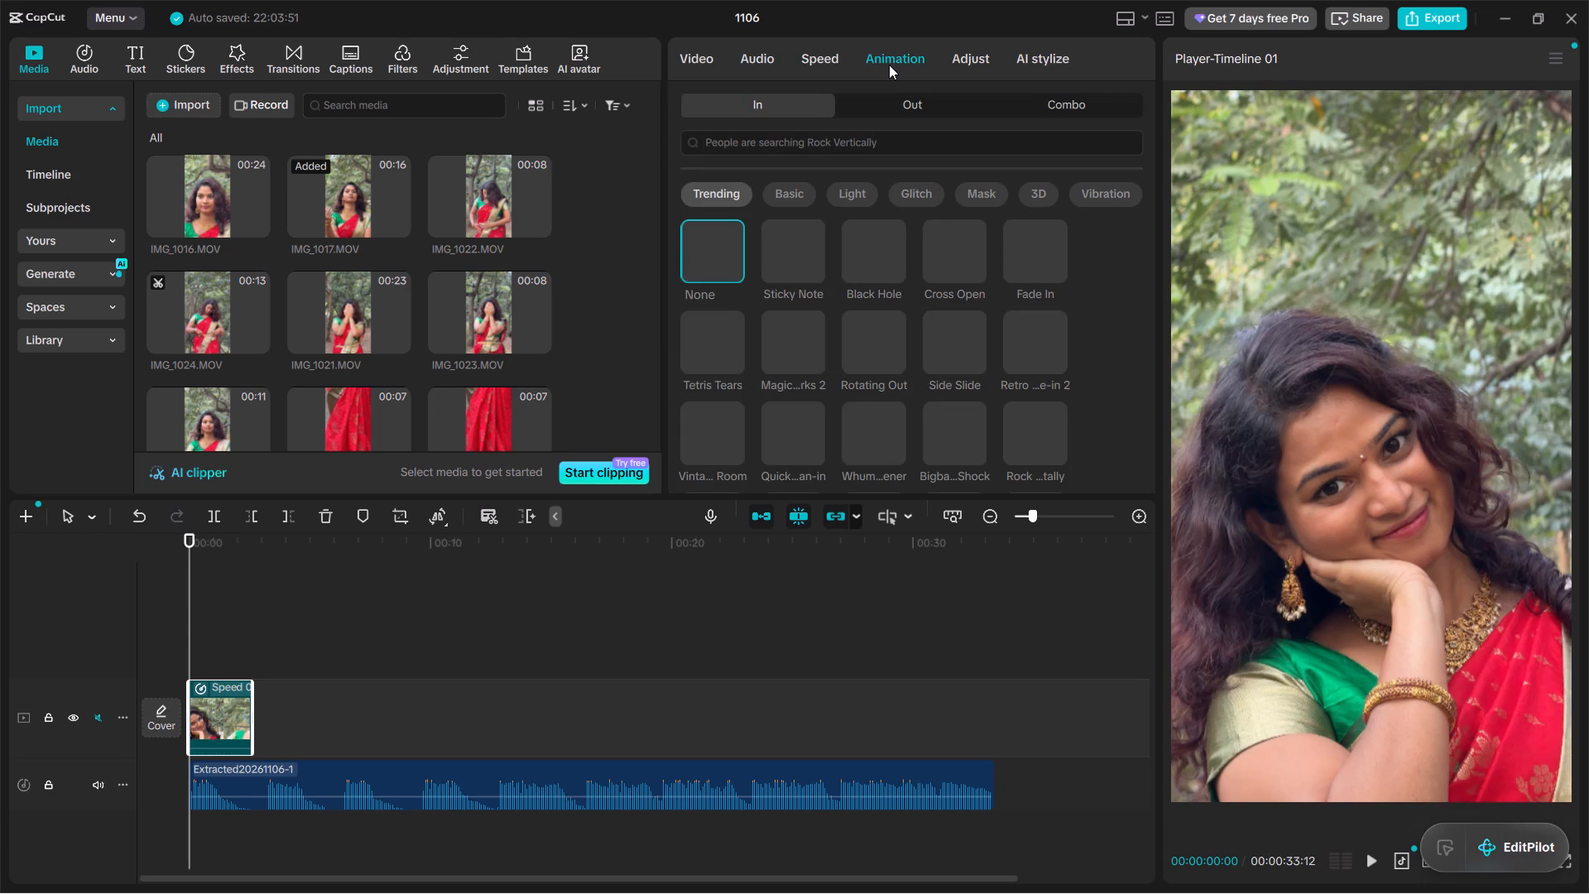
pyautogui.click(963, 52)
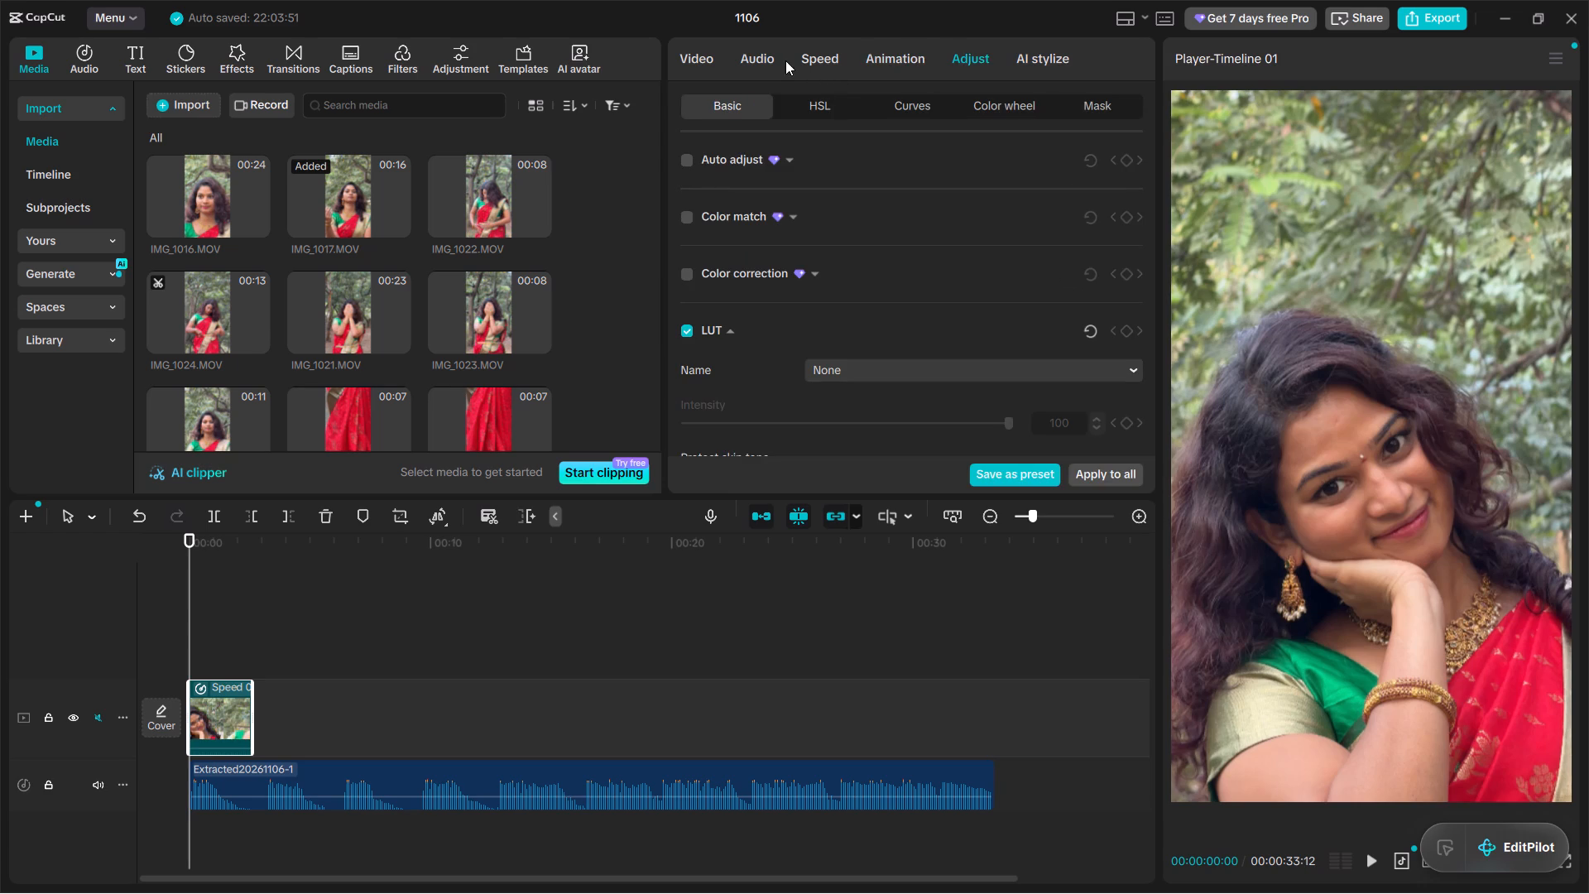
pyautogui.click(698, 58)
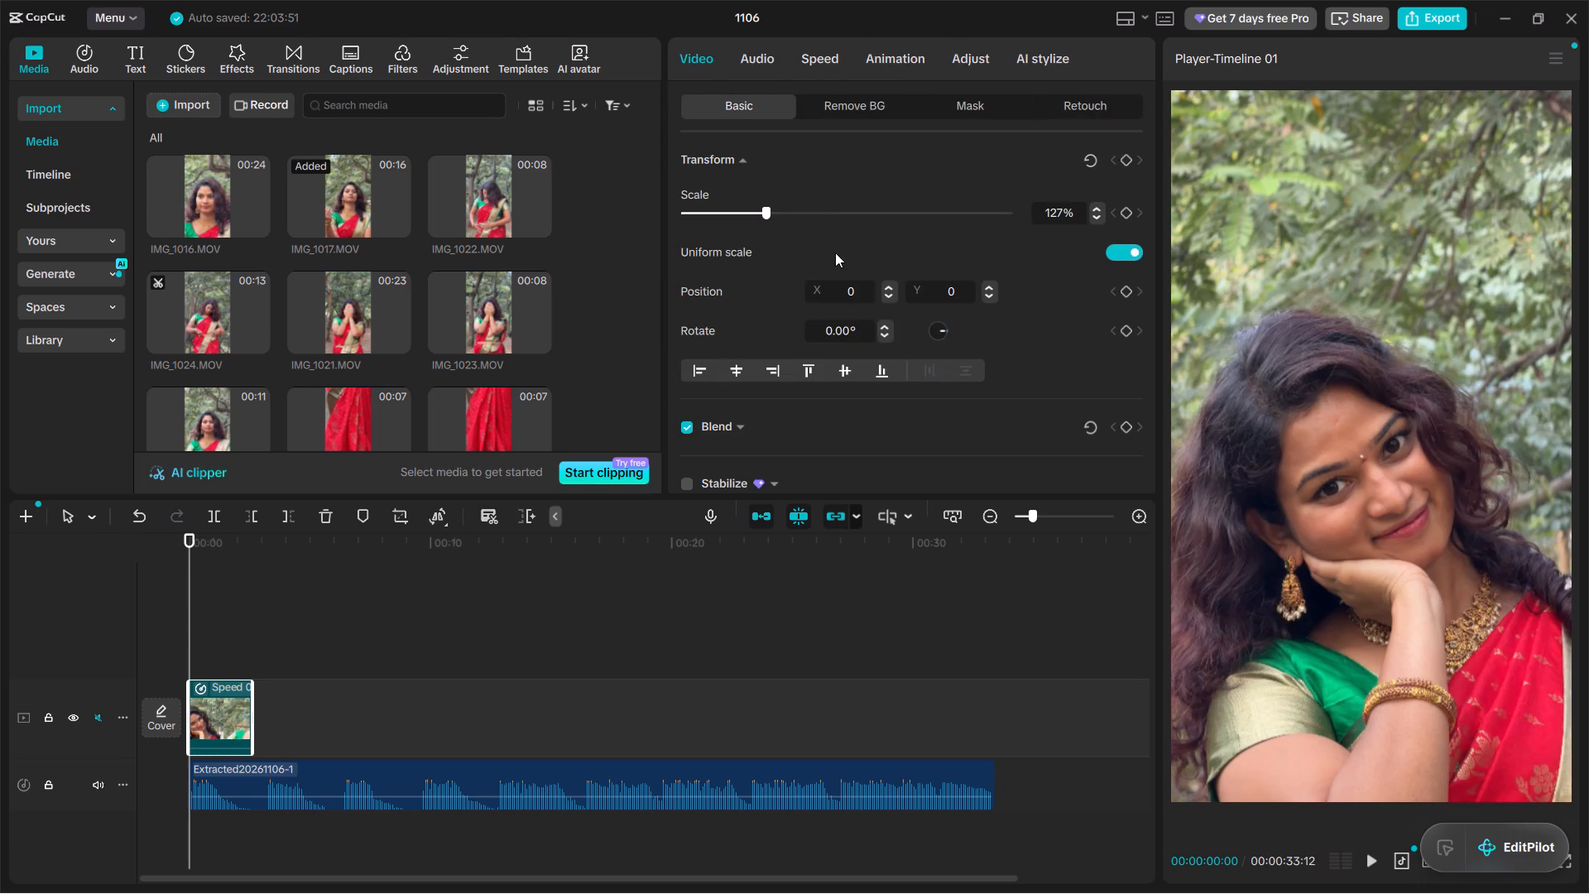
pyautogui.click(883, 334)
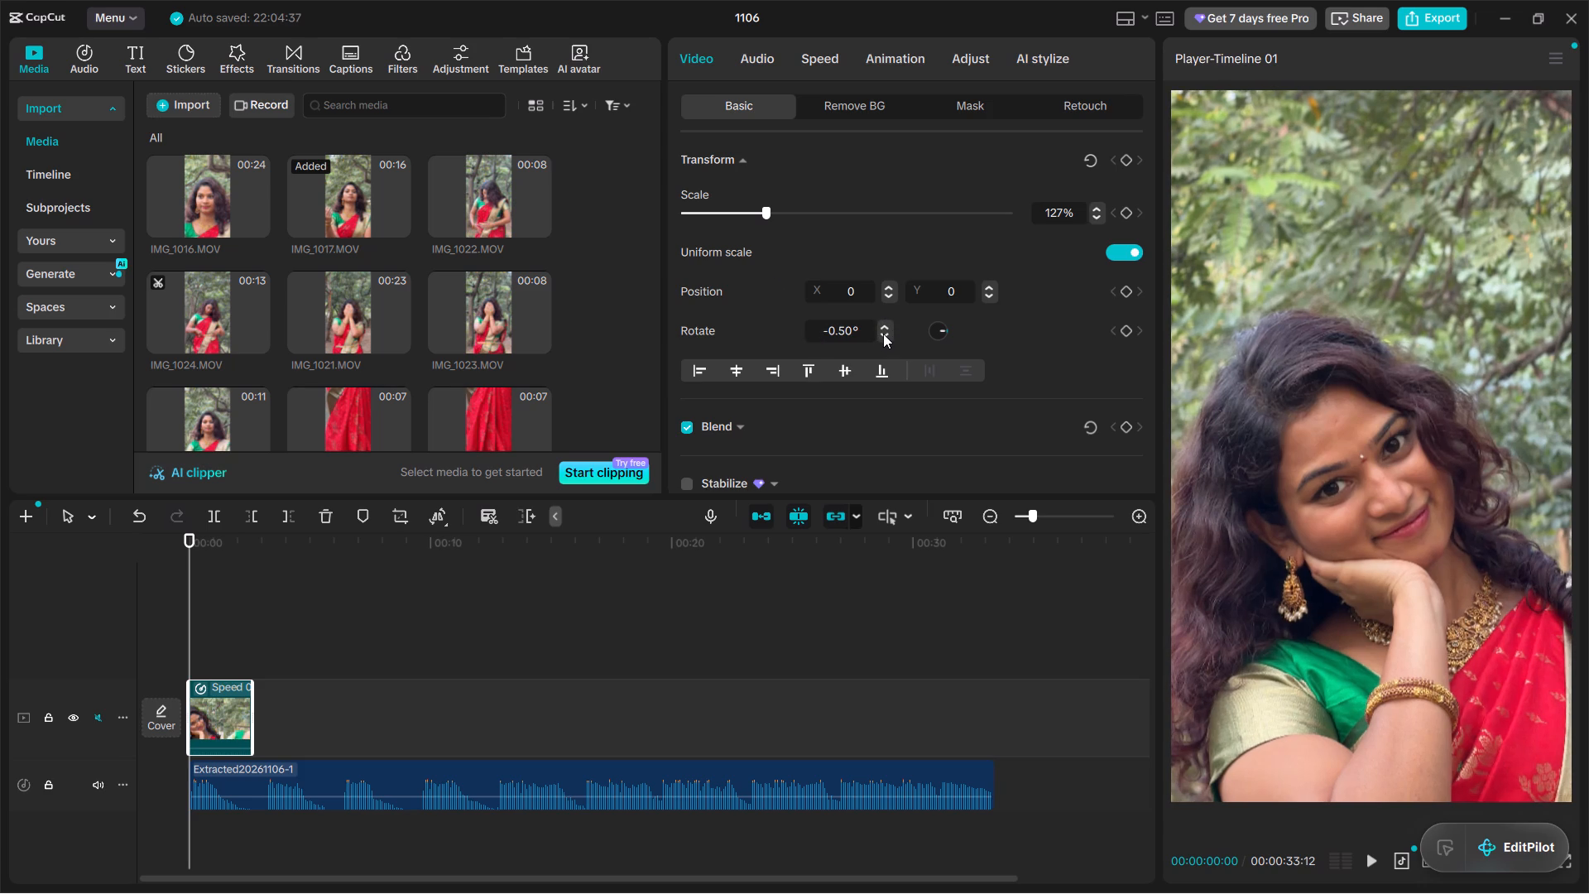
pyautogui.press('space')
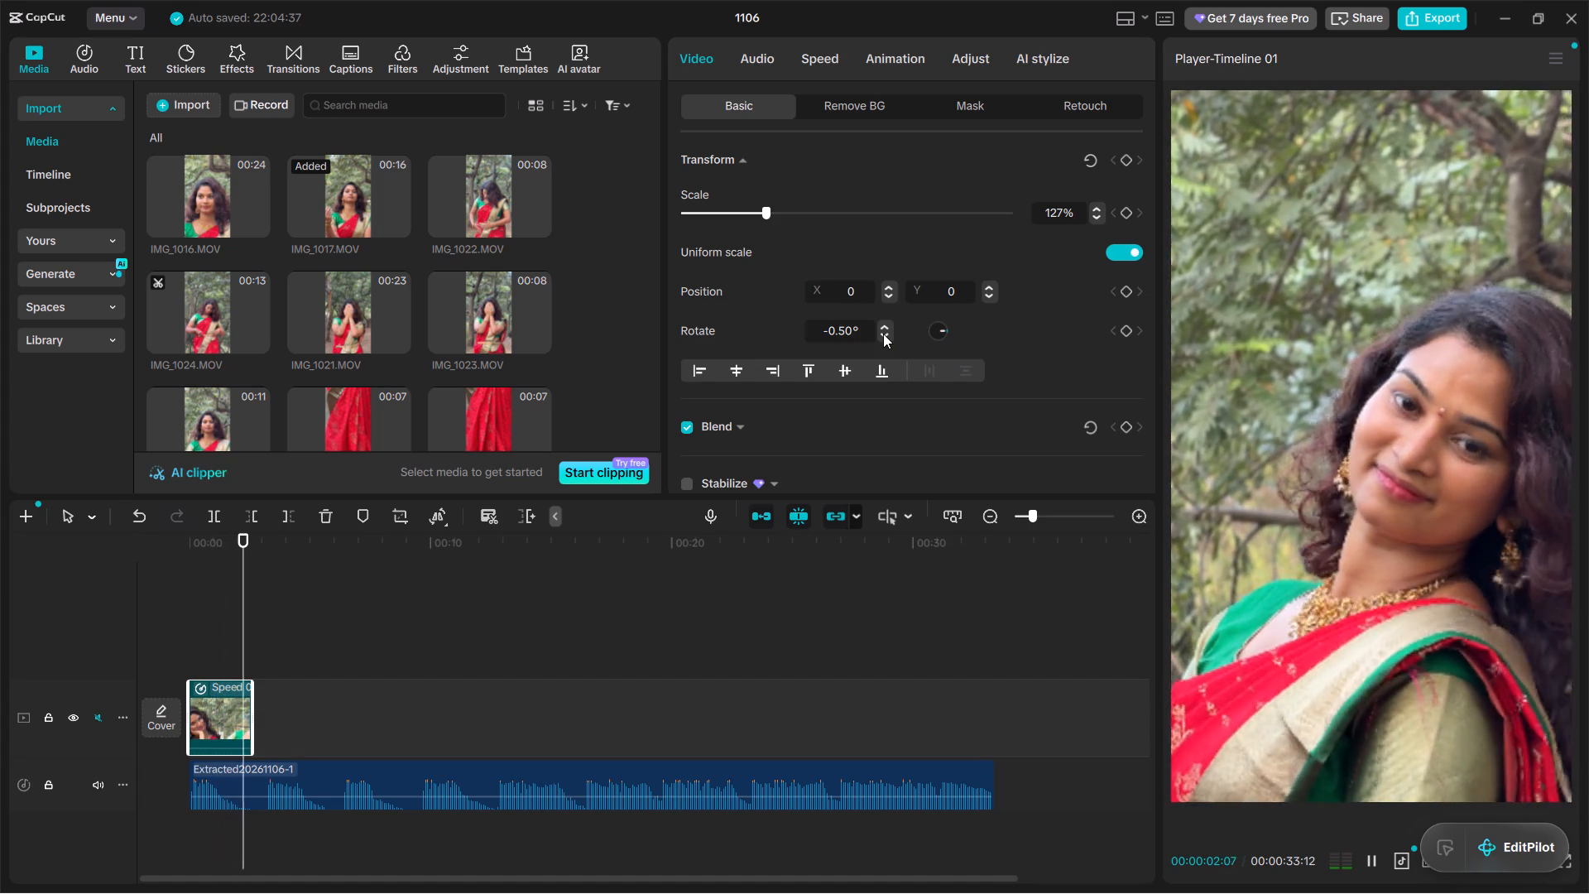
pyautogui.press('space')
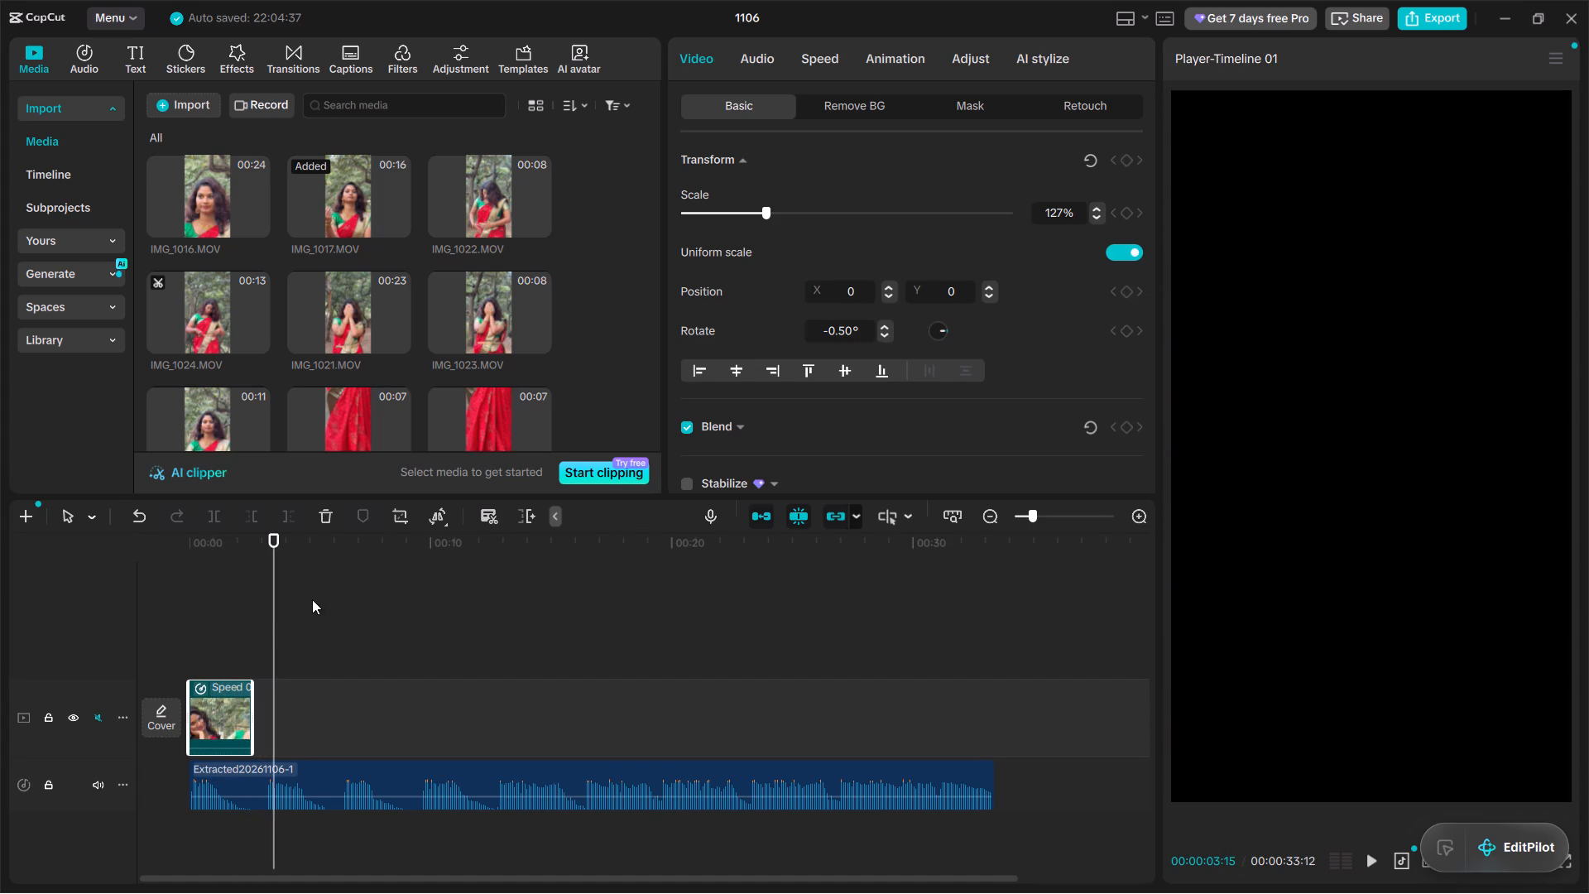
# Reduce the IMG_1017 clip's scale to 125% and play it from the start to check the framing.
pyautogui.moveTo(275, 608); pyautogui.dragTo(137, 621)
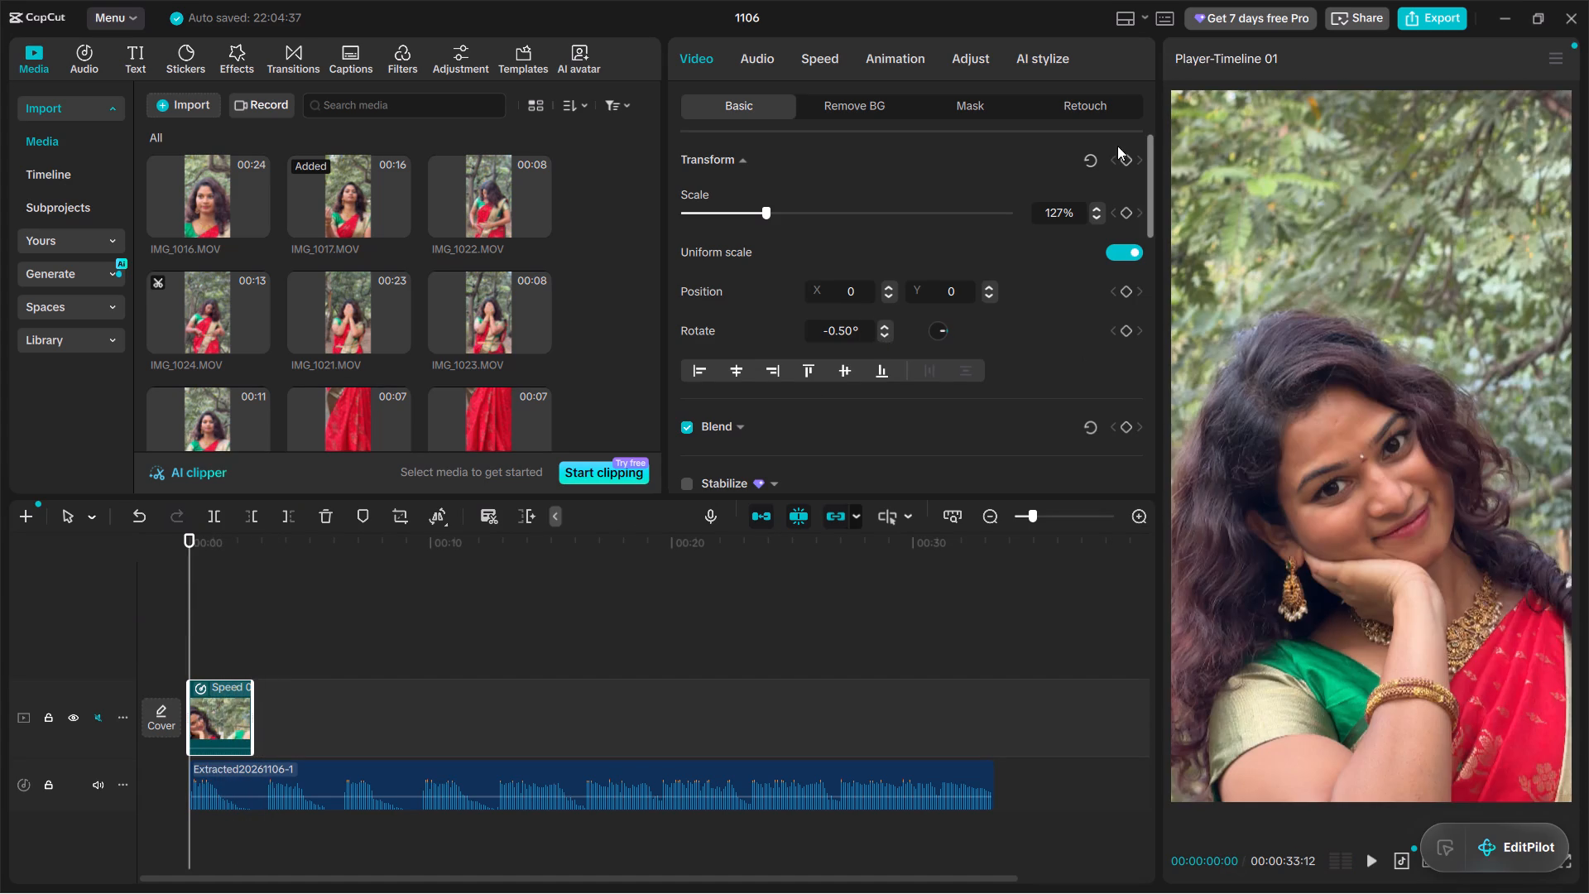
pyautogui.click(1092, 212)
pyautogui.click(1097, 216)
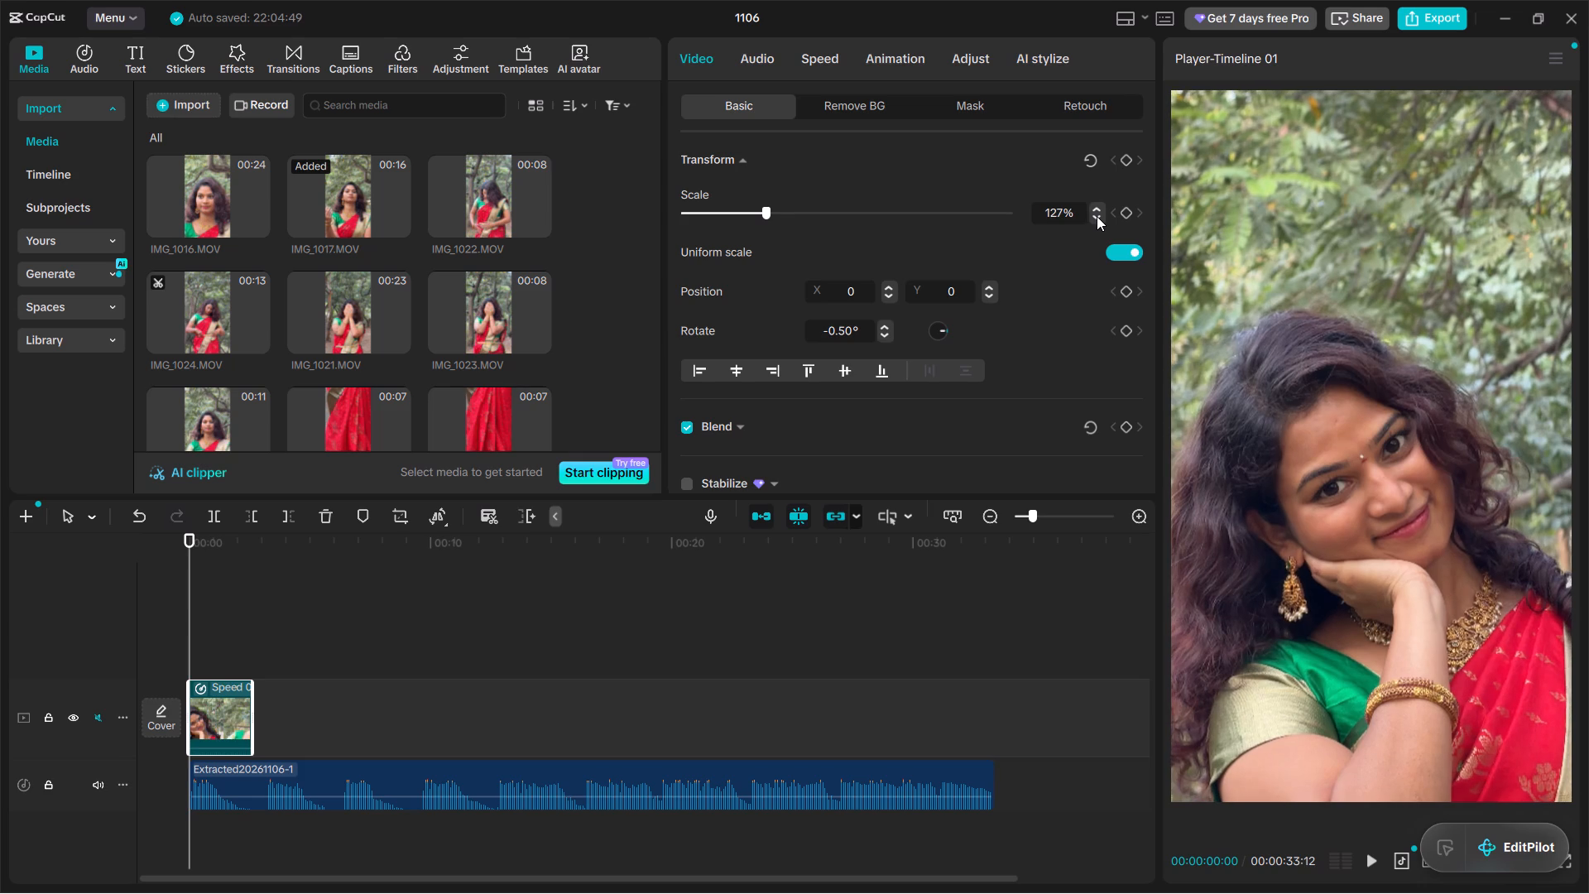
pyautogui.click(1097, 216)
pyautogui.click(1097, 216)
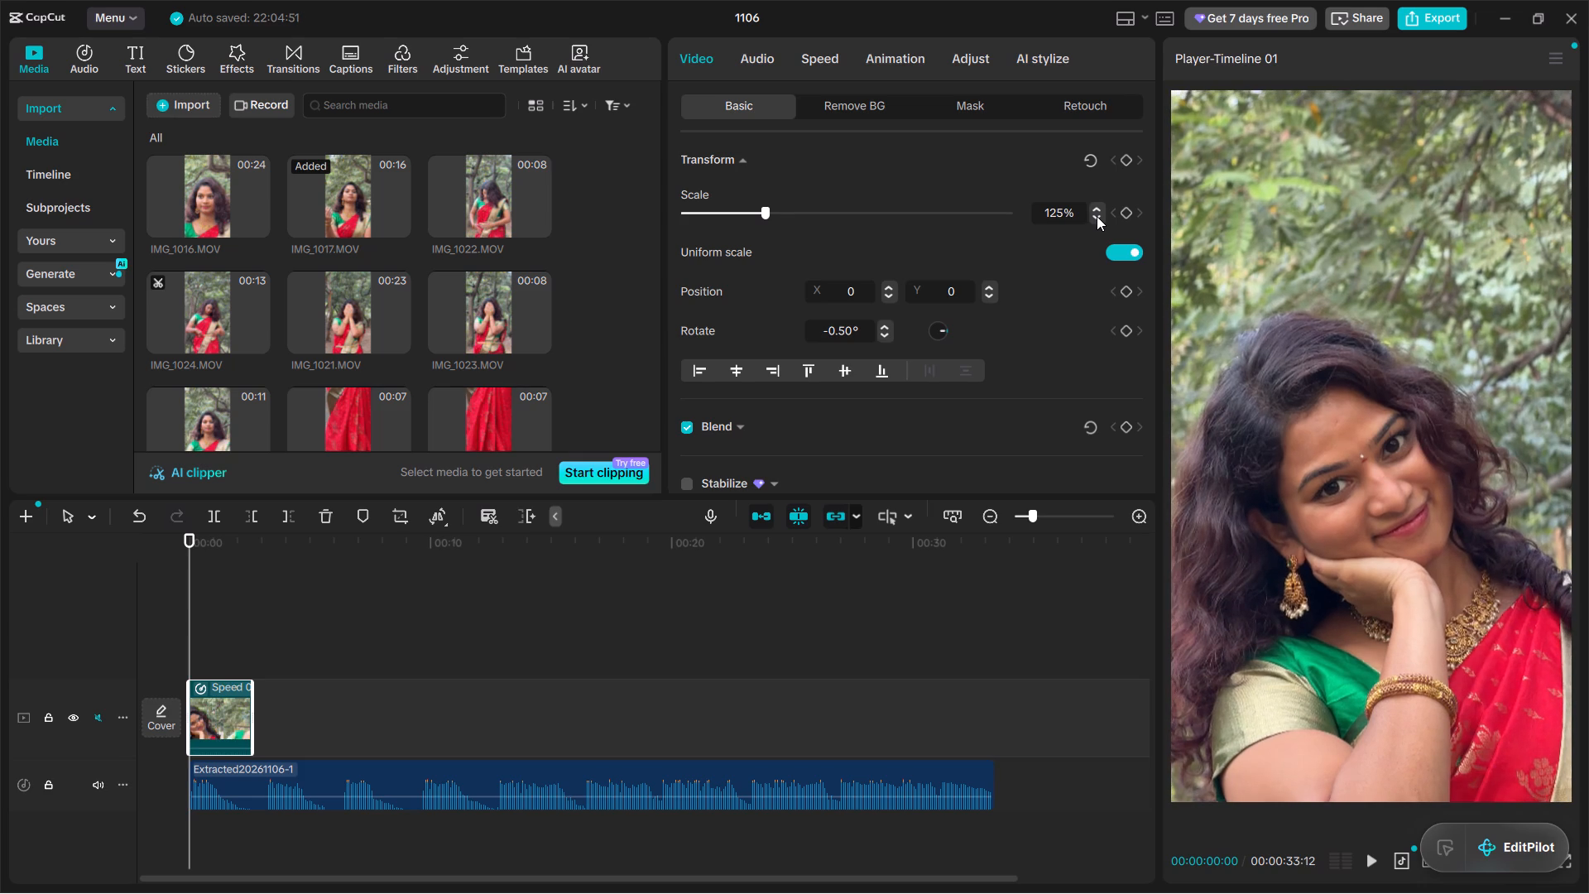
pyautogui.press('space')
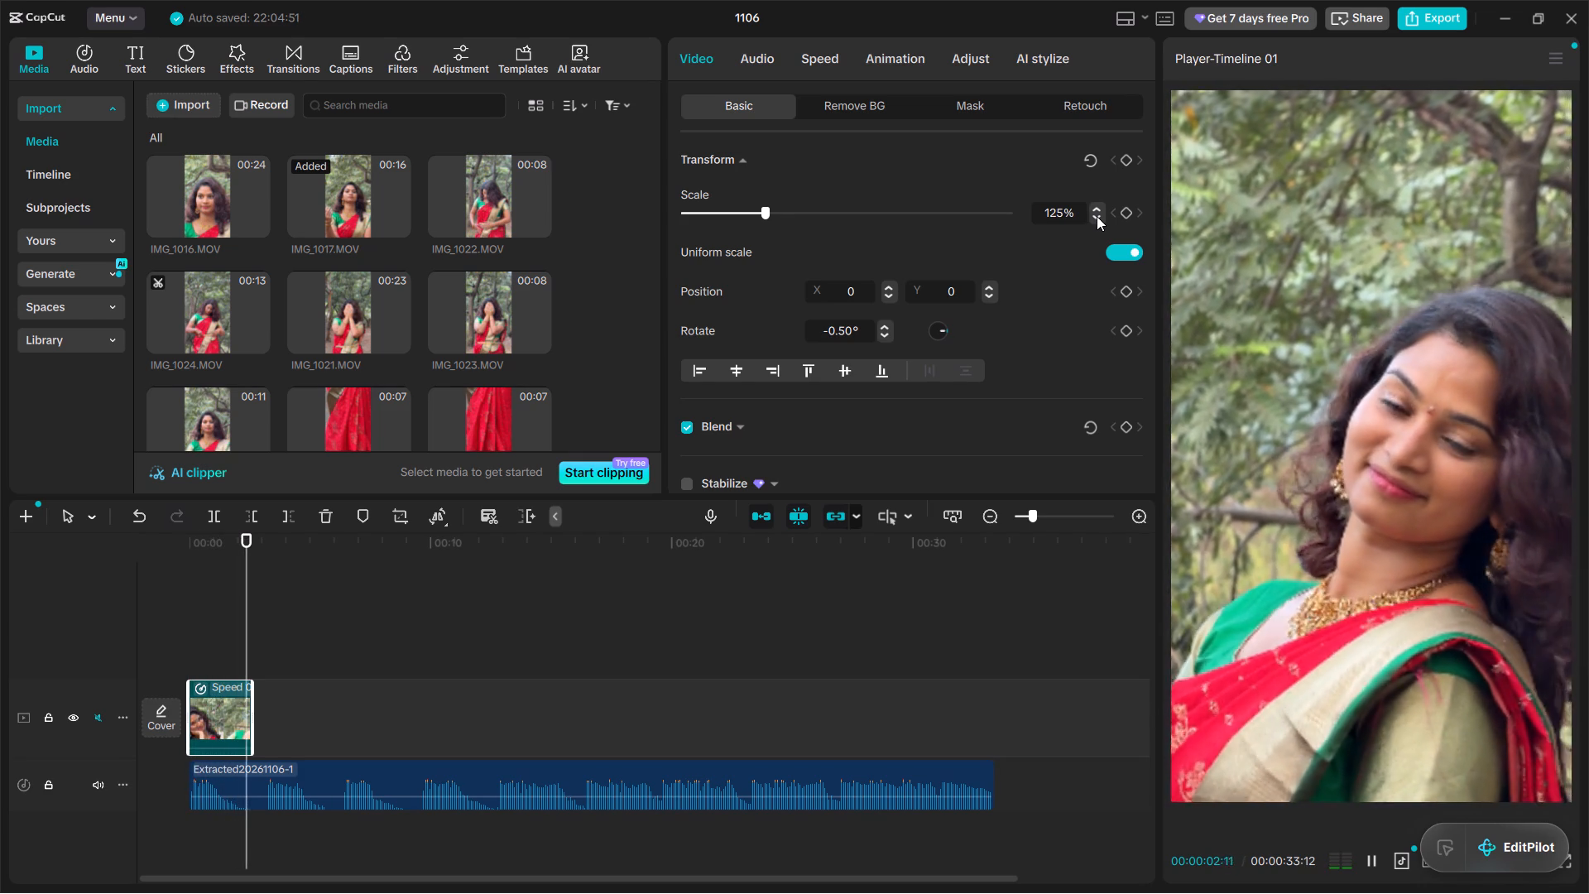
# Stop the playback and return to the beginning of the timeline.
pyautogui.press('space')
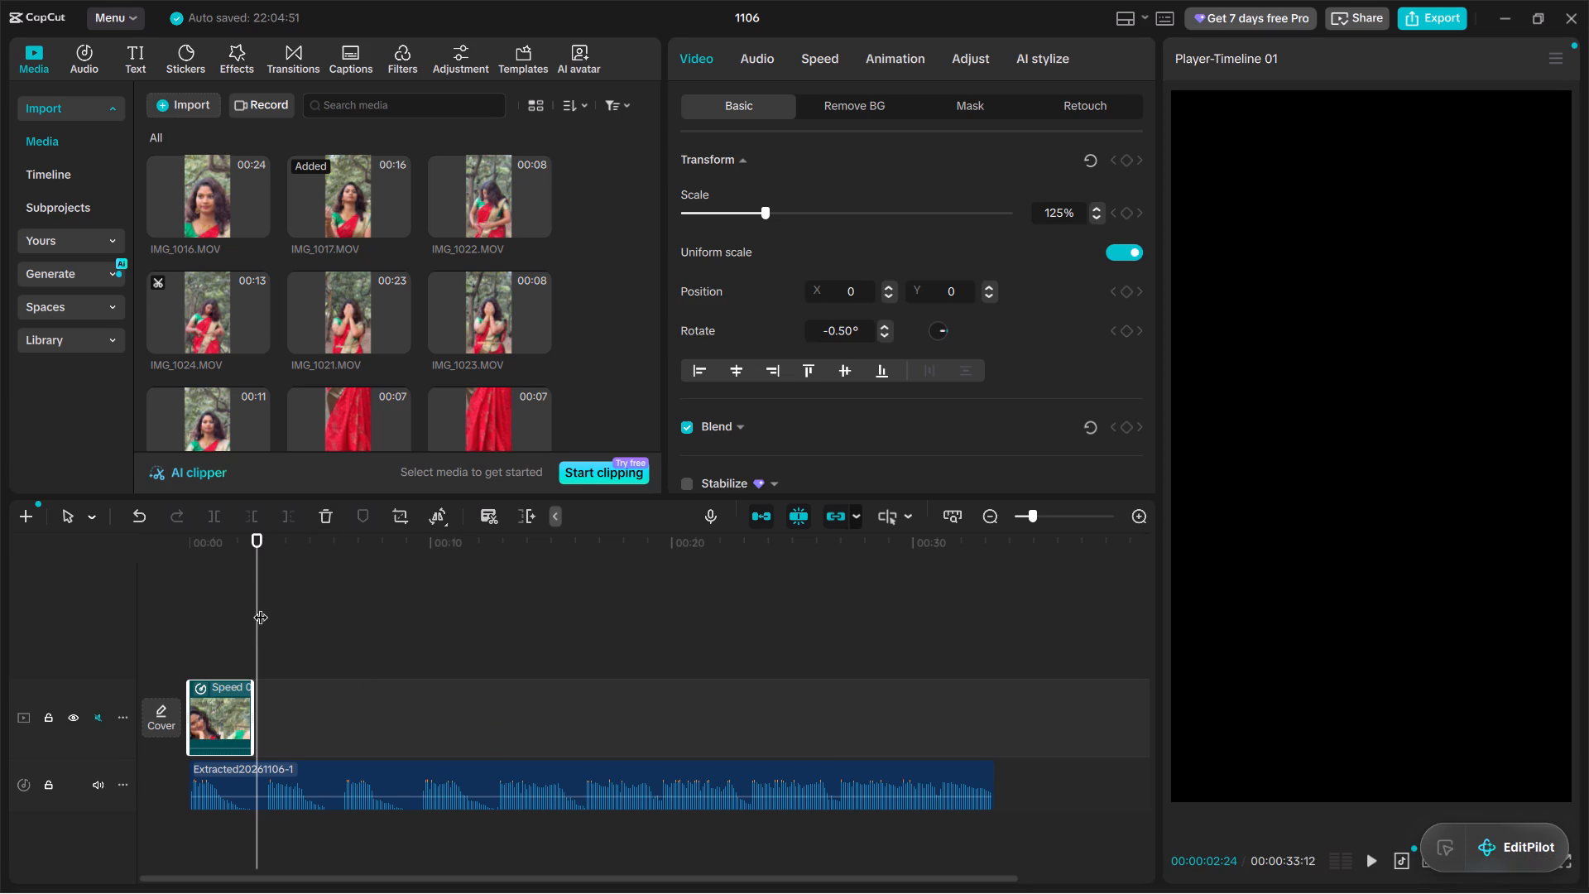
pyautogui.moveTo(261, 607); pyautogui.dragTo(142, 613)
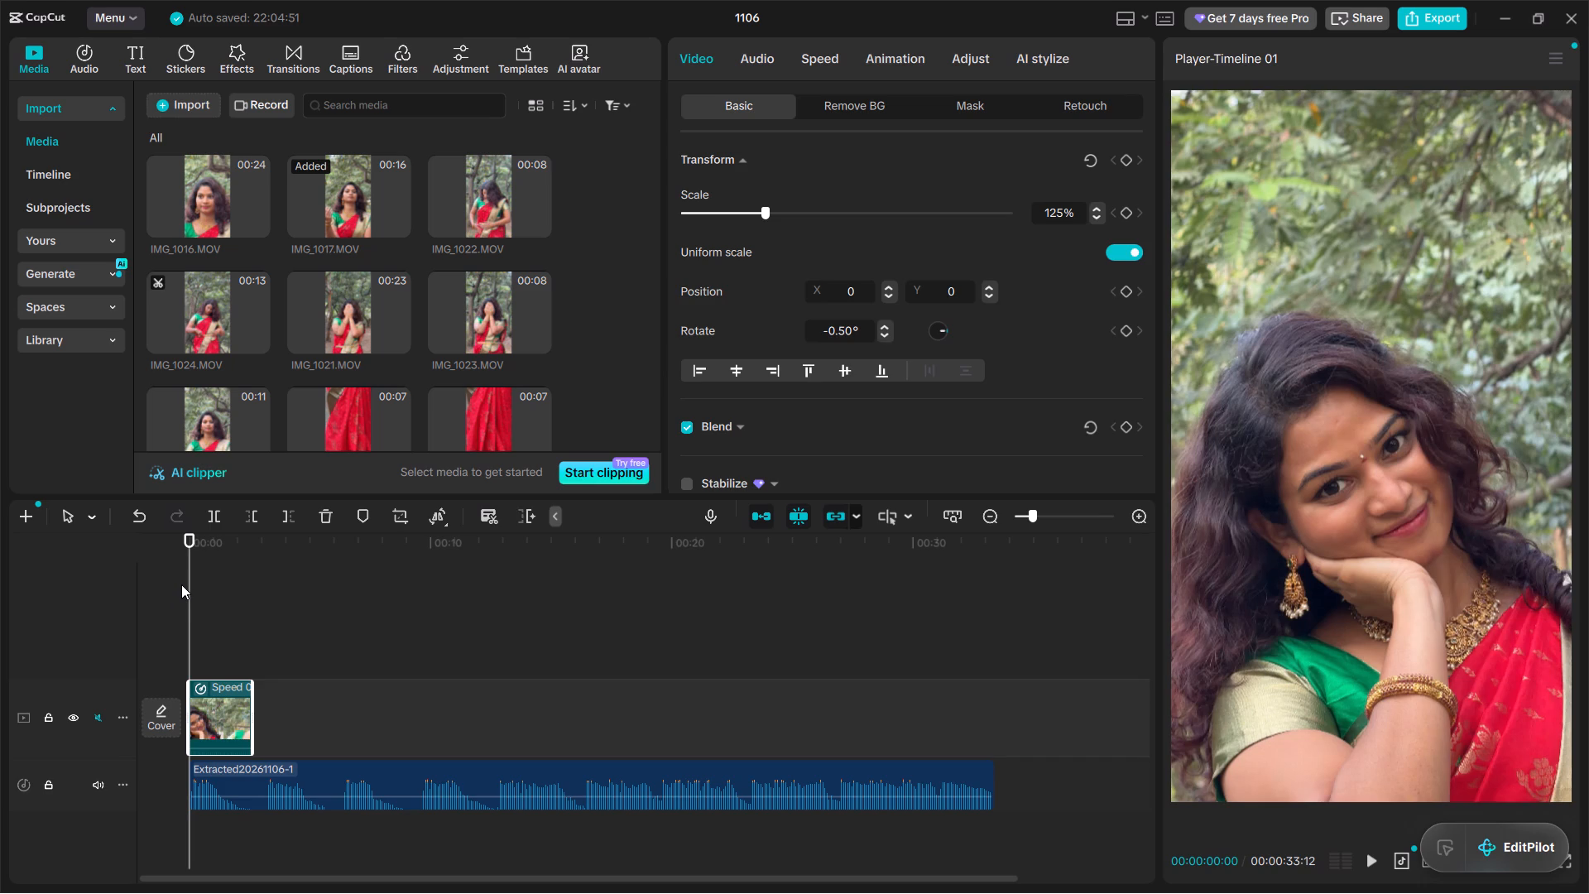
# Search the entrance animations for "zoom in" for the IMG_1017 clip.
pyautogui.click(214, 715)
pyautogui.click(902, 58)
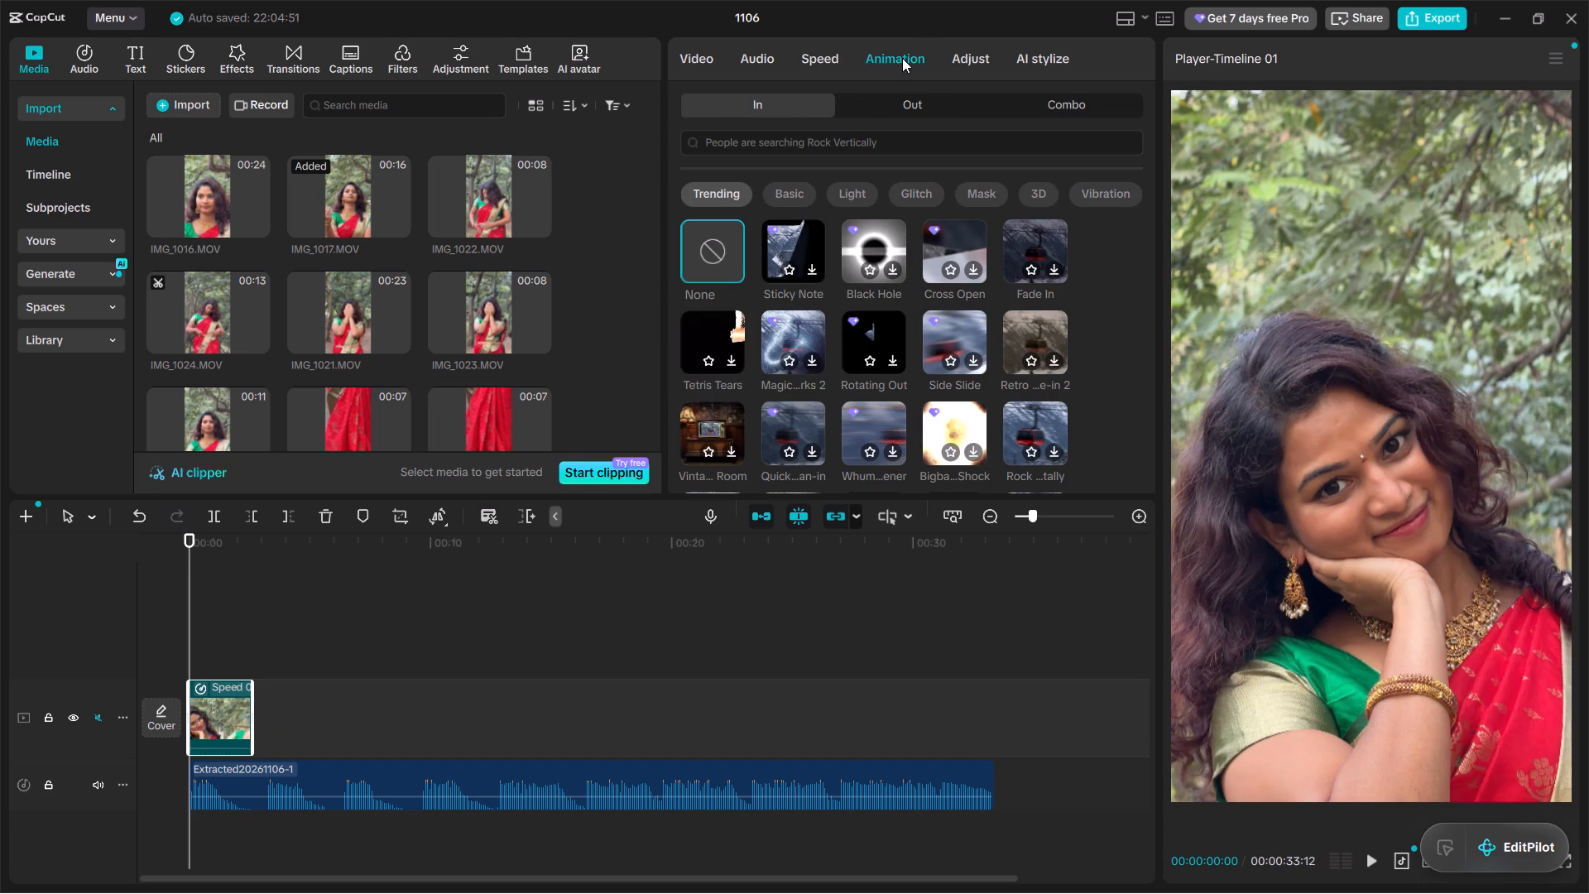
pyautogui.click(843, 138)
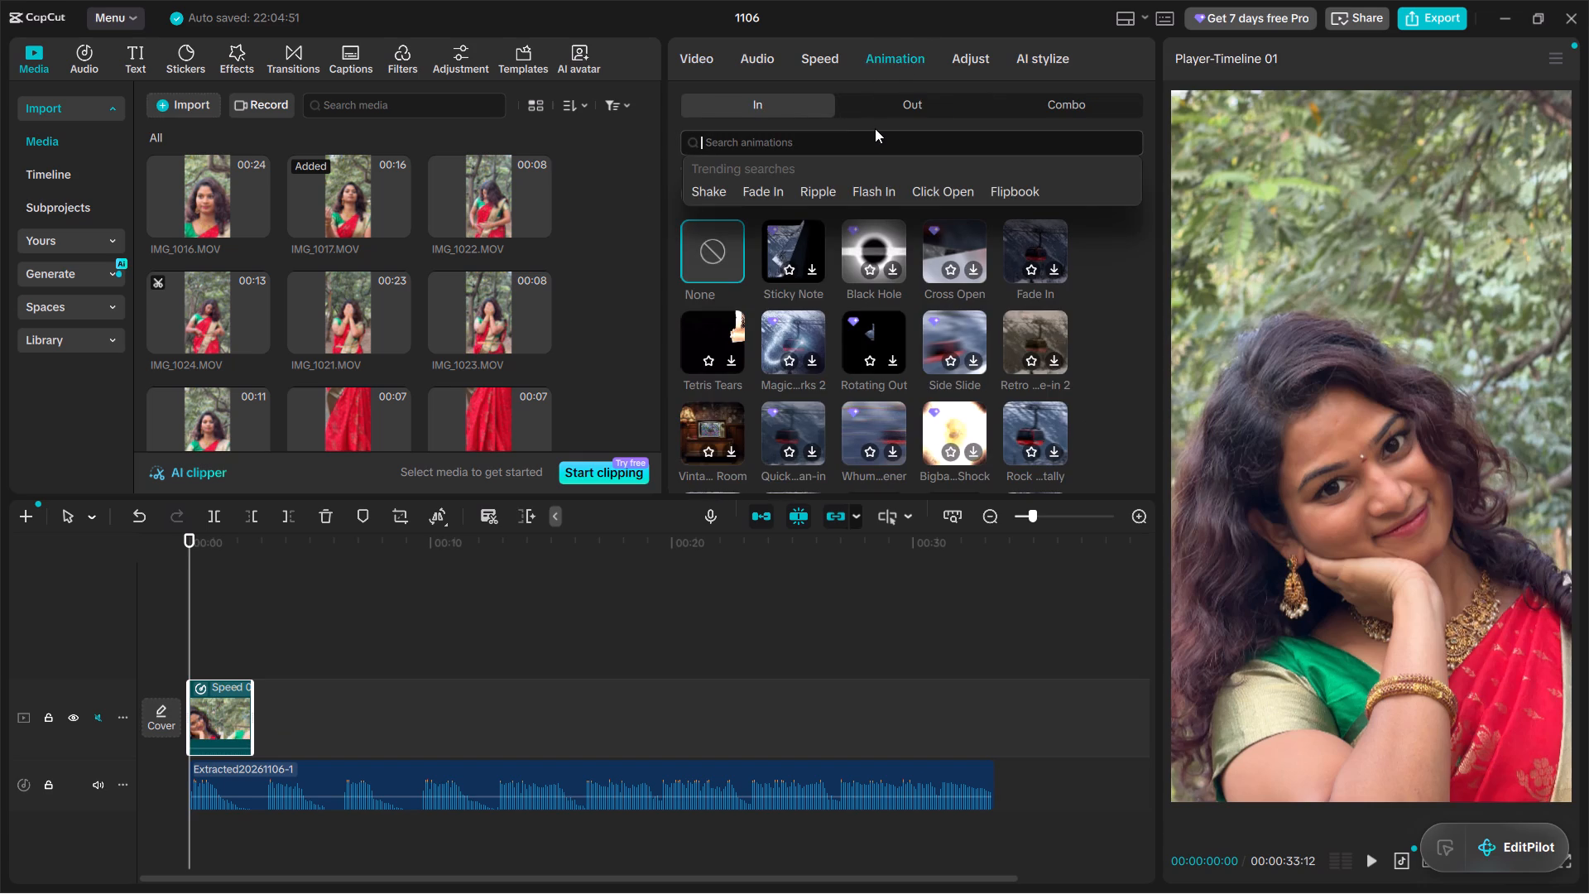
pyautogui.press('z')
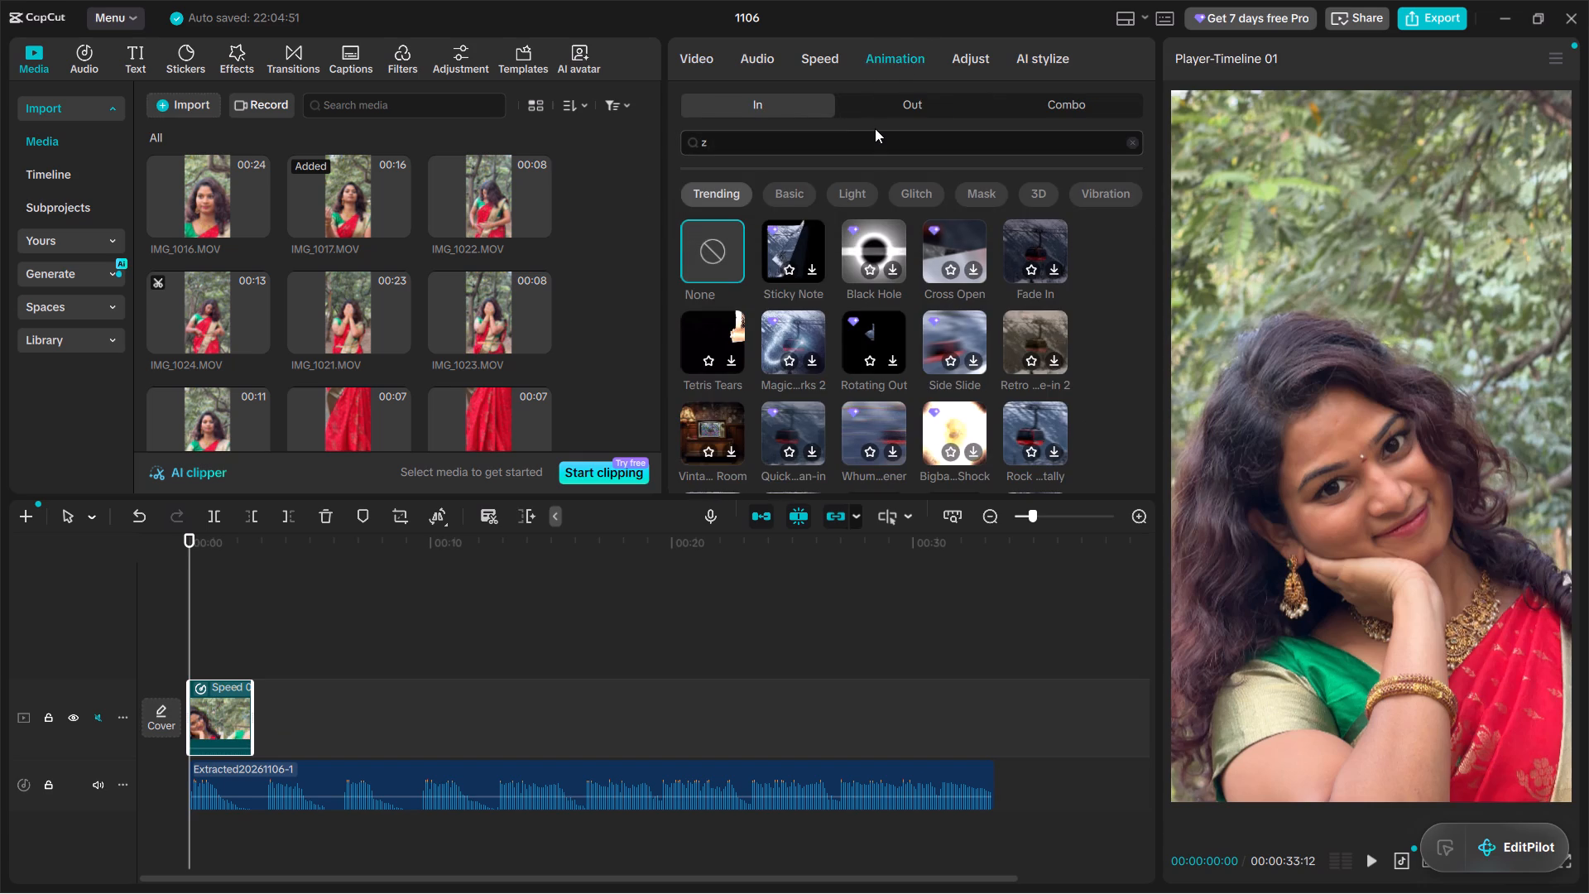
pyautogui.write('ii')
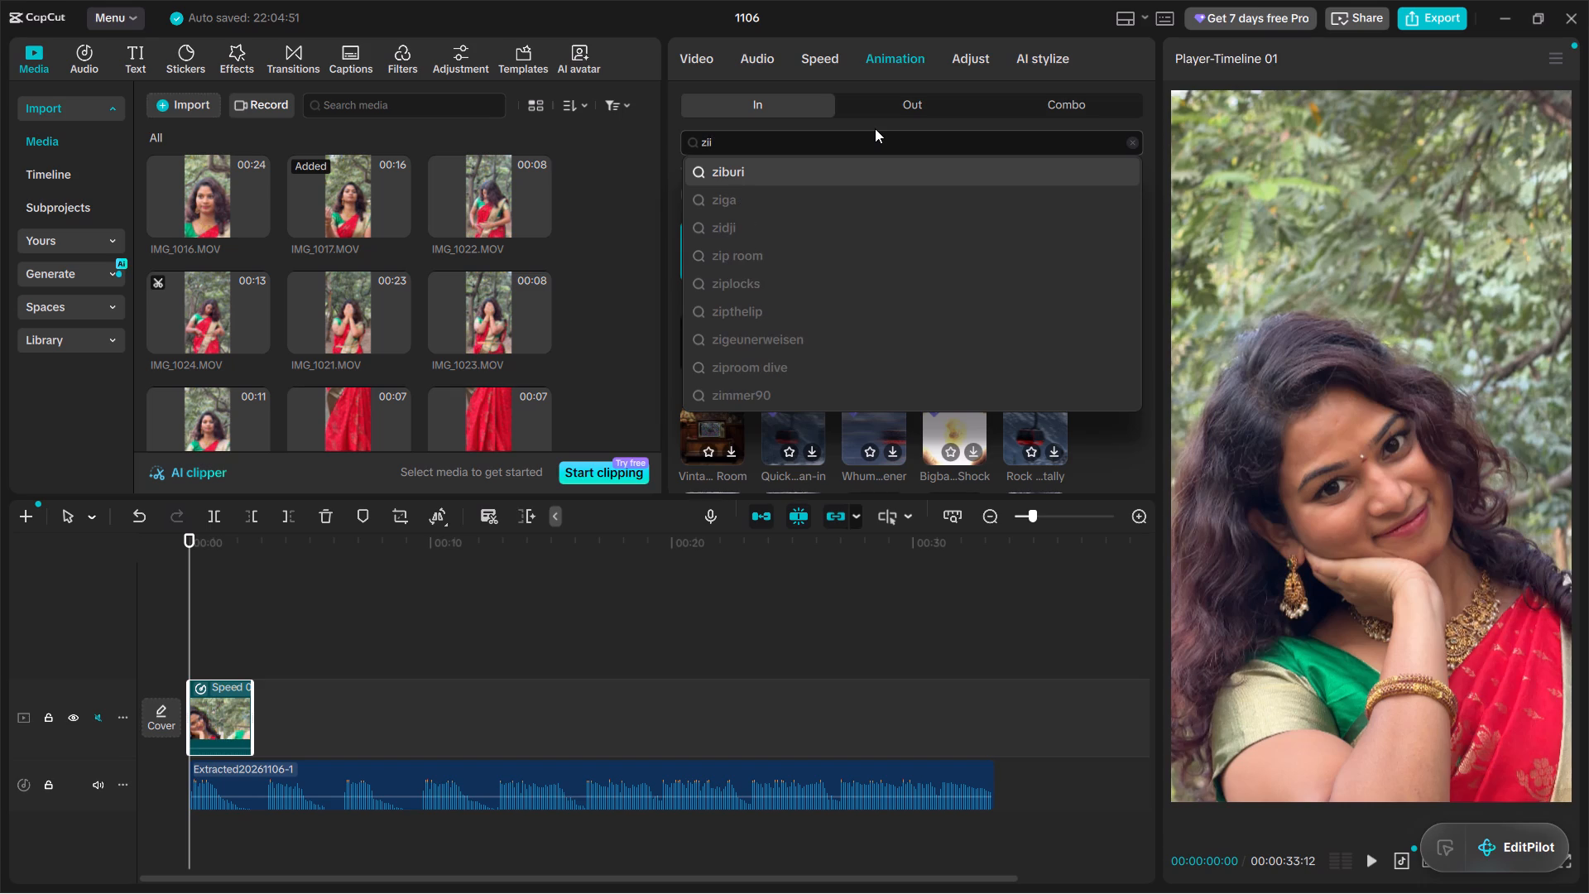
pyautogui.press('BackSpace')
pyautogui.press('BackSpace')
pyautogui.write('oo')
pyautogui.press('space')
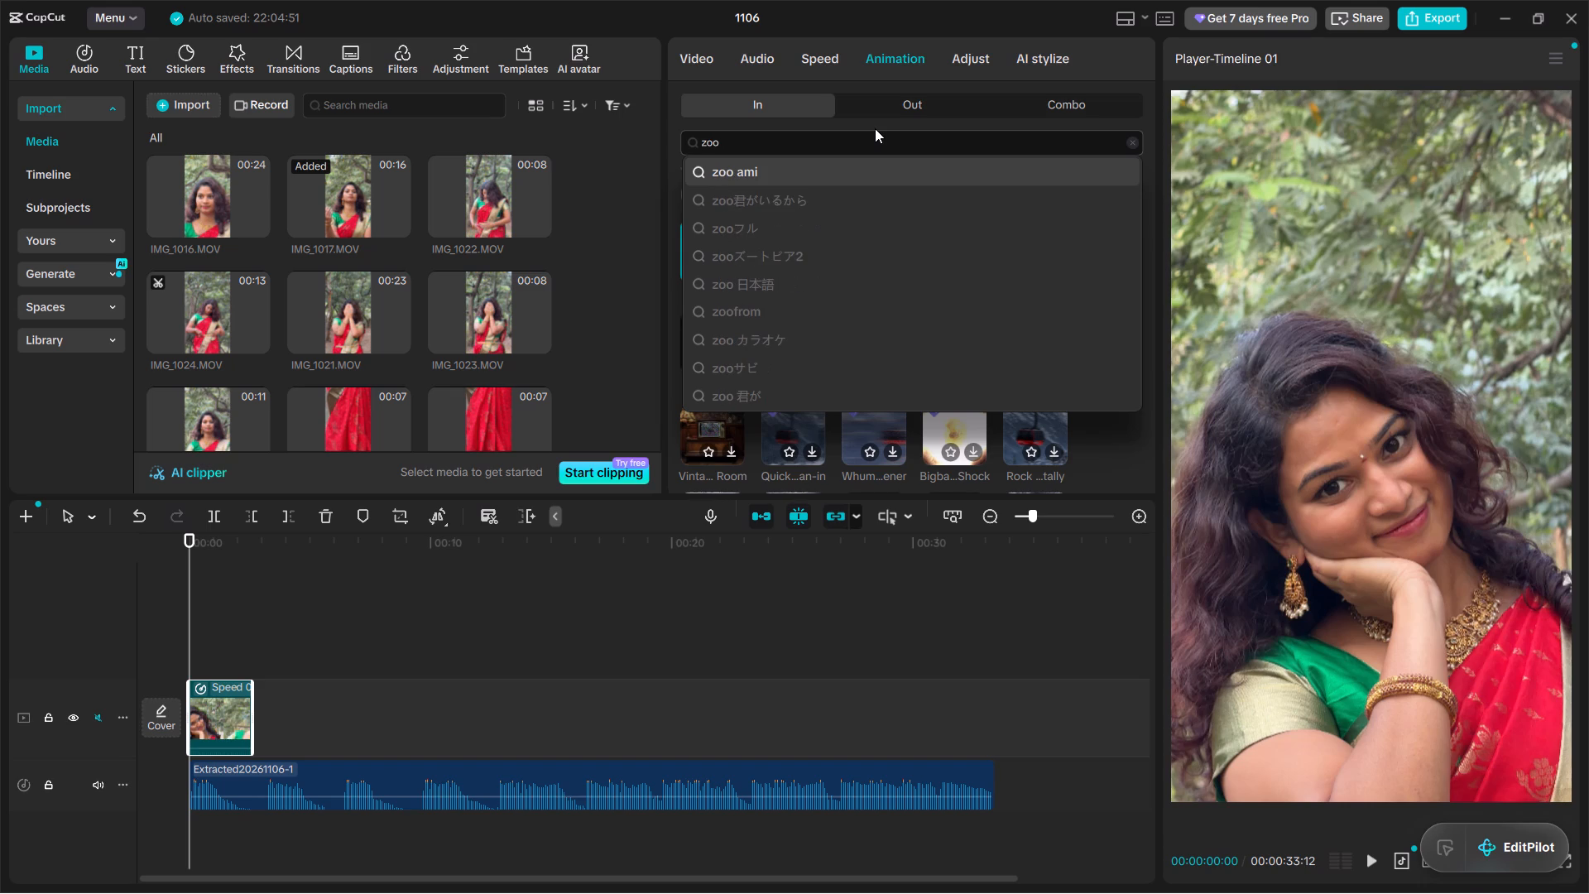
pyautogui.press('BackSpace')
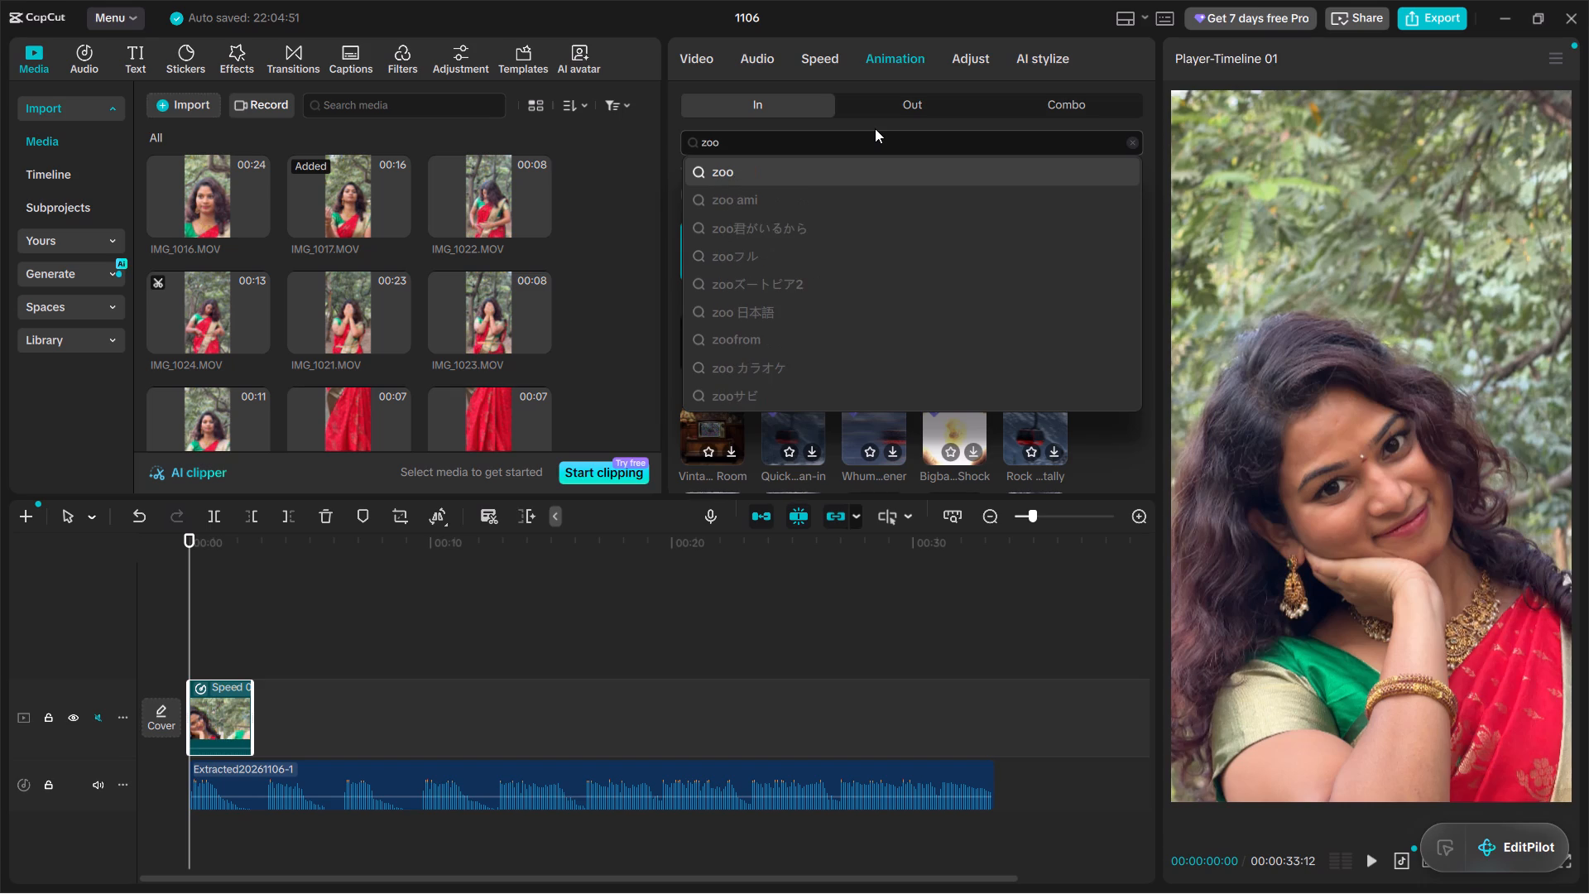
pyautogui.press('n')
pyautogui.press('BackSpace')
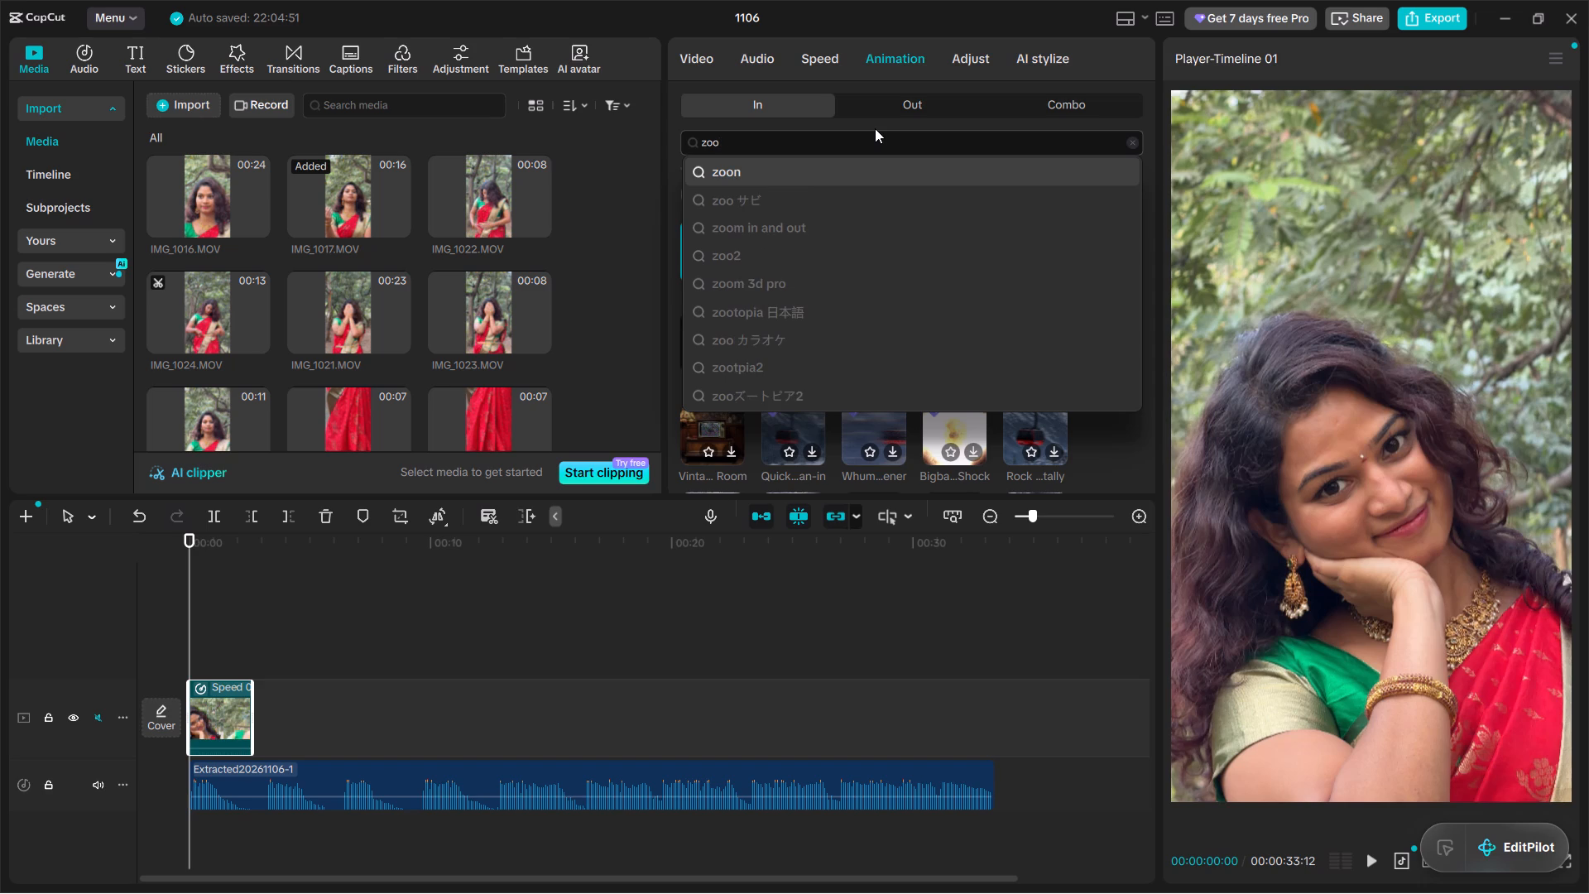
pyautogui.press('m')
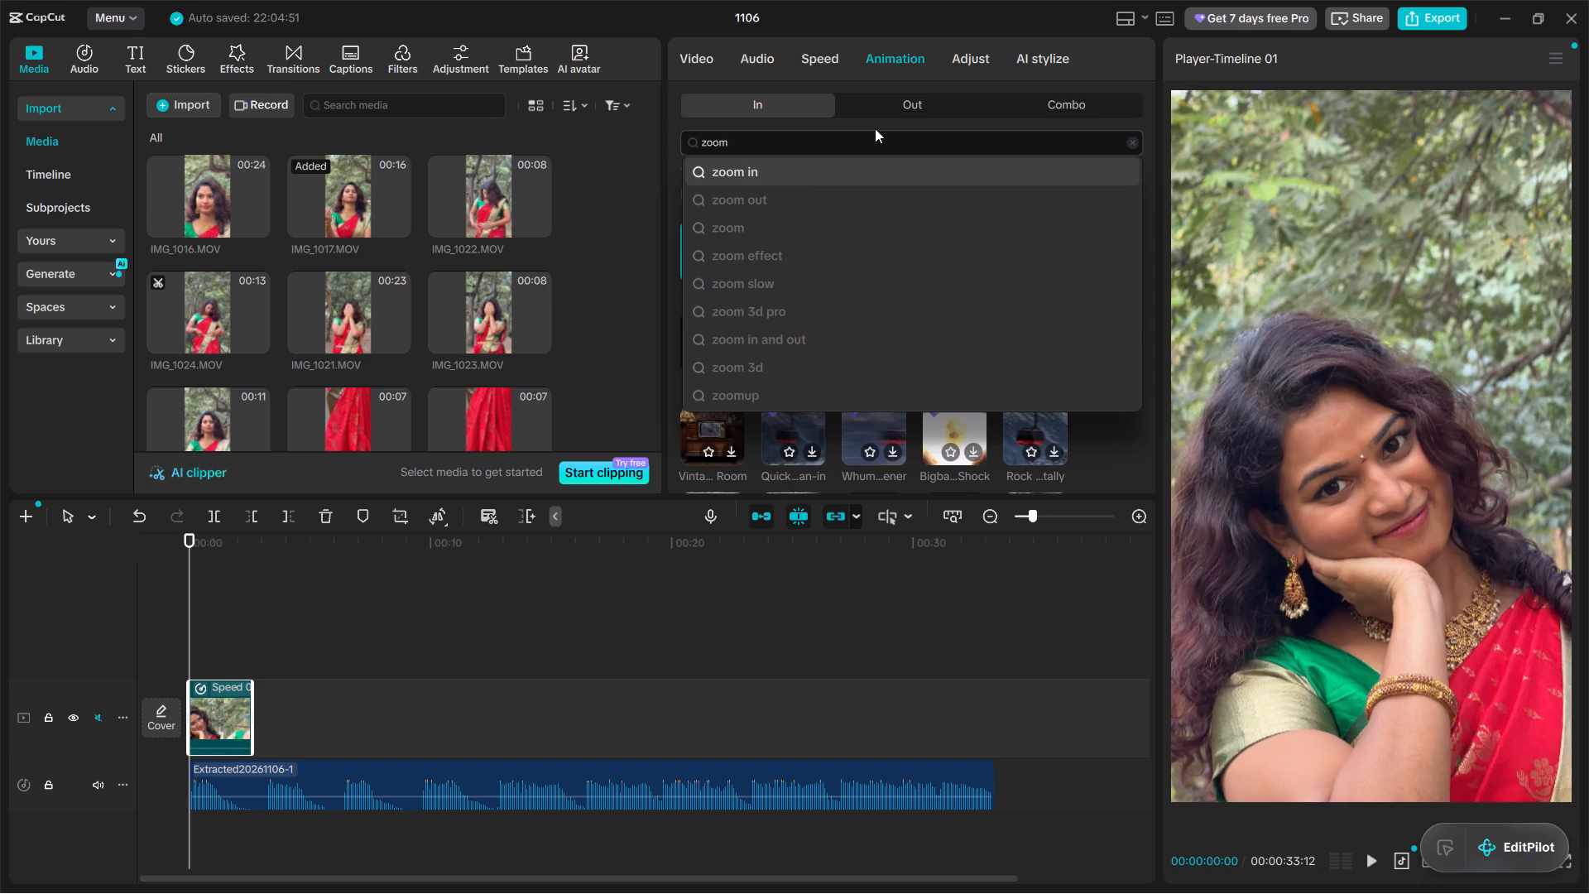
pyautogui.click(816, 166)
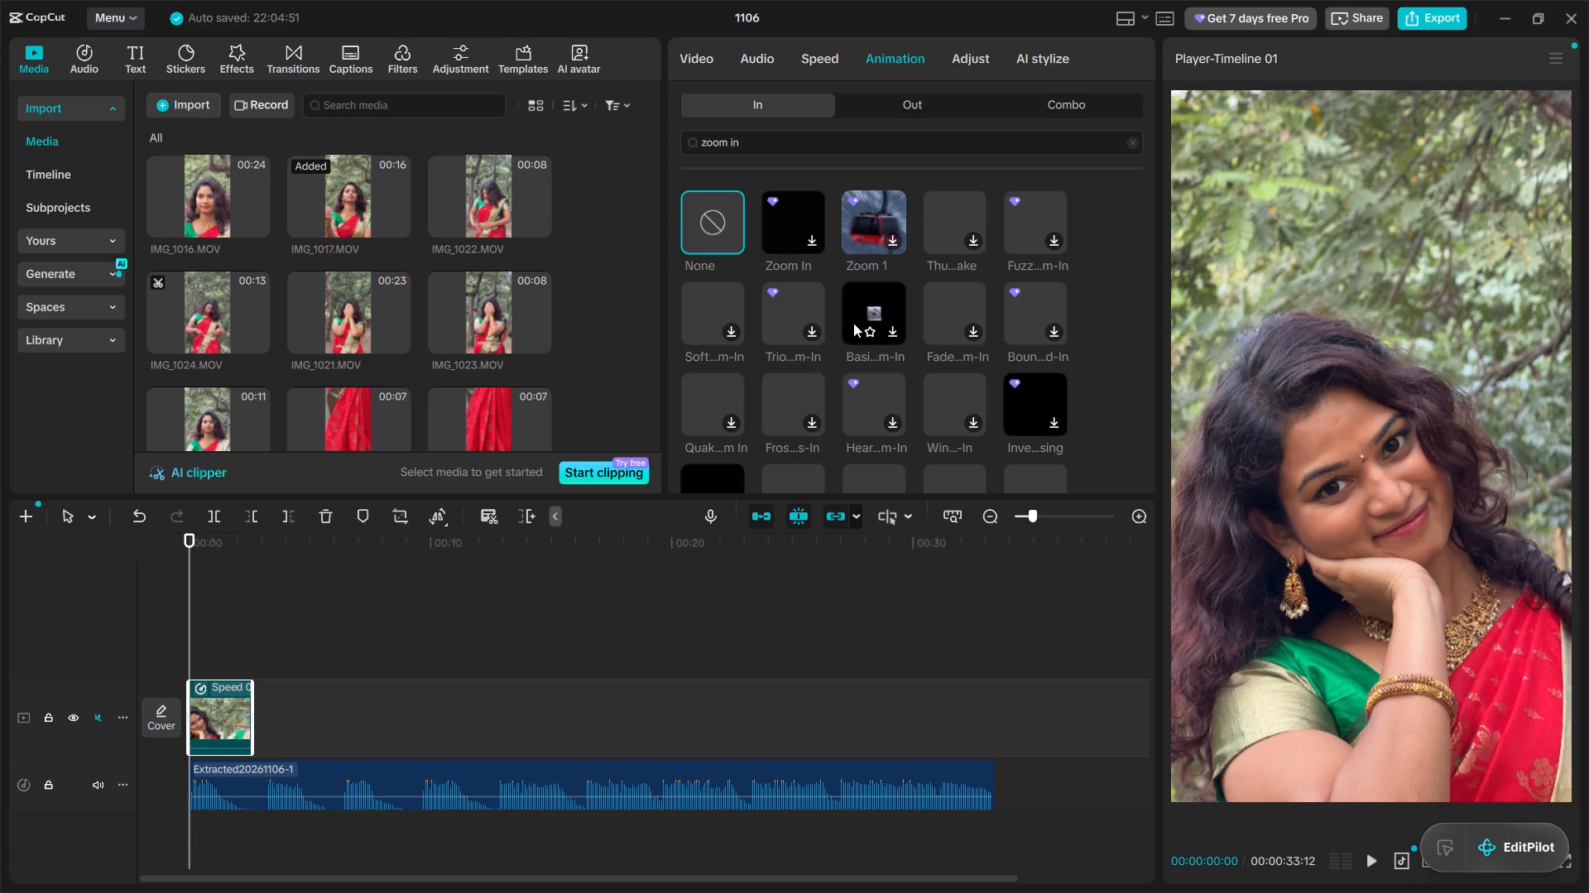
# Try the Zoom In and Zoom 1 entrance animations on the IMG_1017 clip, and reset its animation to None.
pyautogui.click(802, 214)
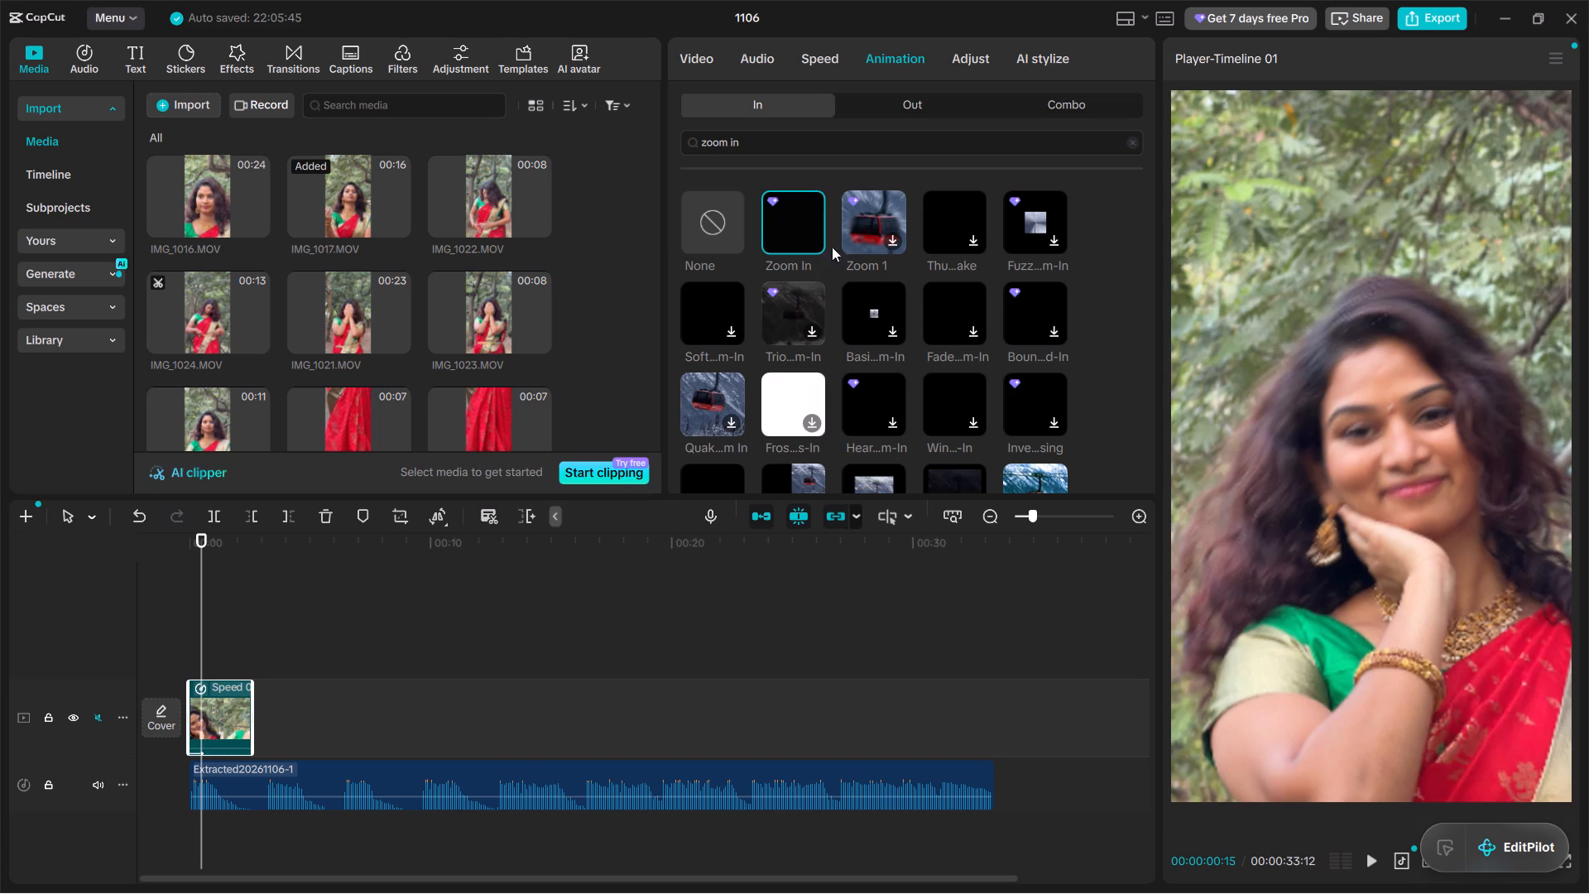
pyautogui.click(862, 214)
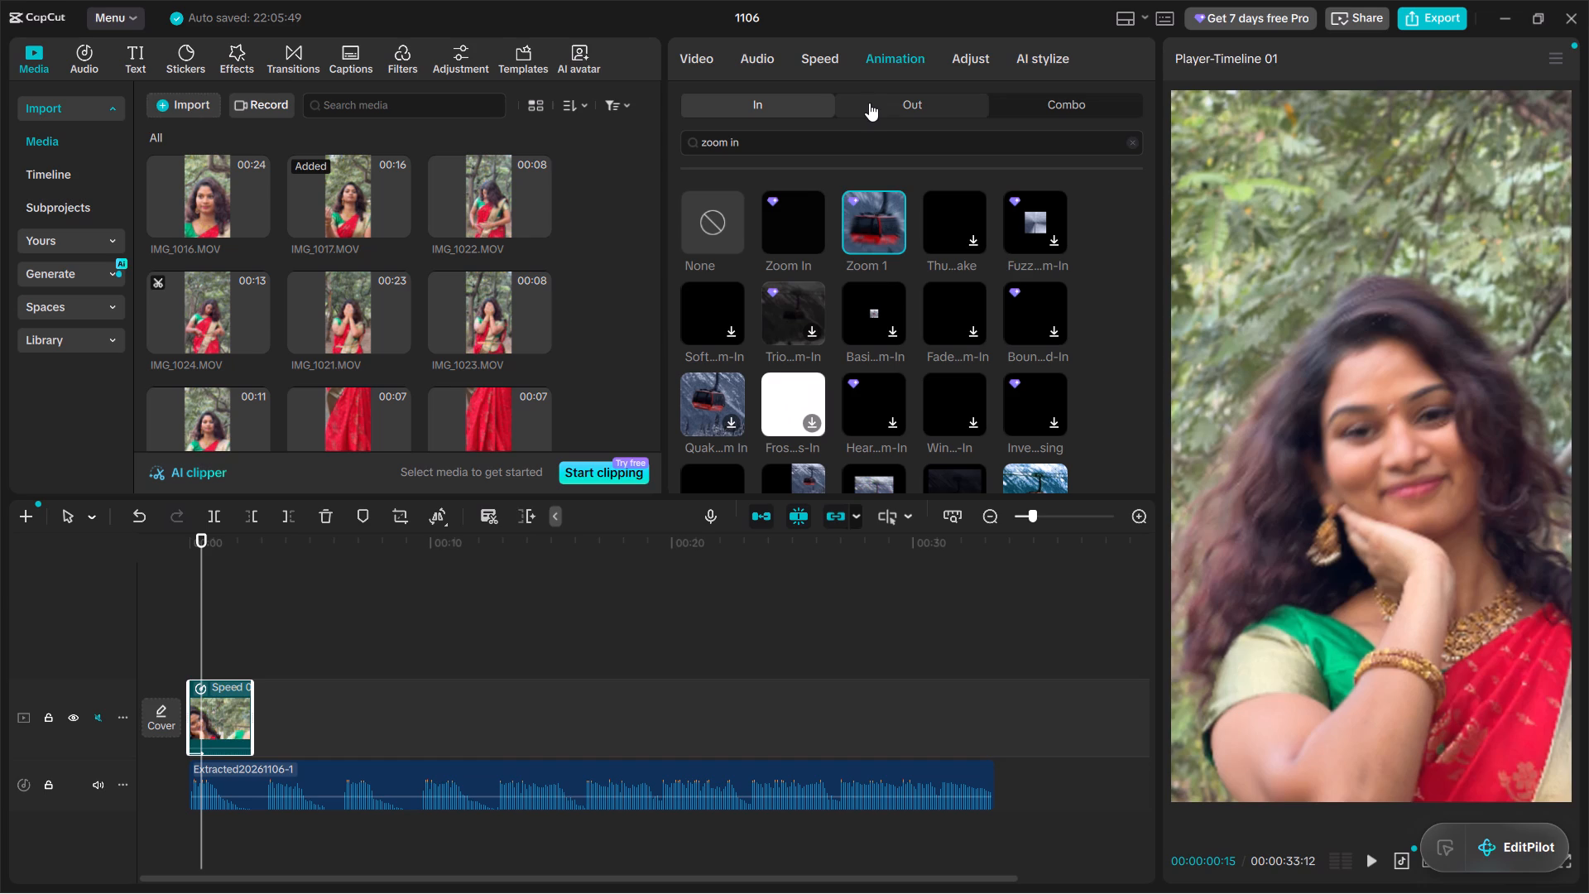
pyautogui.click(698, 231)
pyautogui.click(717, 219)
# Return to the clip's basic video settings, play the clip from the start without animation, and go back to the beginning.
pyautogui.click(696, 52)
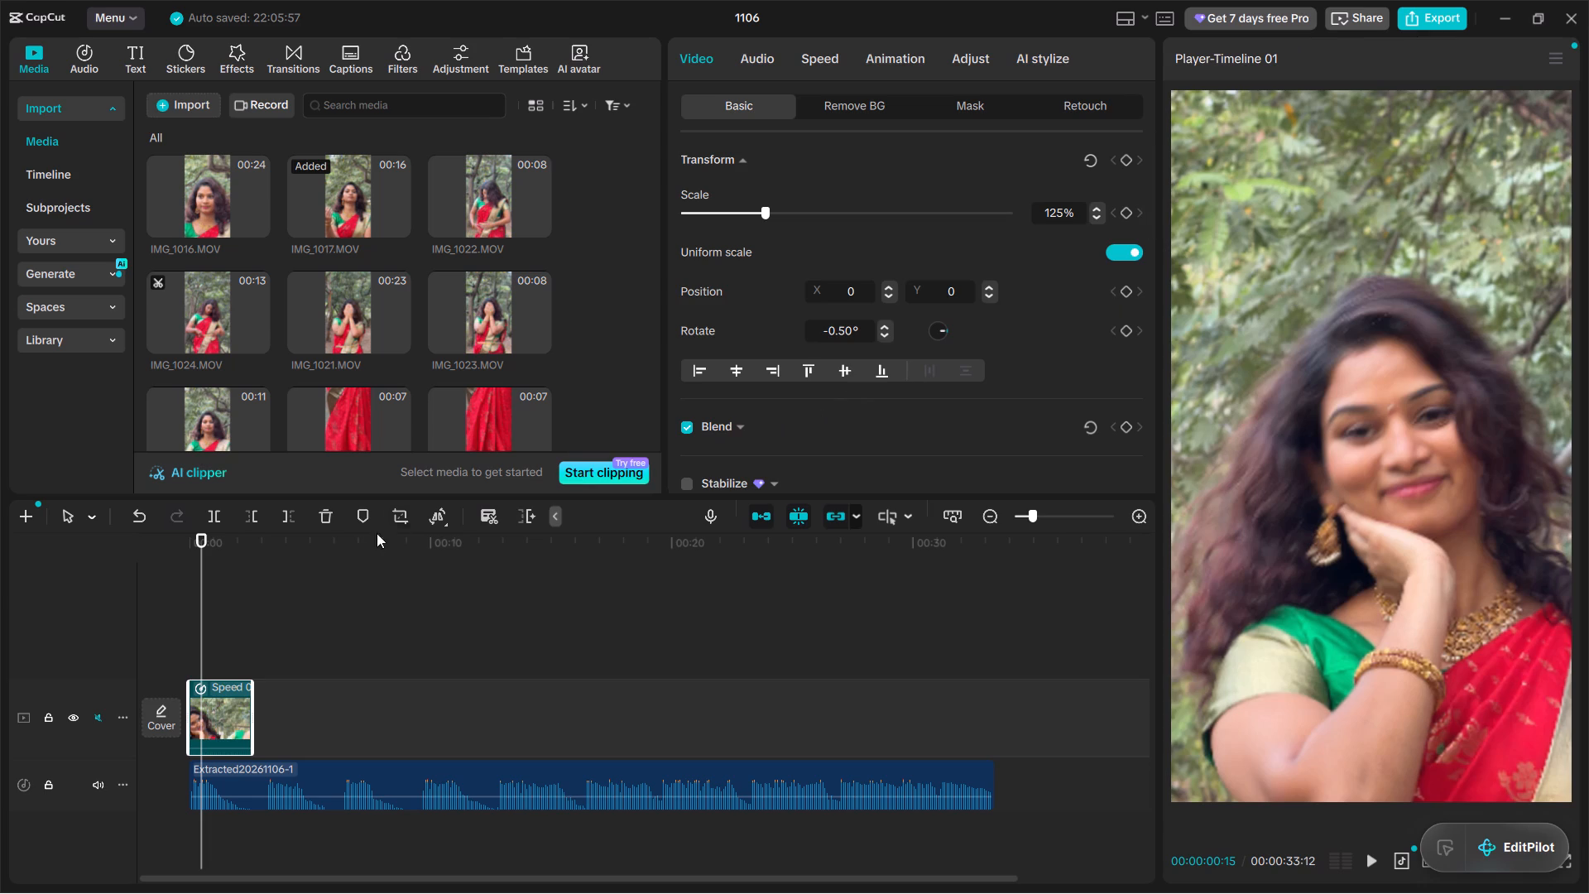
pyautogui.press('space')
pyautogui.press('space')
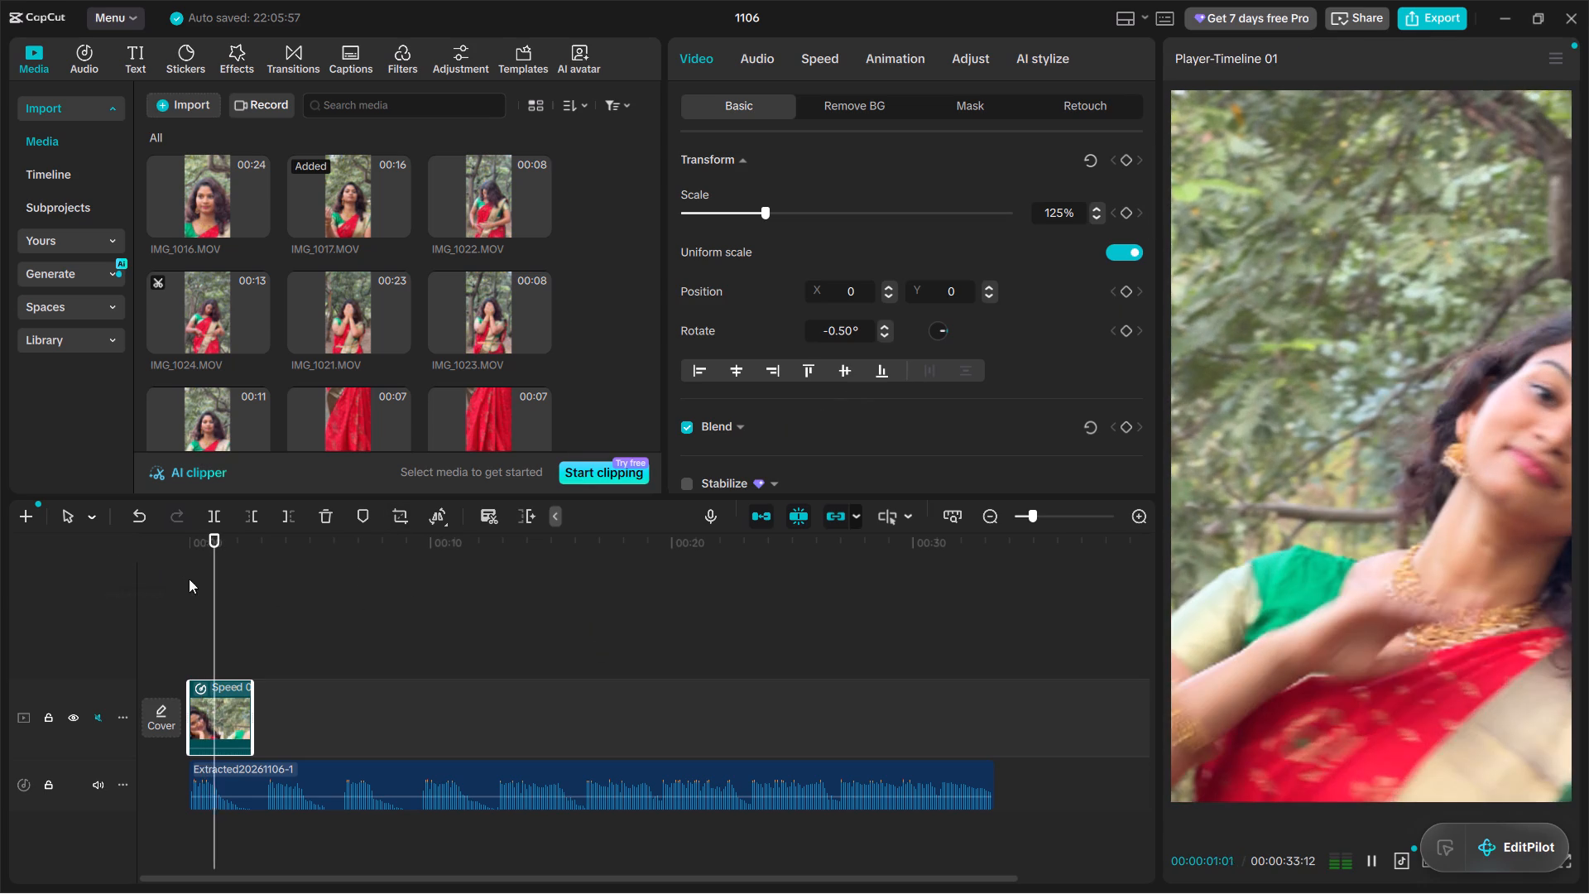
pyautogui.moveTo(220, 588); pyautogui.dragTo(50, 583)
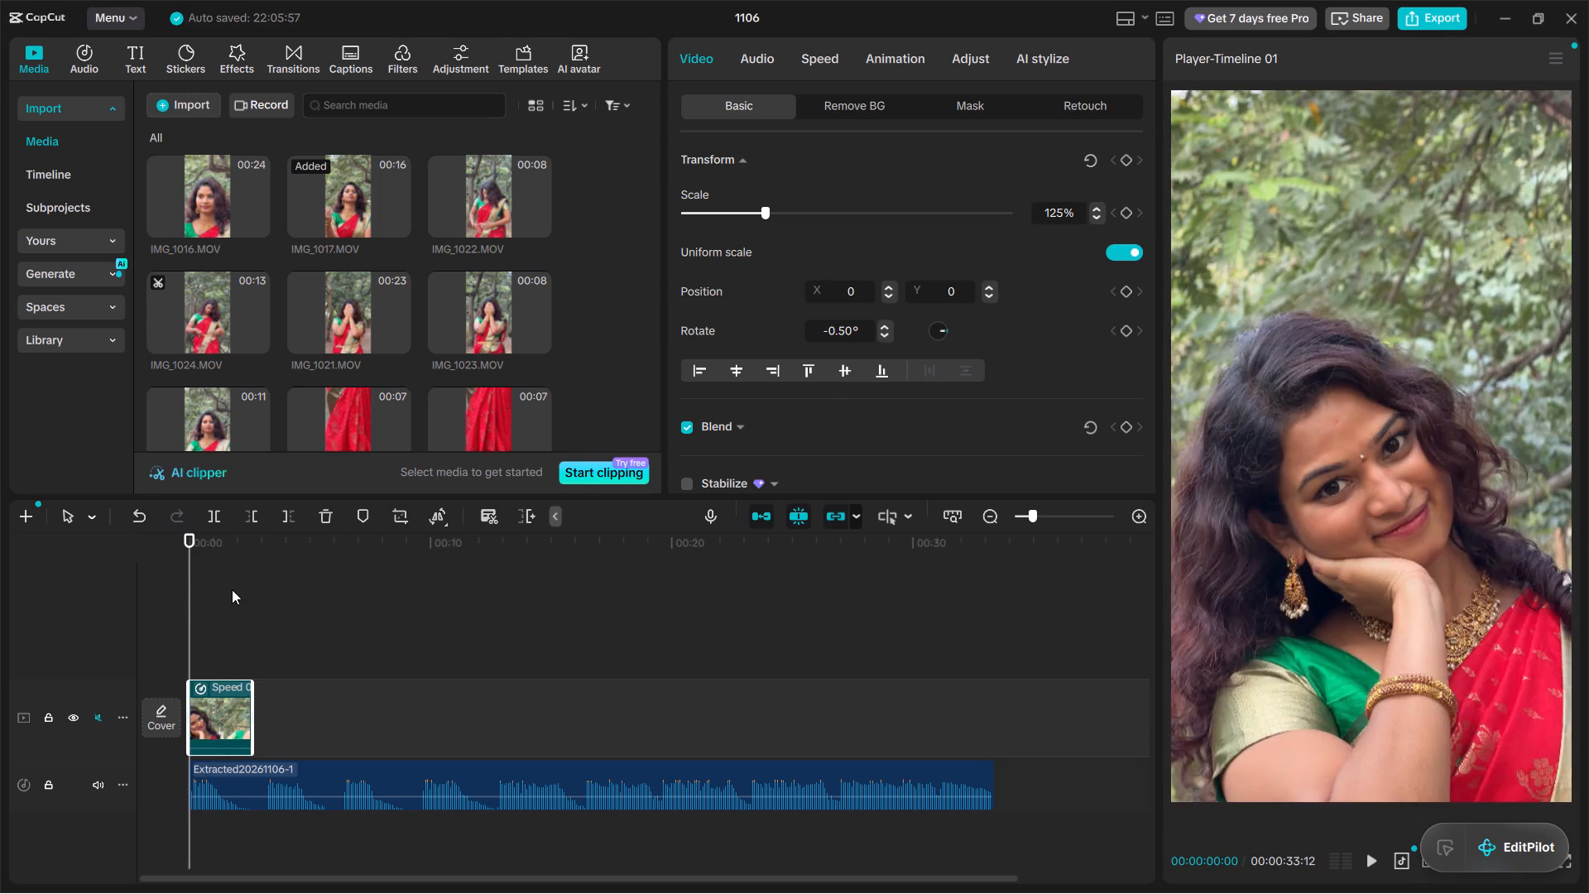
pyautogui.press('space')
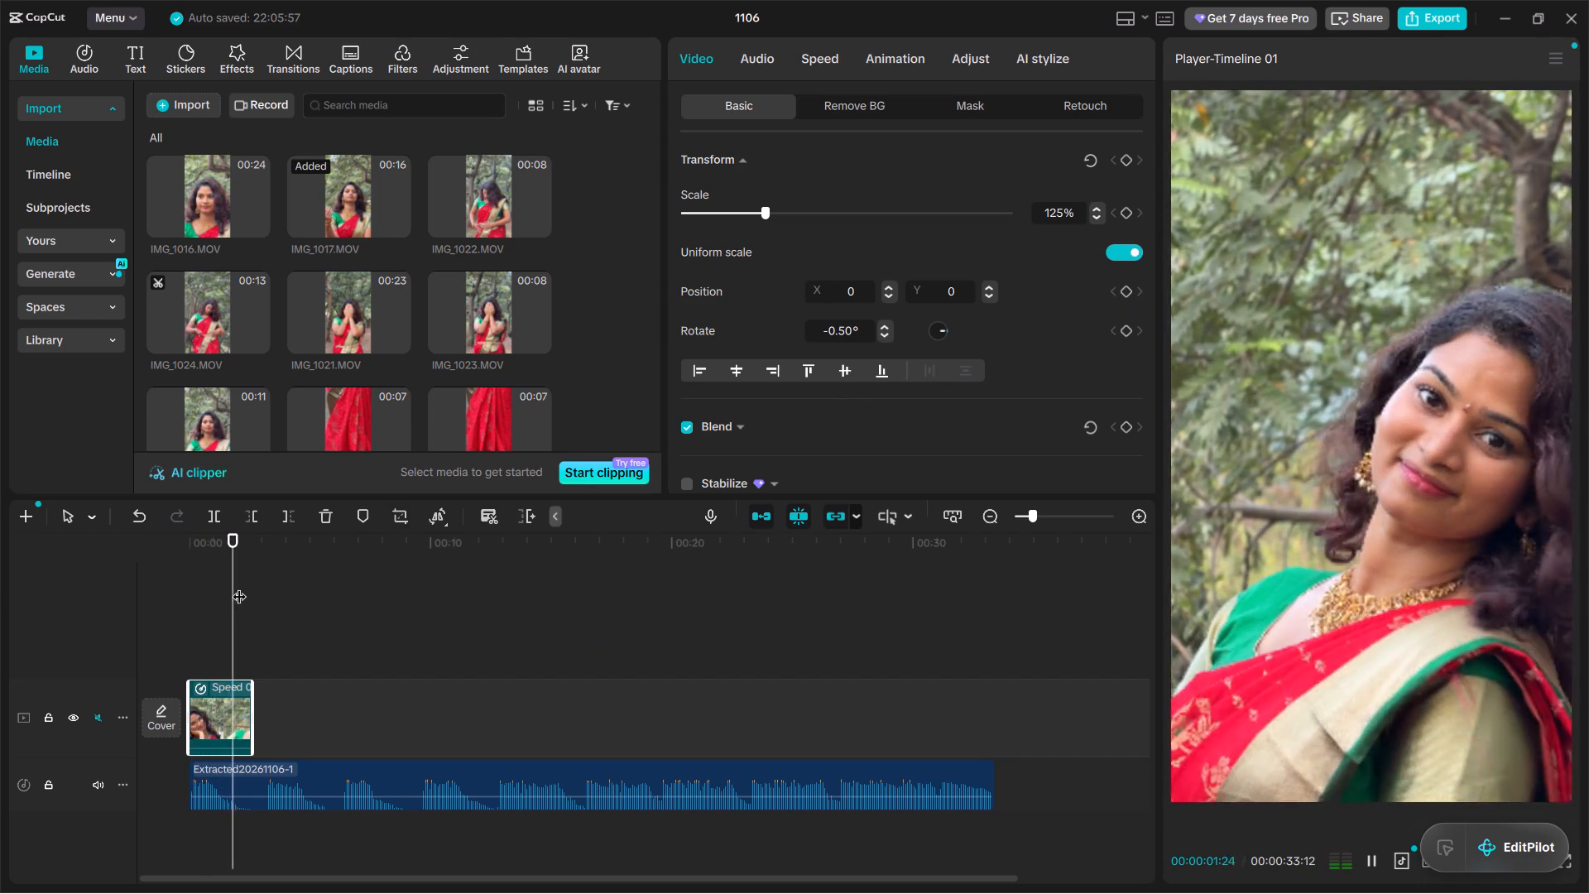
pyautogui.press('space')
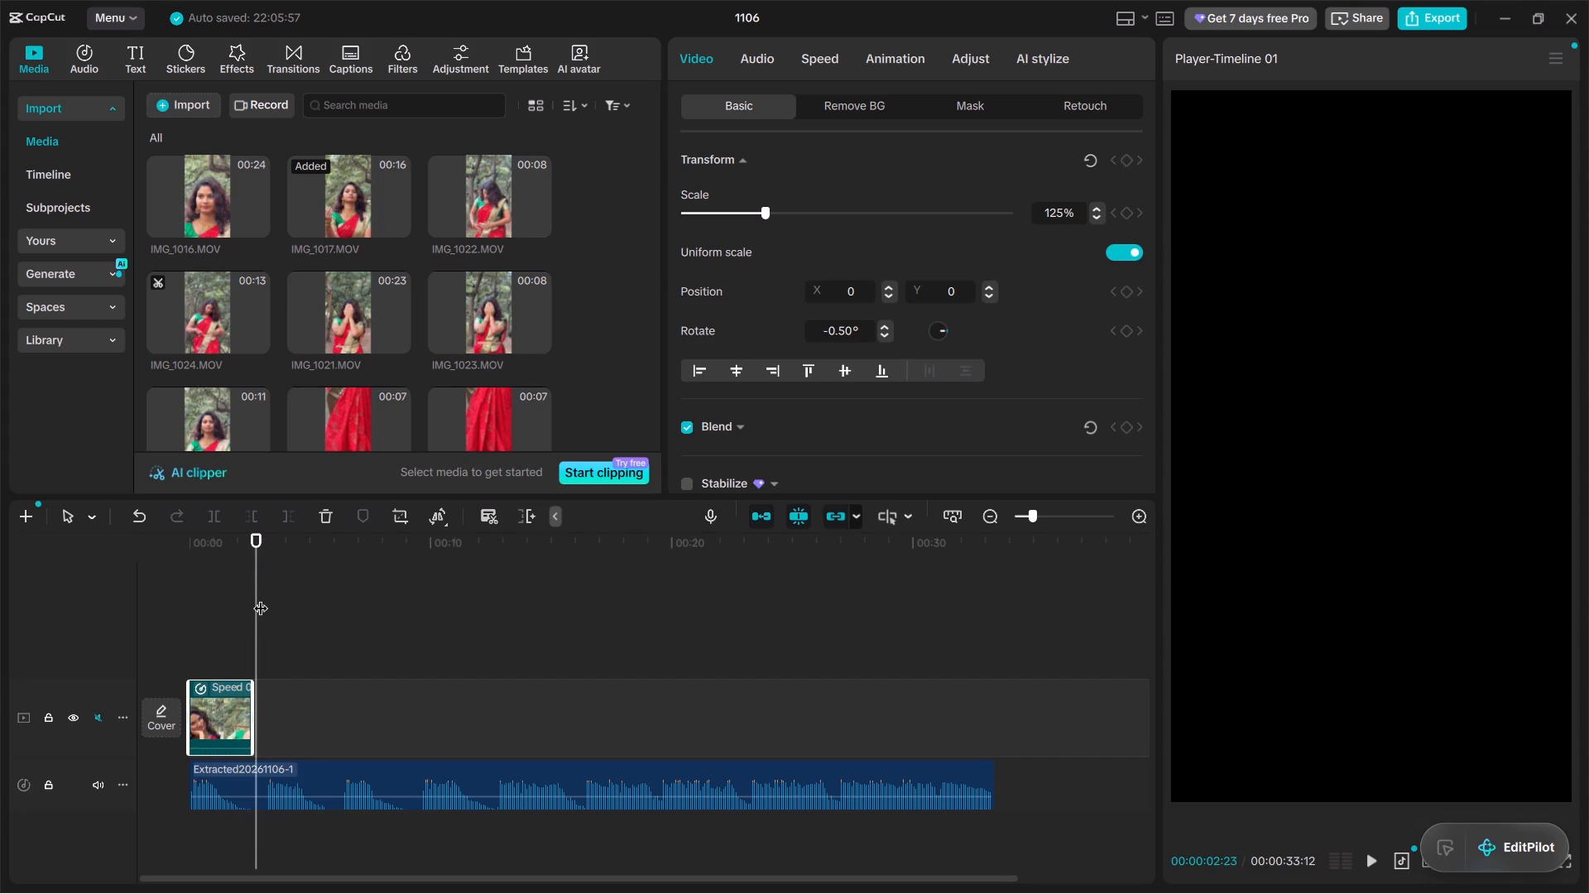
pyautogui.moveTo(259, 599); pyautogui.dragTo(133, 584)
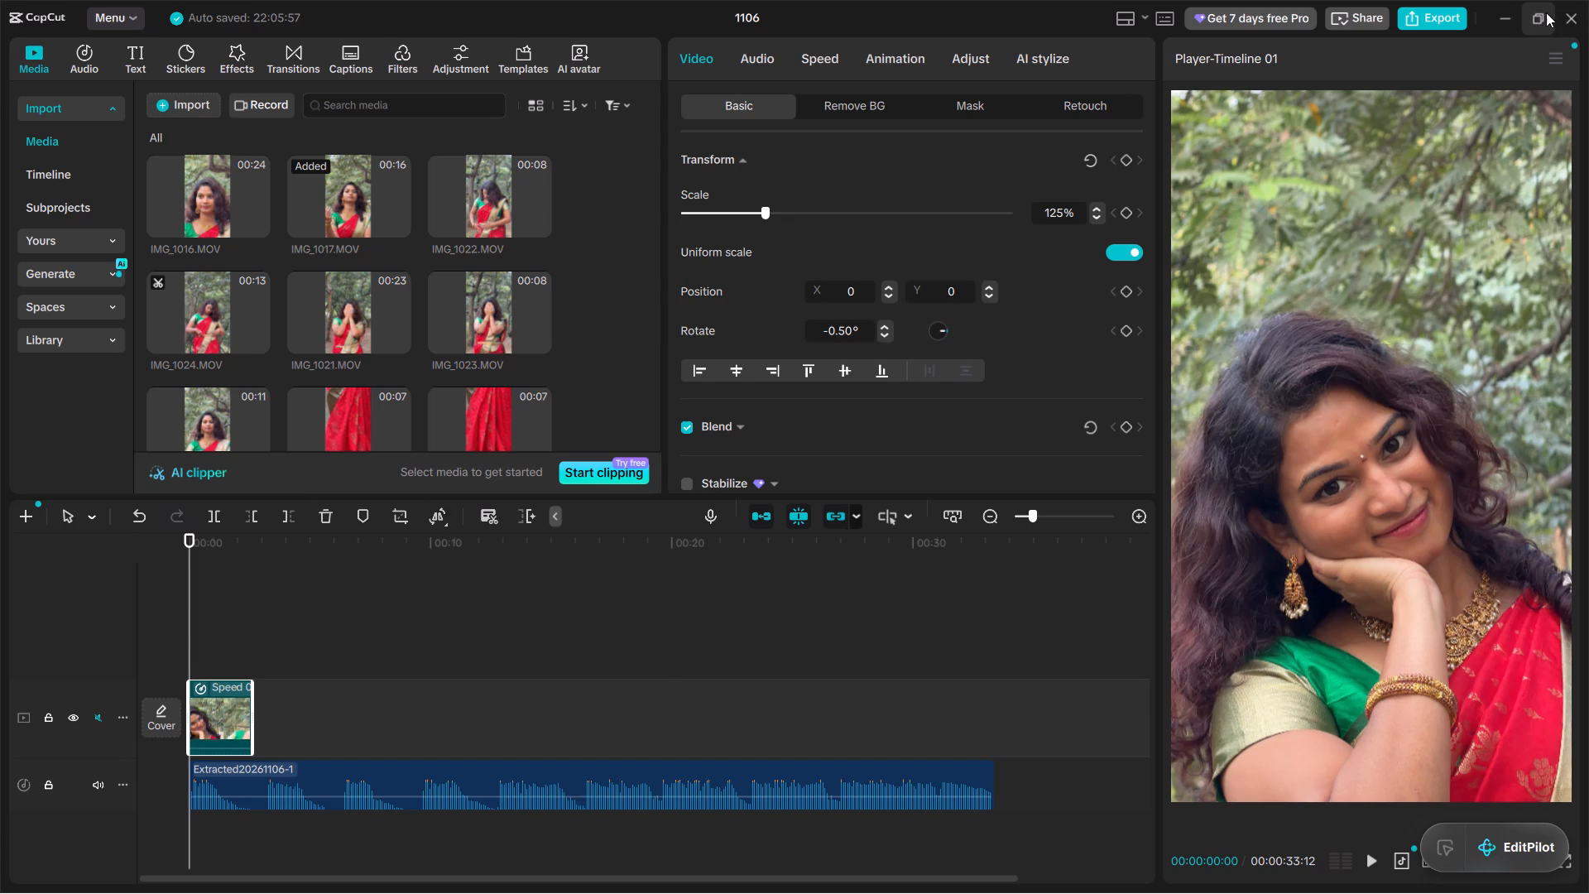
# Close the 1106 project, dismiss the library tip on the home page, and look over the project list.
pyautogui.click(1569, 11)
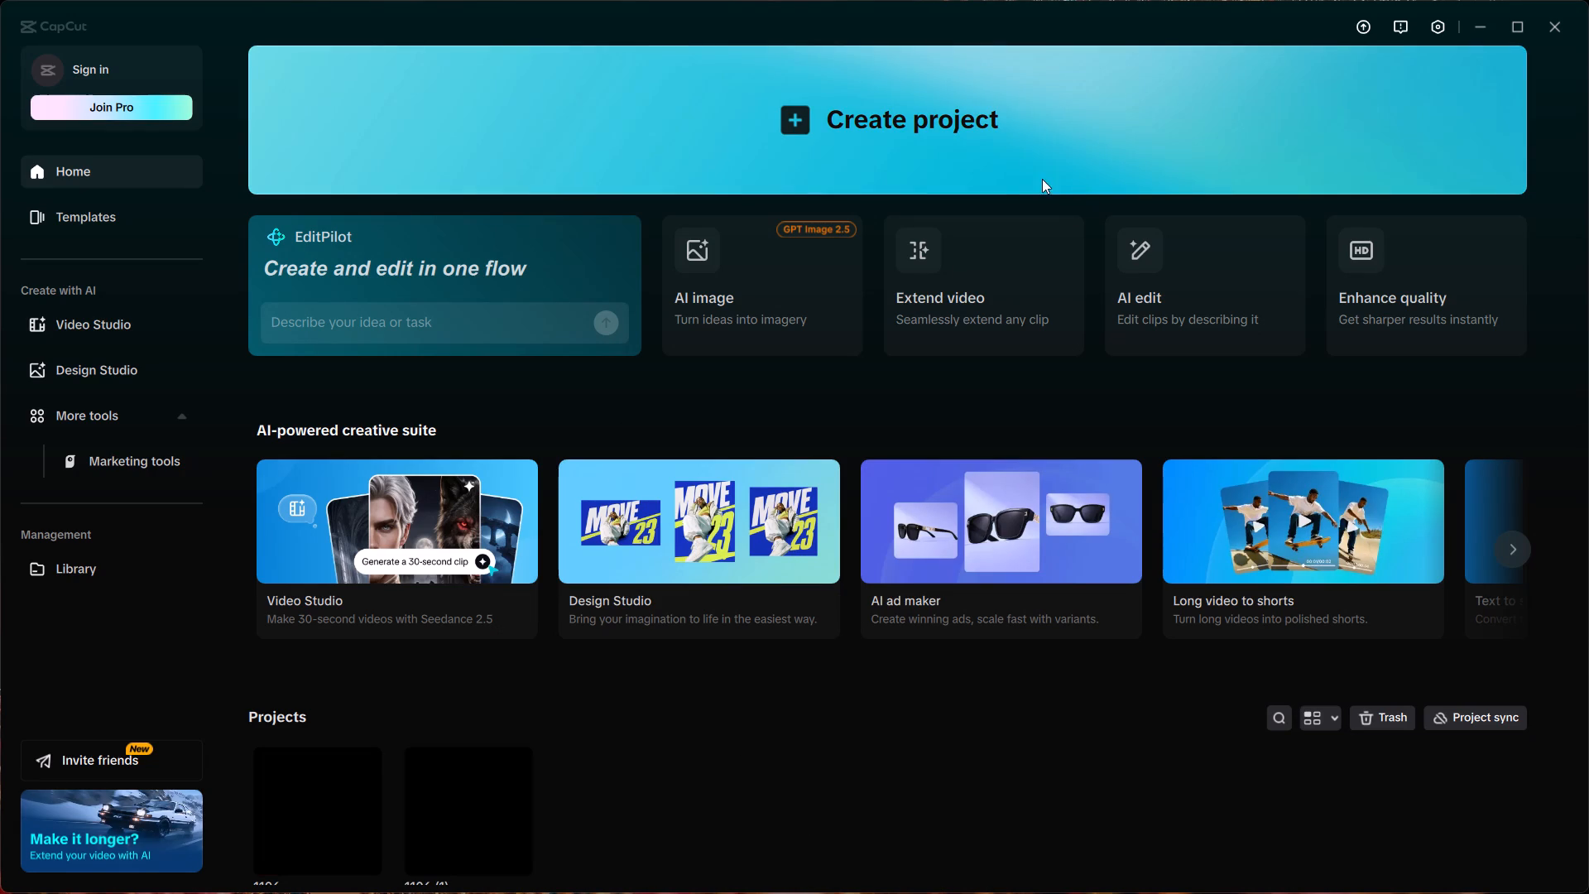
pyautogui.scroll(-4, 542, 651)
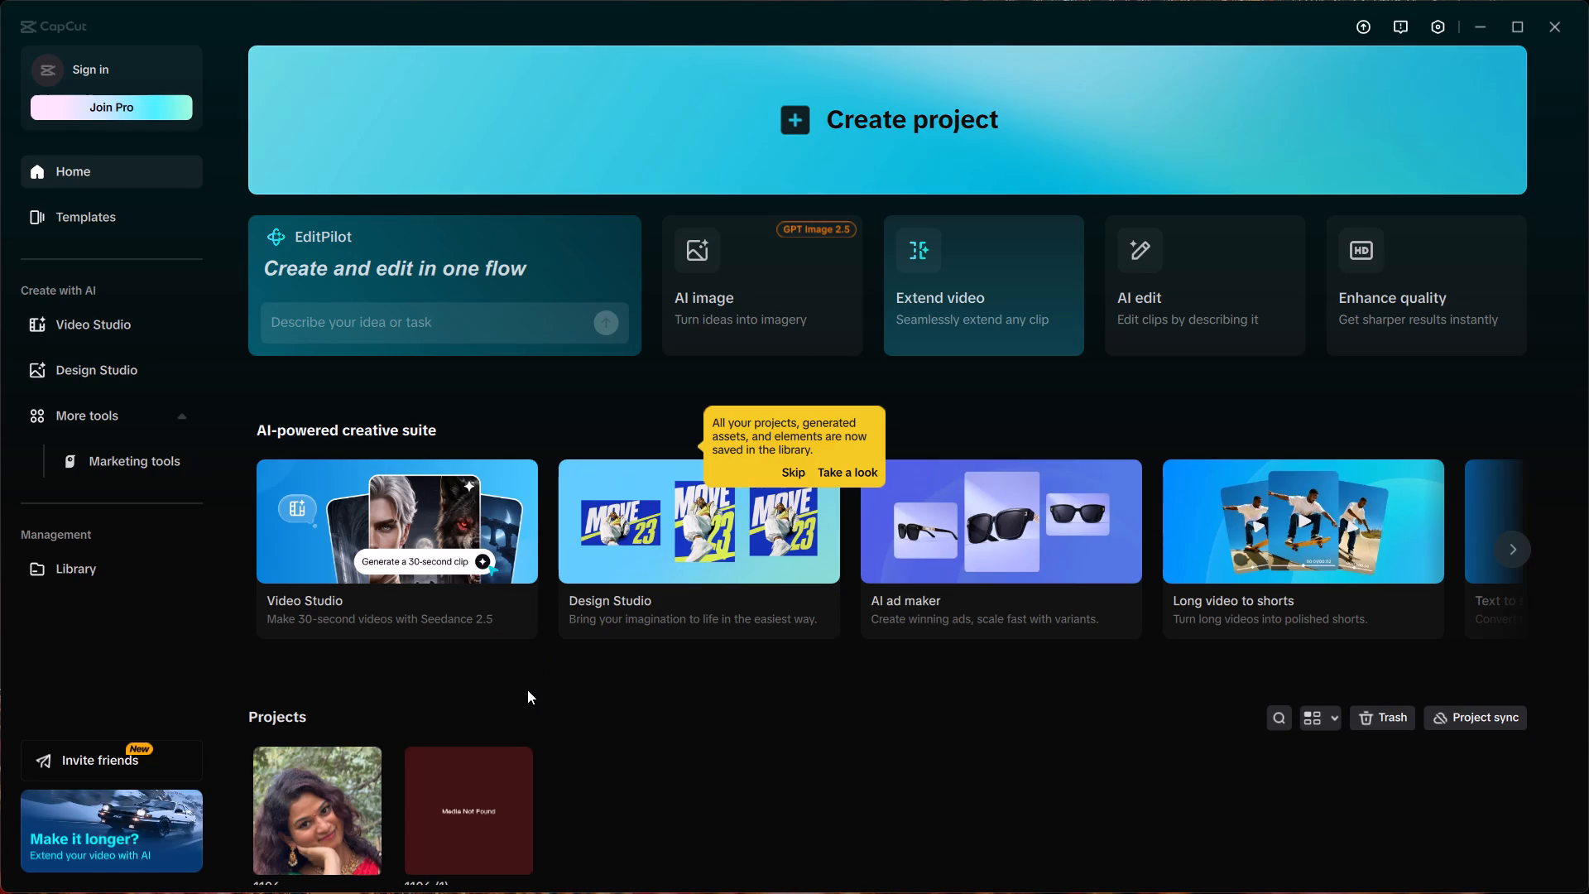
pyautogui.scroll(-2, 527, 690)
pyautogui.click(800, 469)
pyautogui.scroll(-5, 666, 741)
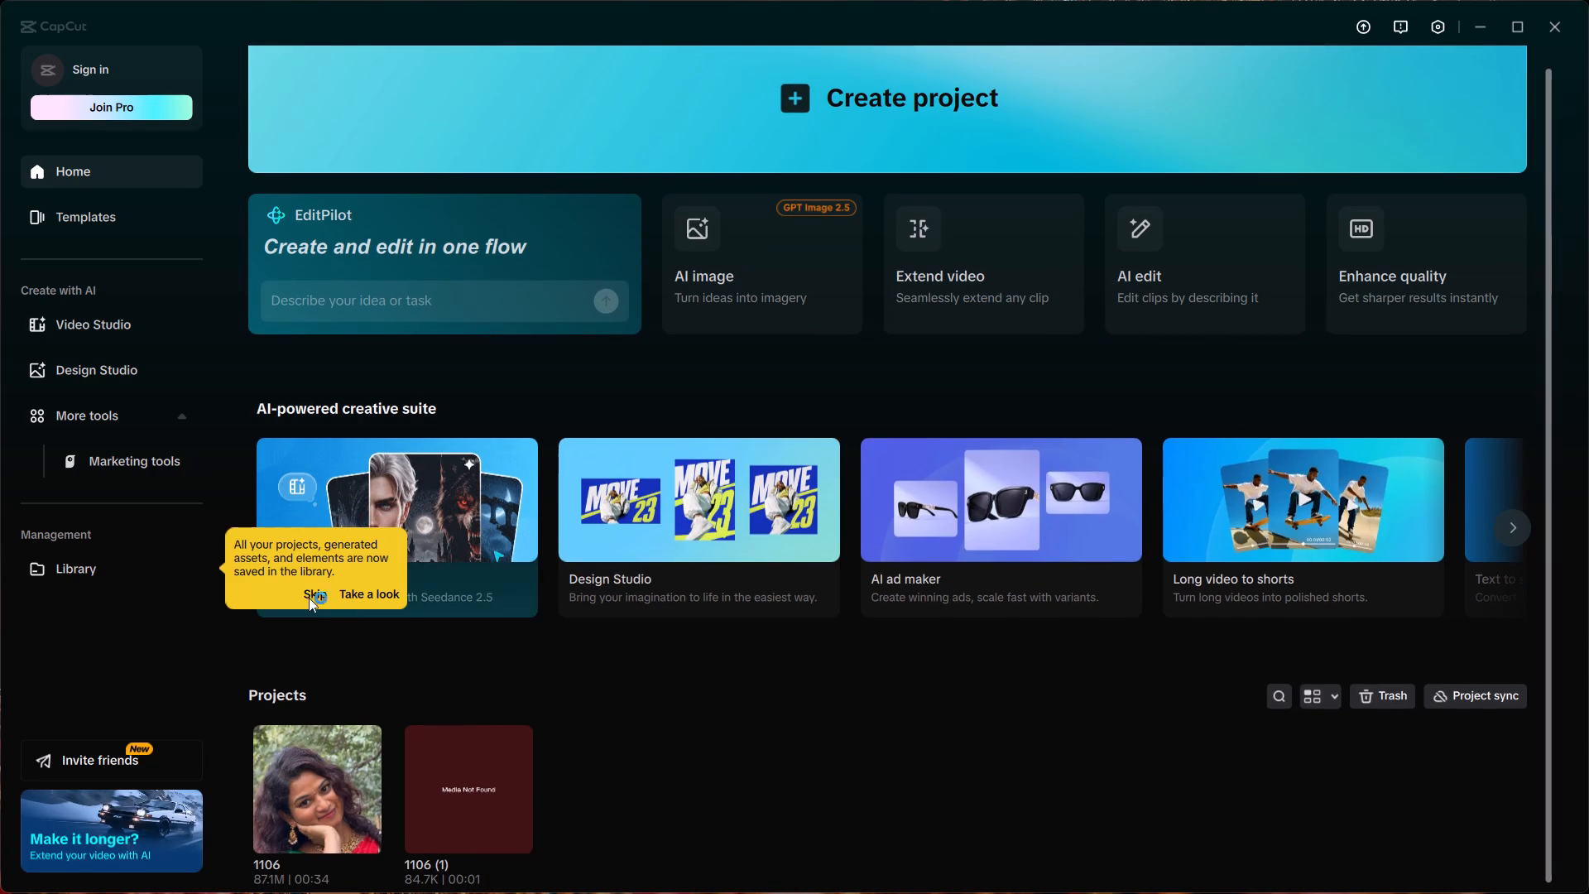
pyautogui.click(312, 594)
pyautogui.scroll(-5, 694, 819)
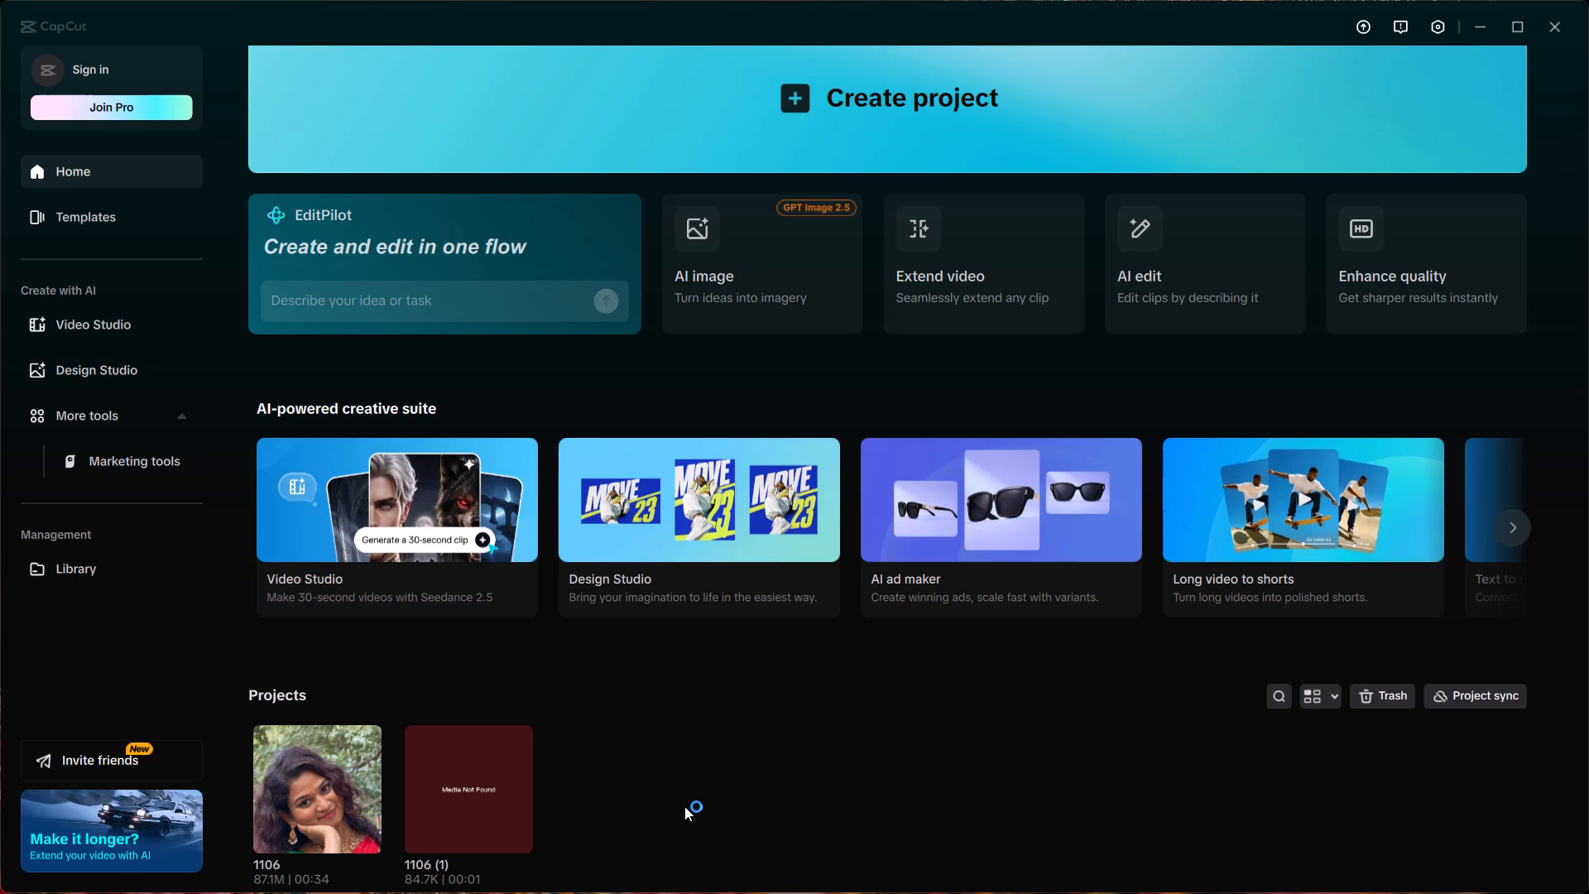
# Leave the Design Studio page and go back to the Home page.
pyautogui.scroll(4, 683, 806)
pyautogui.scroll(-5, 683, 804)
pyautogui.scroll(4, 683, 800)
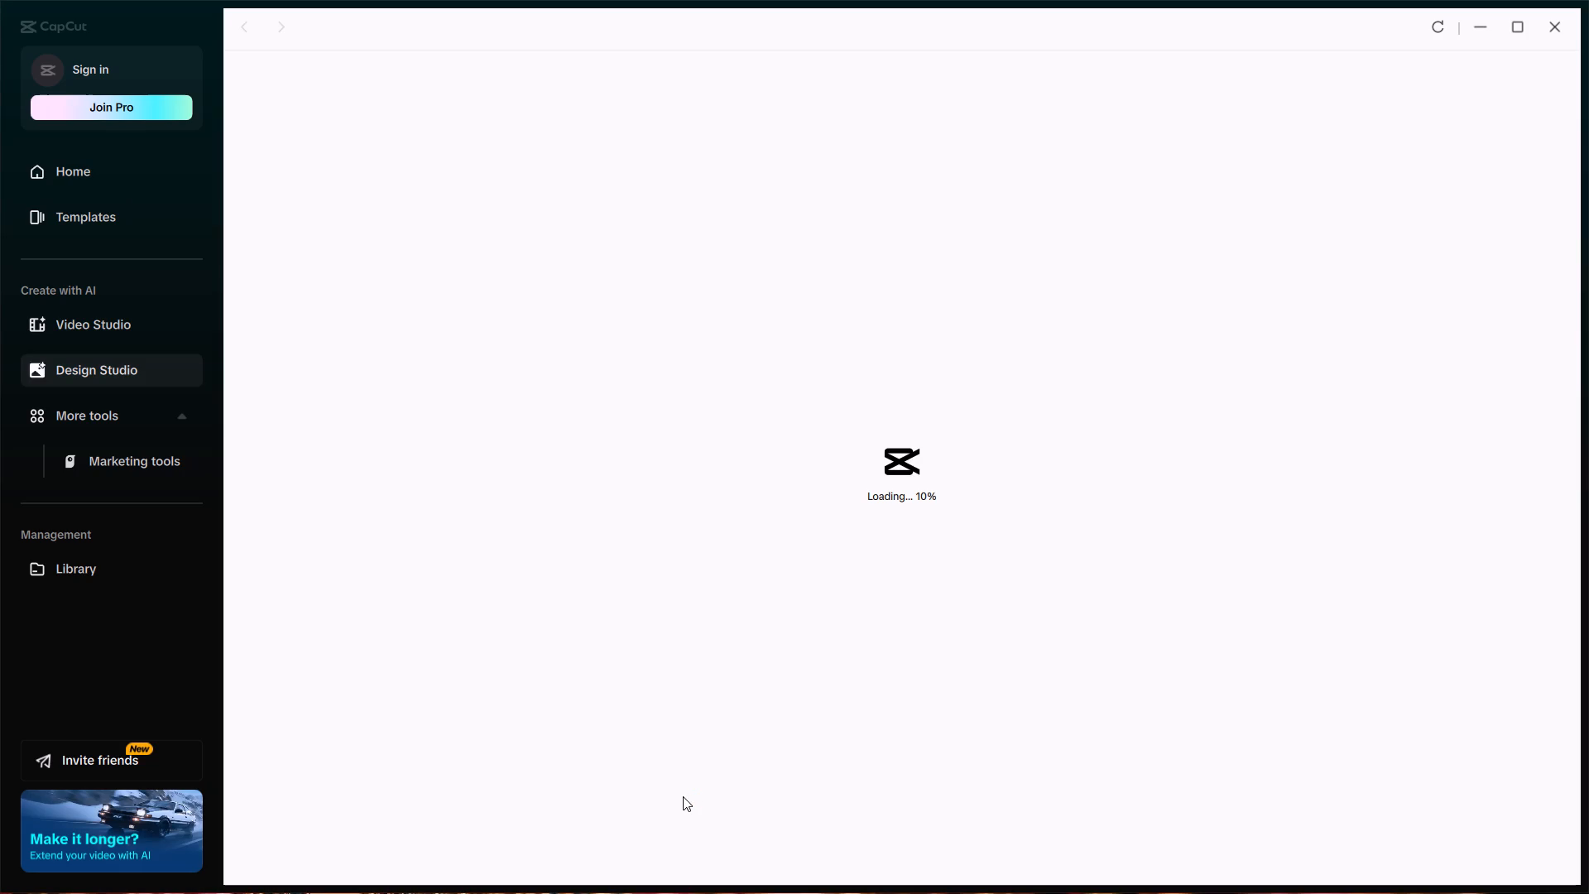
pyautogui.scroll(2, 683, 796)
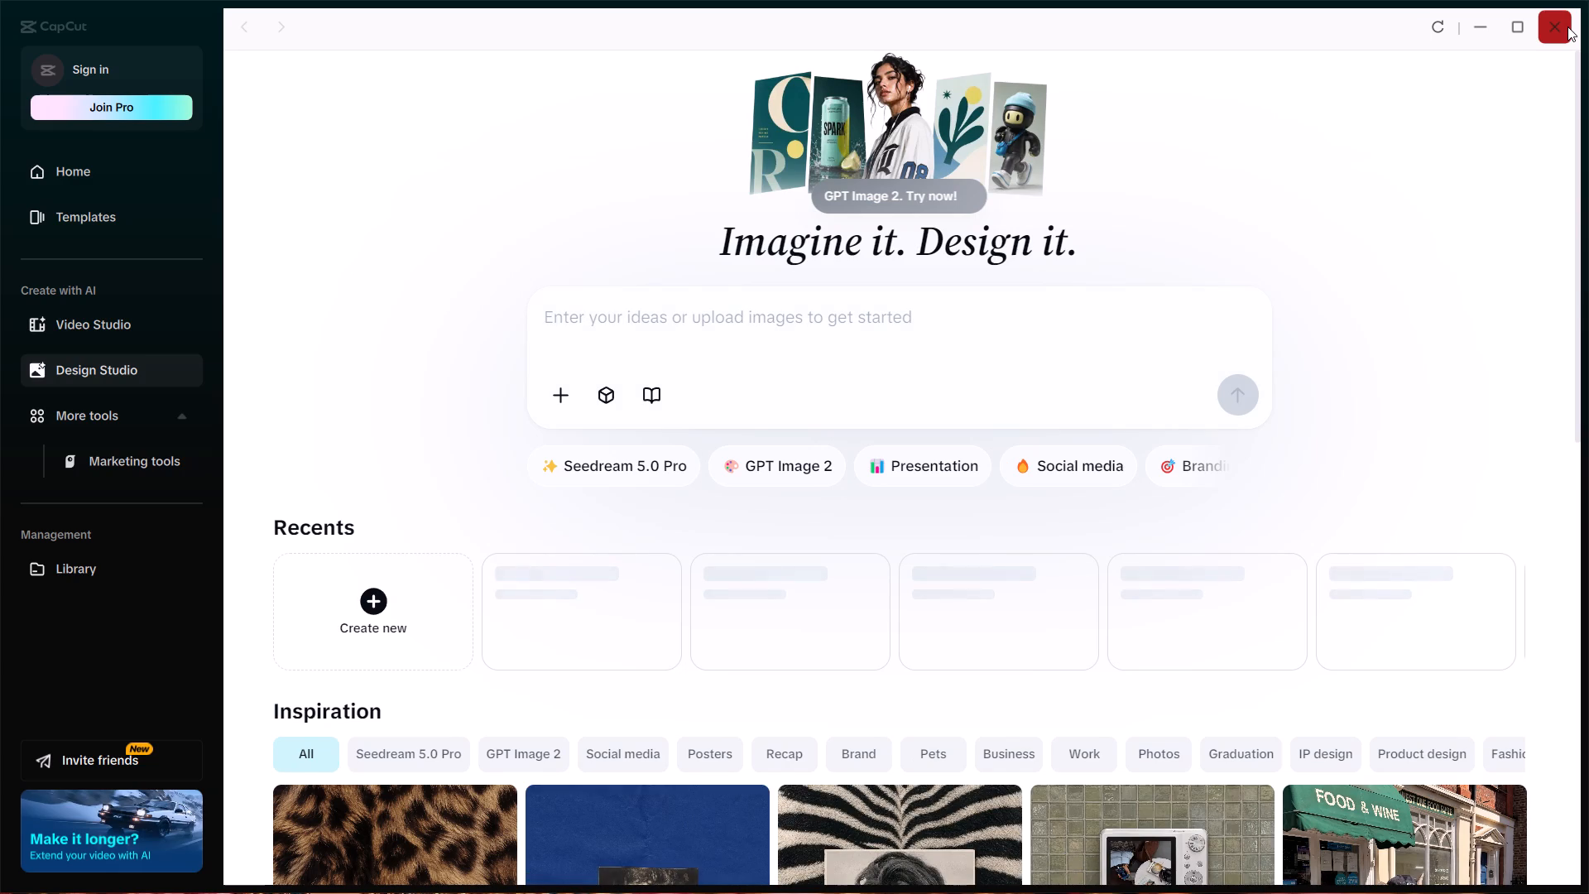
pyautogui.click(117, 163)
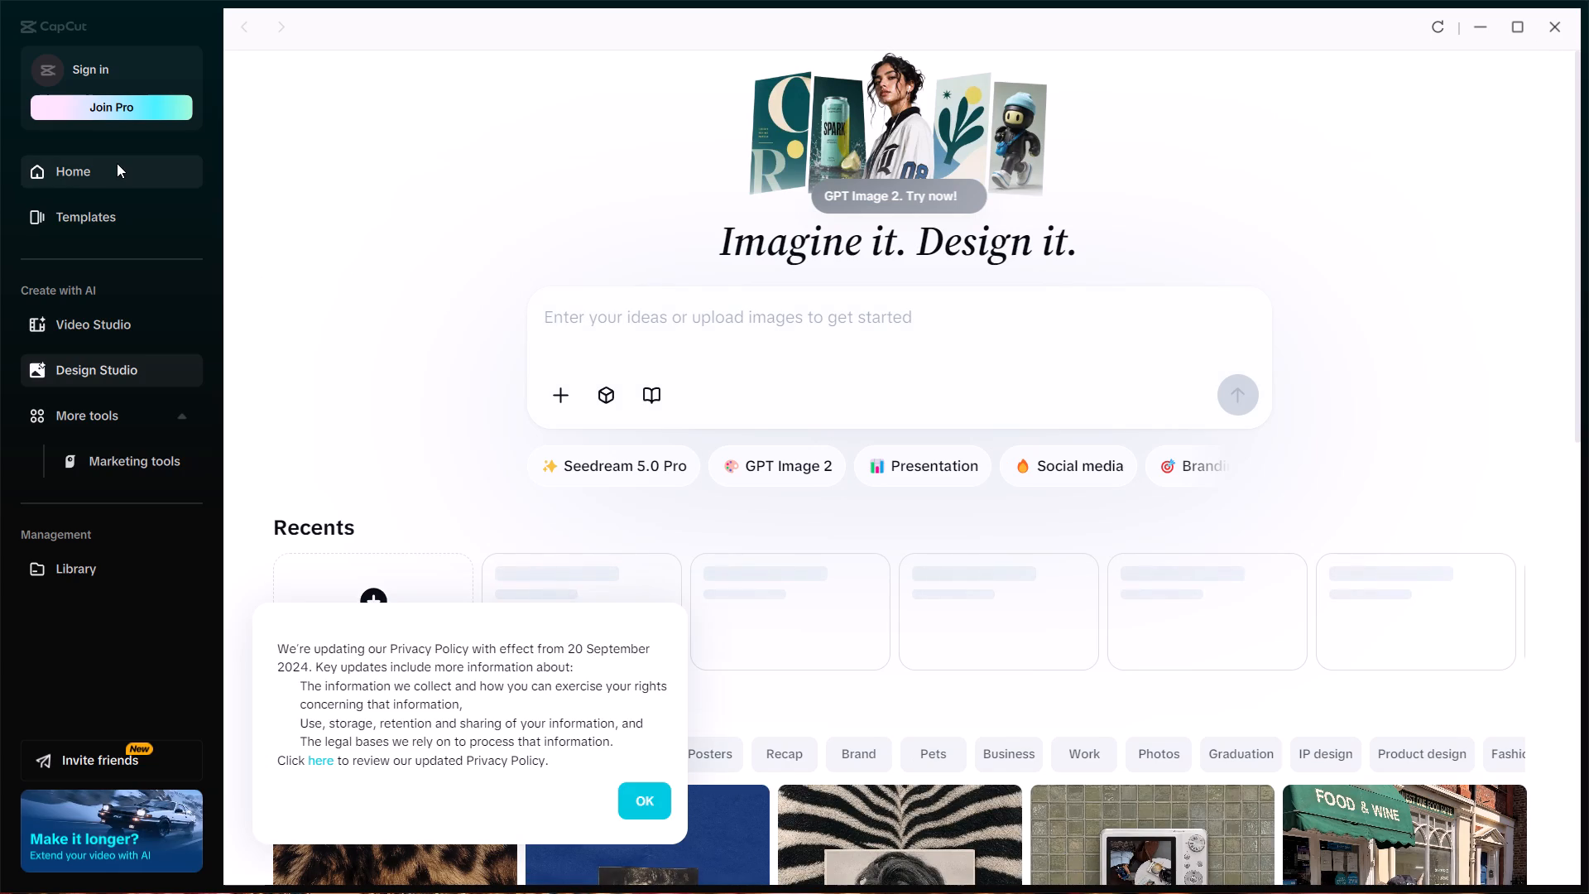
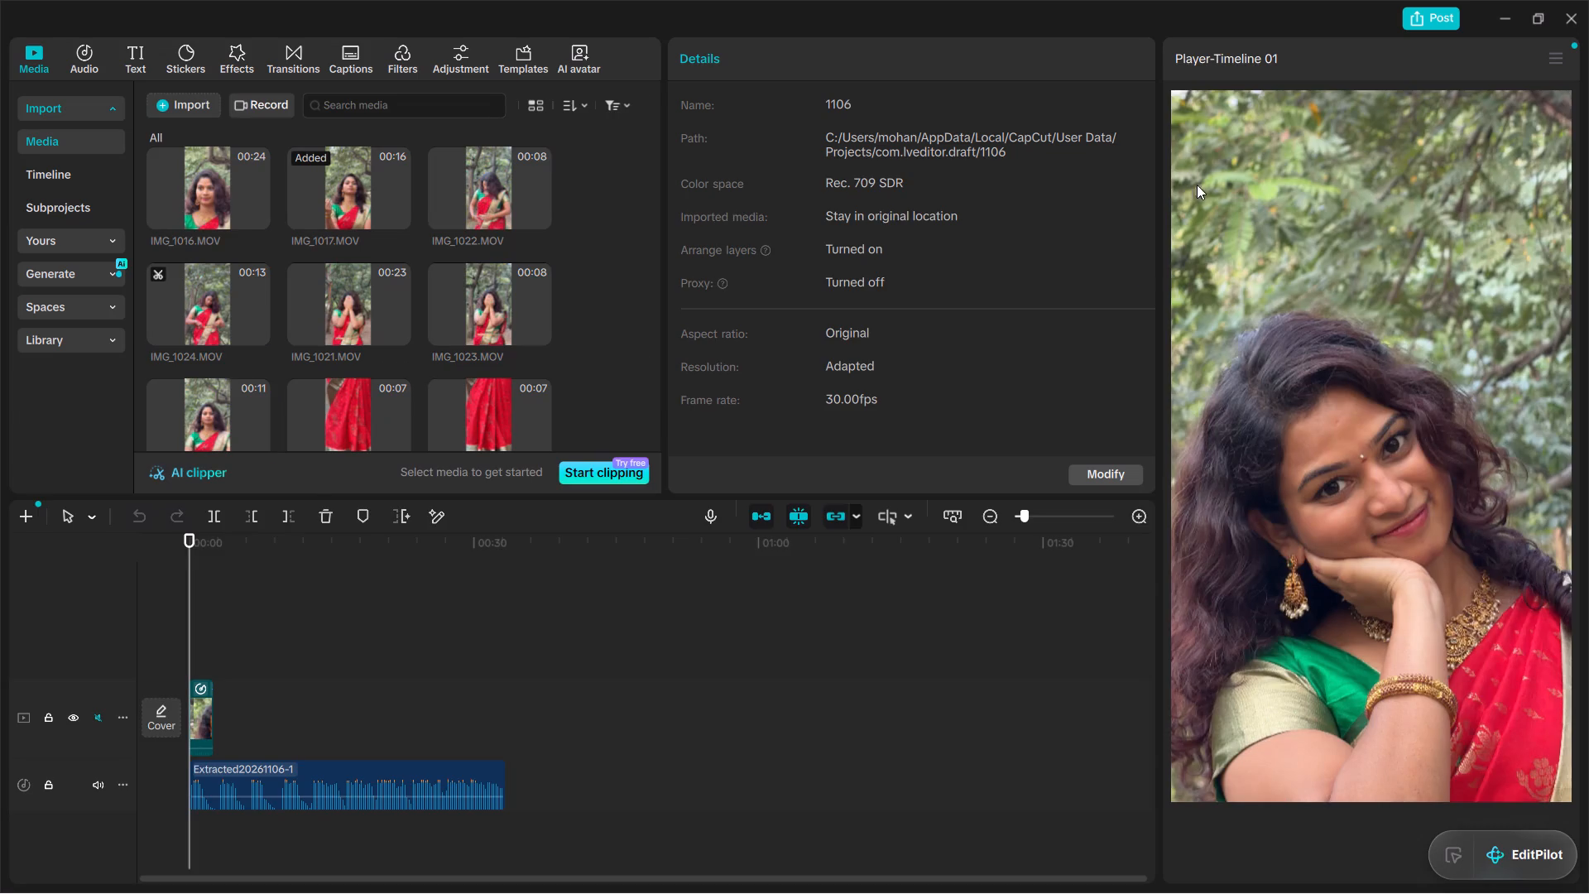
# Play the opening clip of the 1106 timeline, close the project, and exit CapCut from its home page.
pyautogui.press('space')
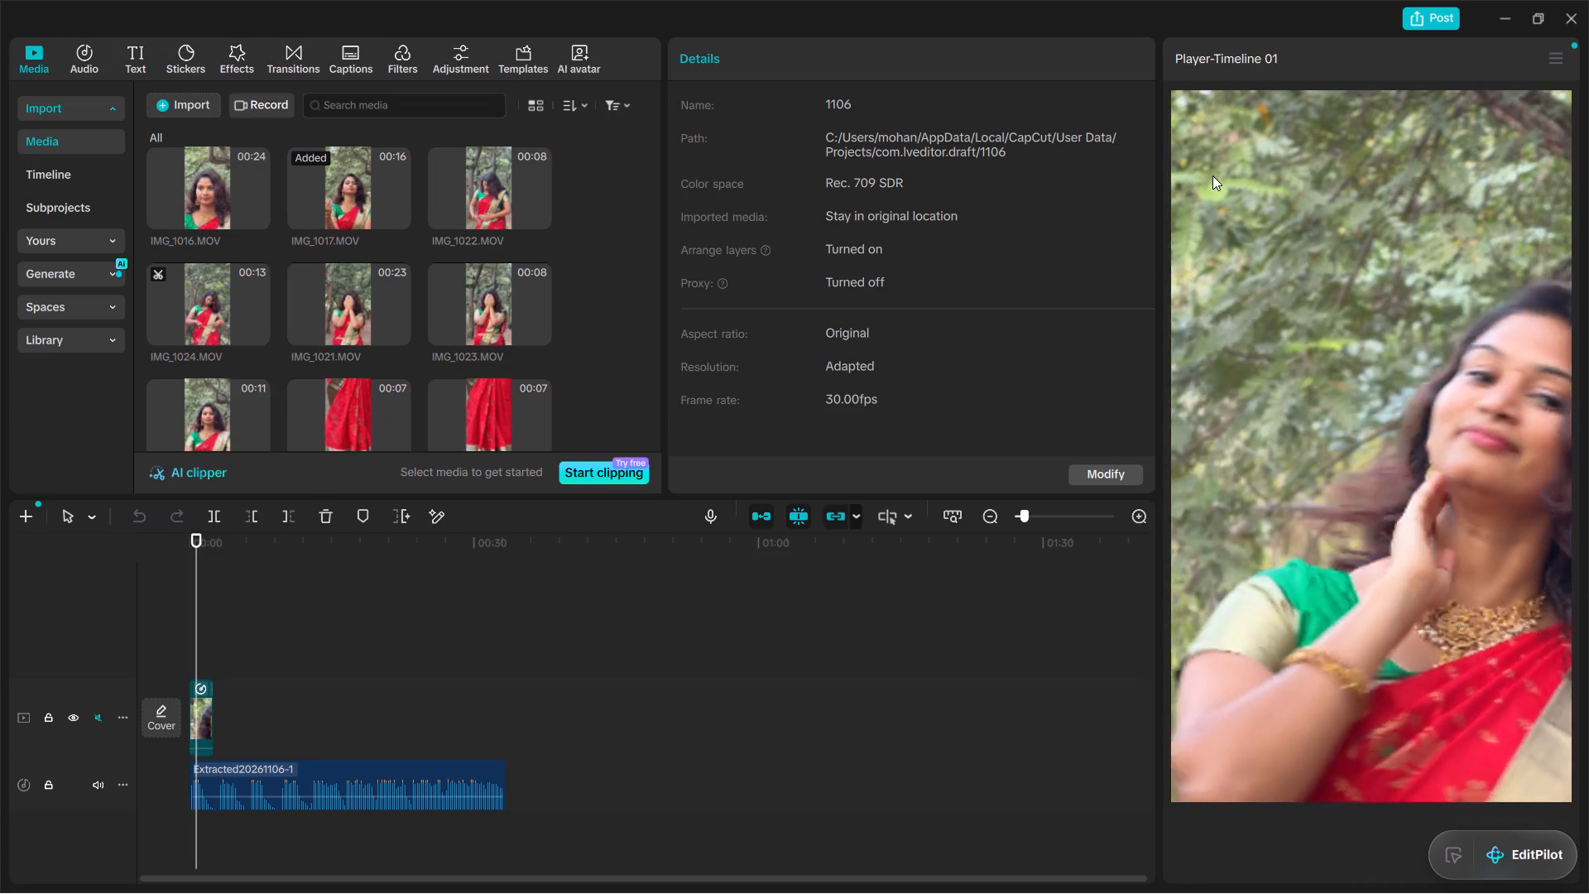
pyautogui.press('space')
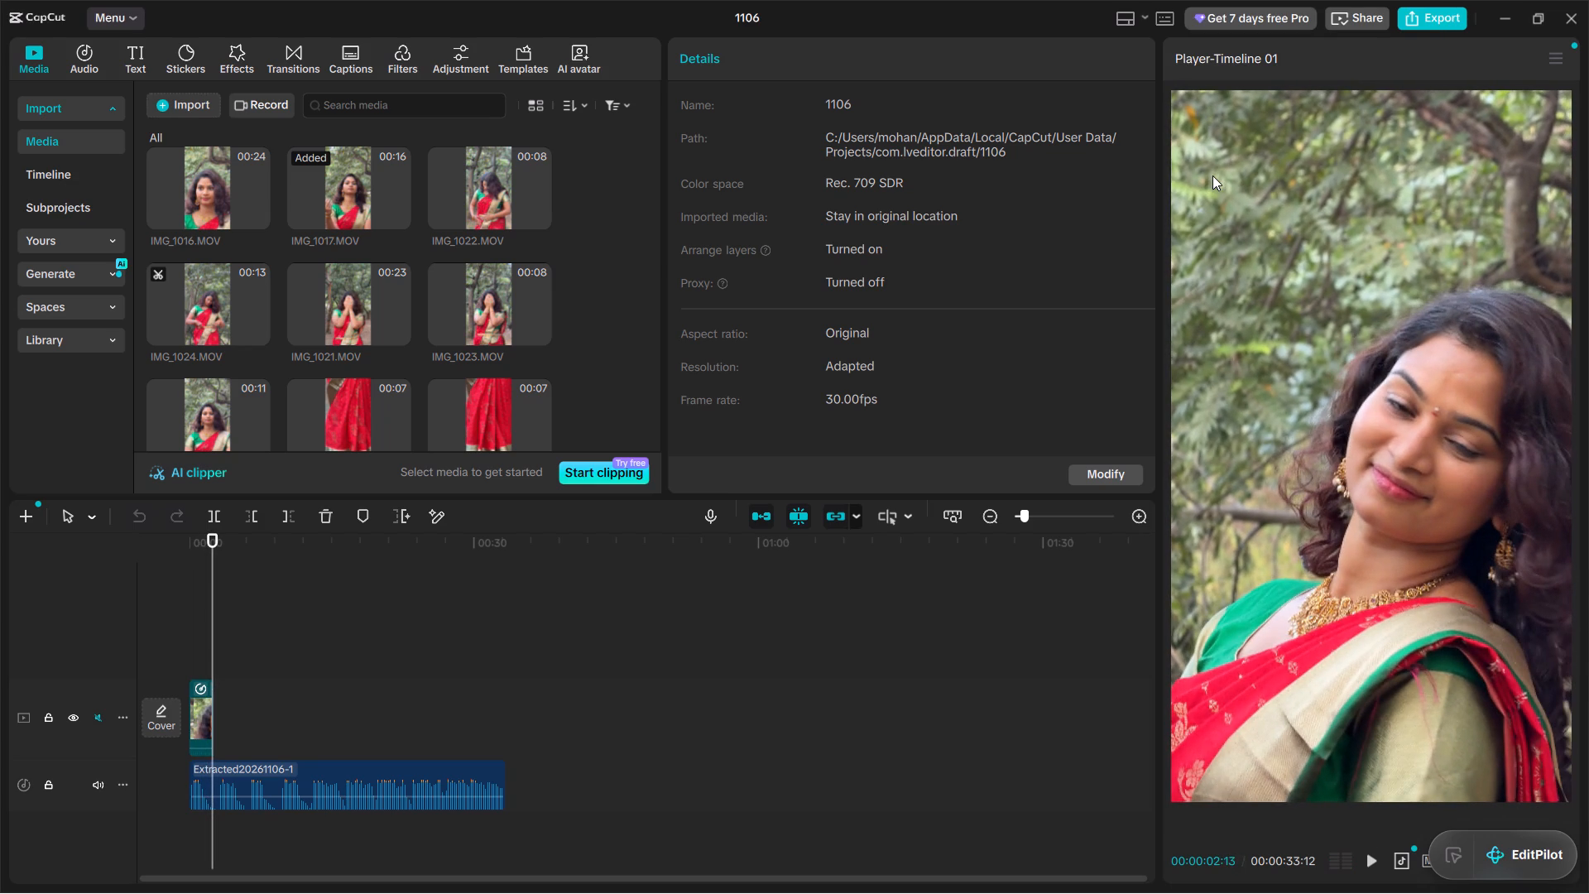
pyautogui.click(1571, 2)
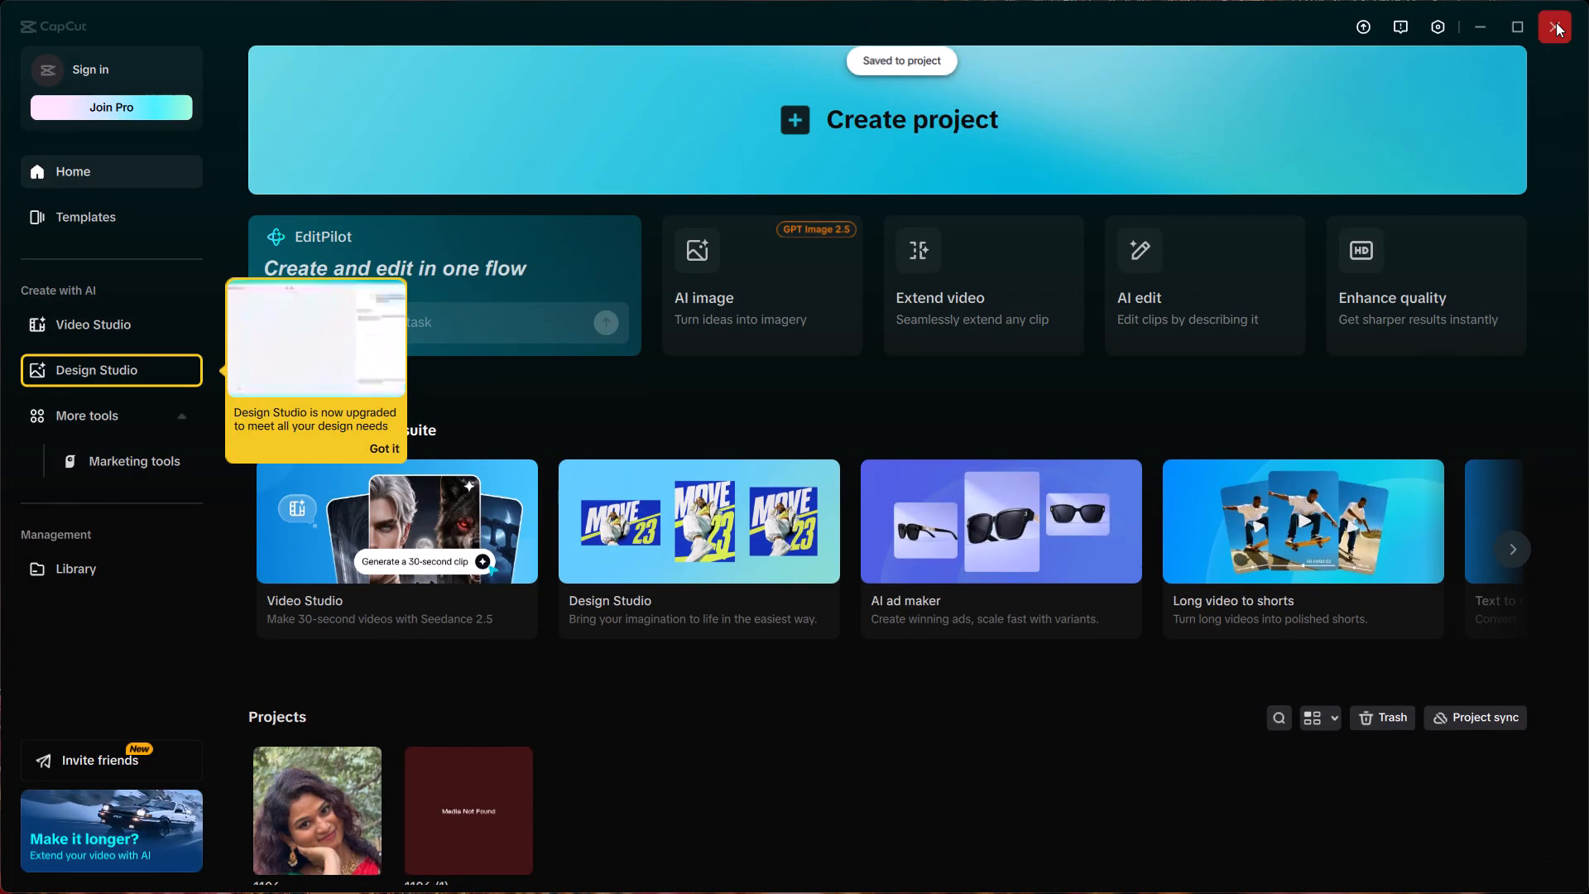
pyautogui.click(1556, 22)
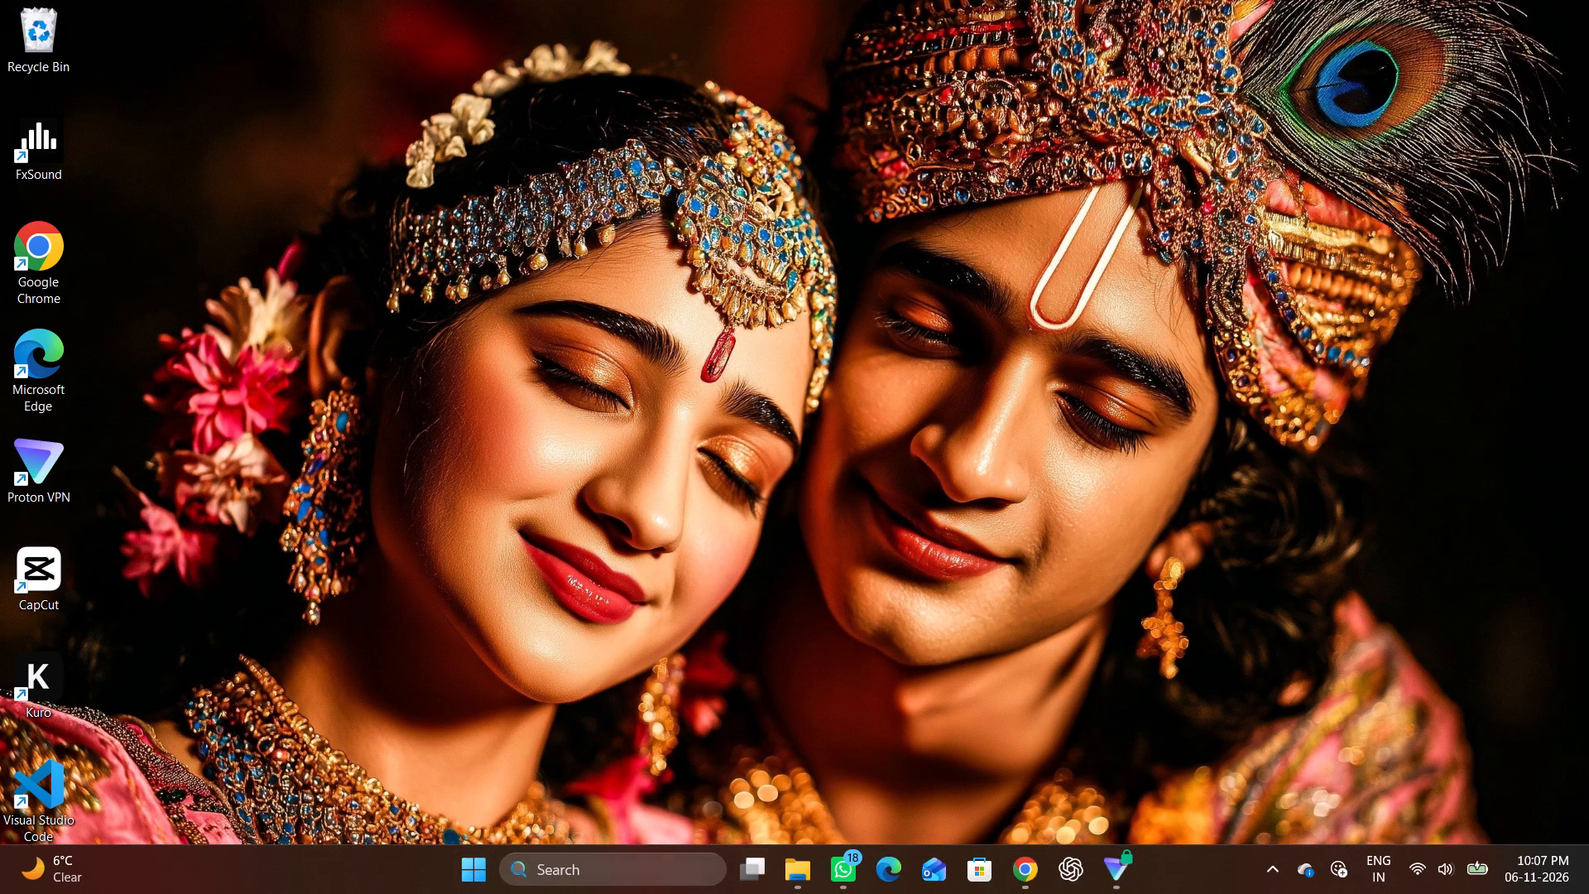
# Switch to Proton VPN, disconnect from the Netherlands free server, and close its window.
pyautogui.click(1116, 861)
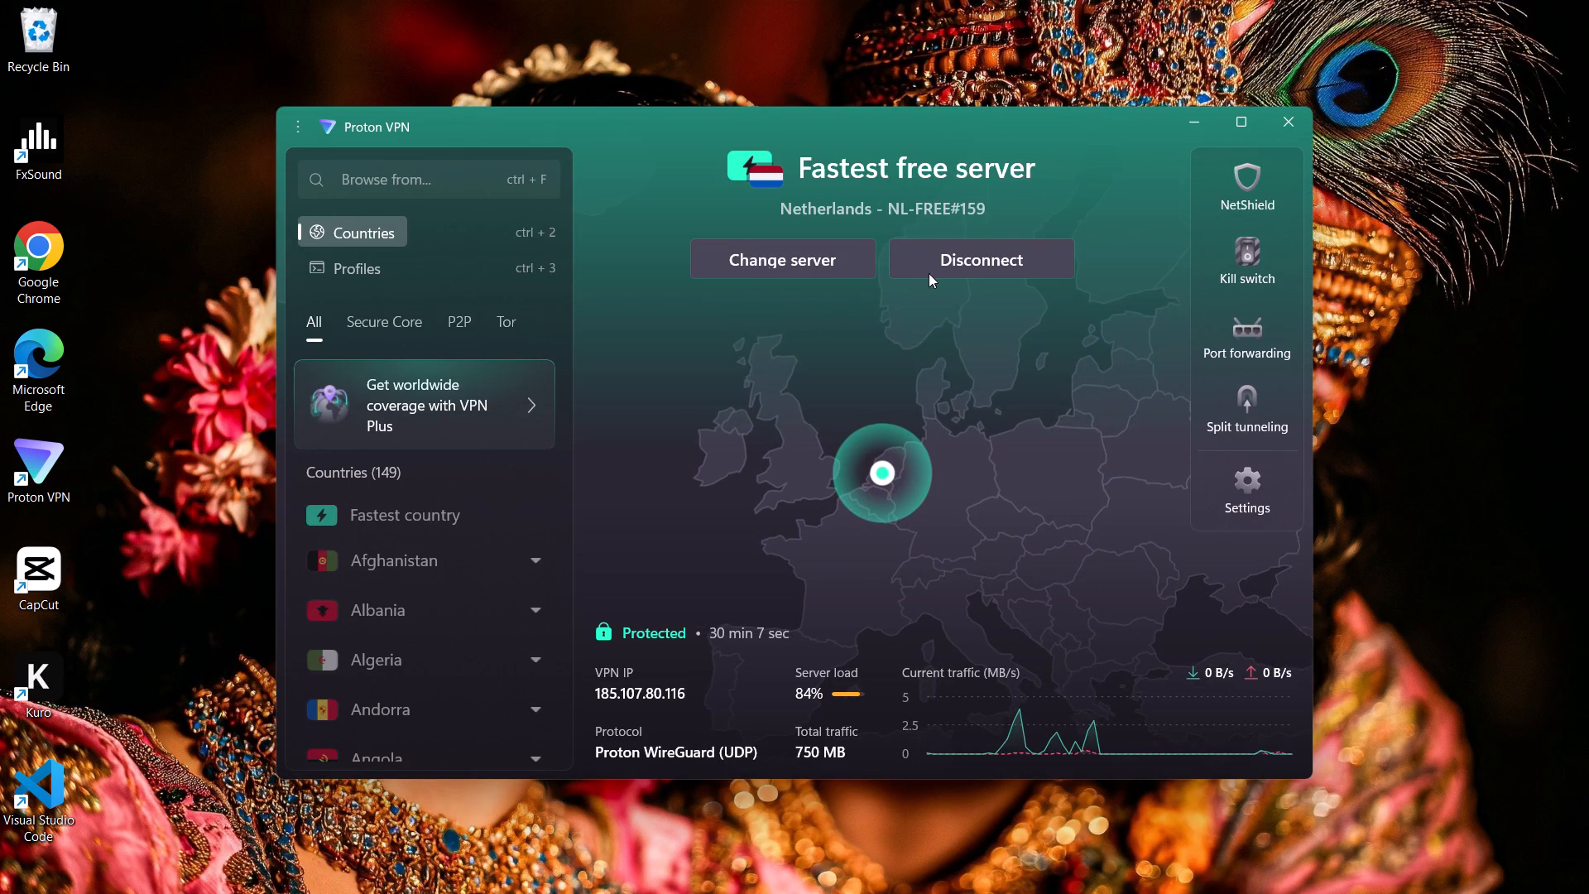
pyautogui.click(955, 257)
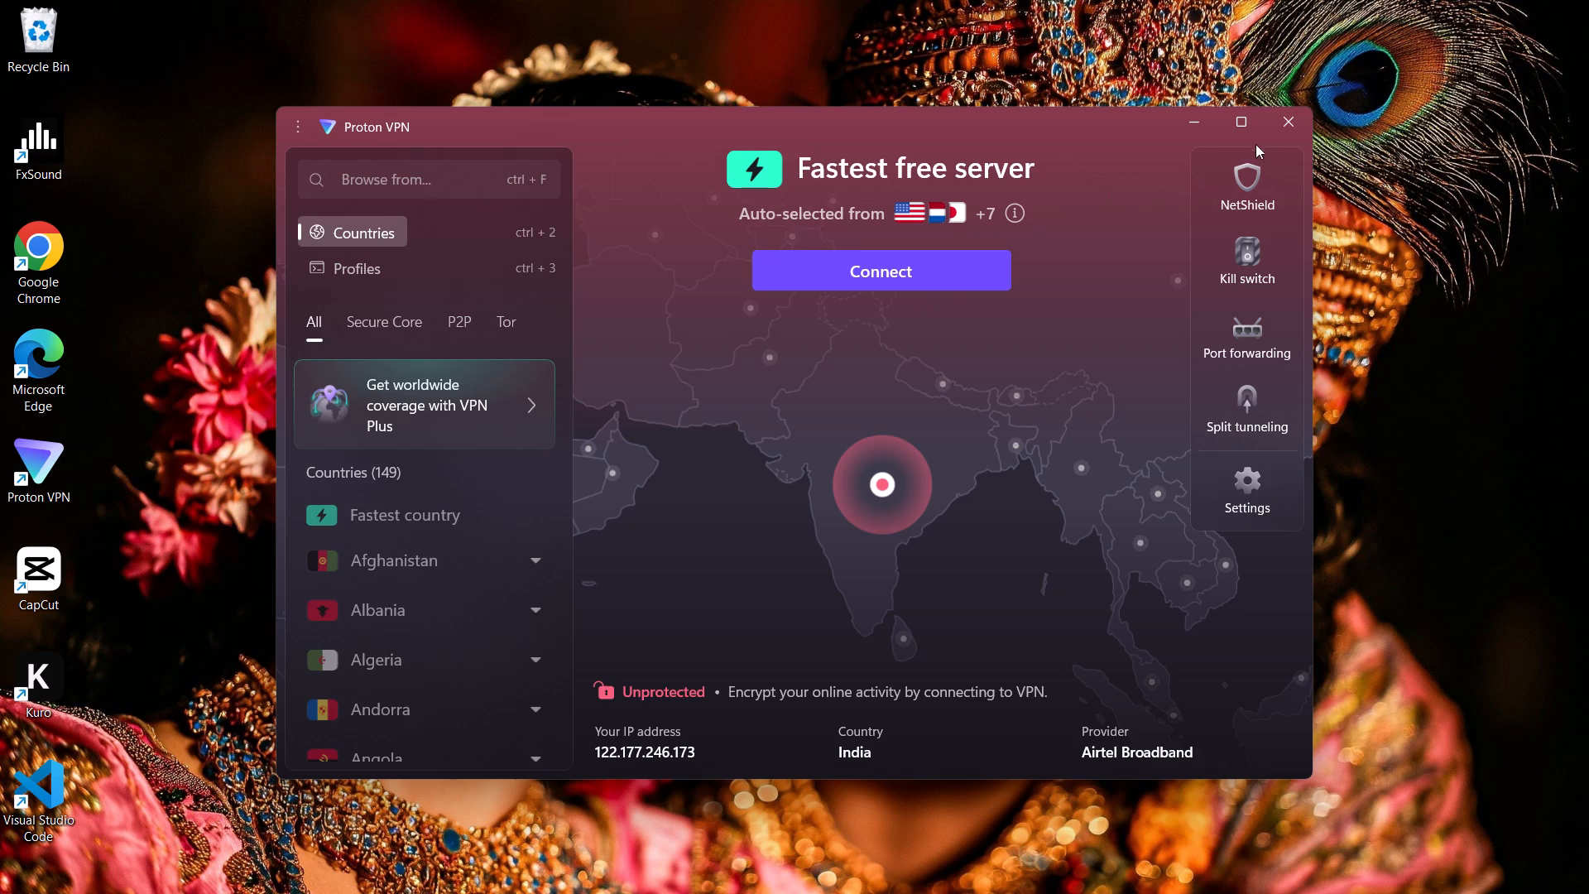
pyautogui.click(1294, 115)
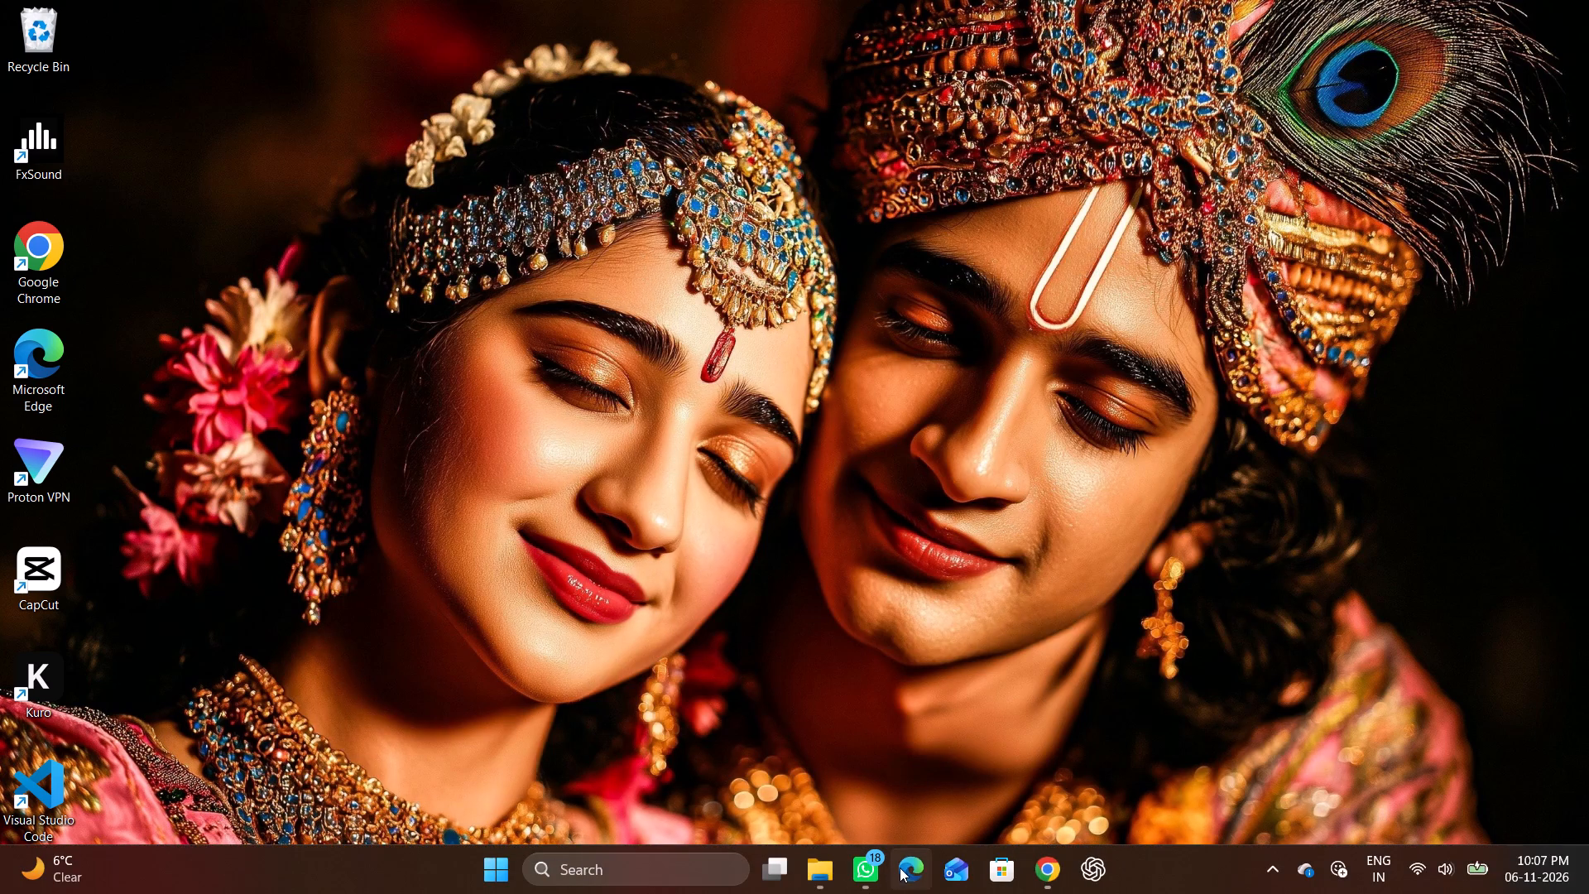
# Switch to Chrome and close the Biteable, SaveClip and Instagram tabs.
pyautogui.click(1042, 861)
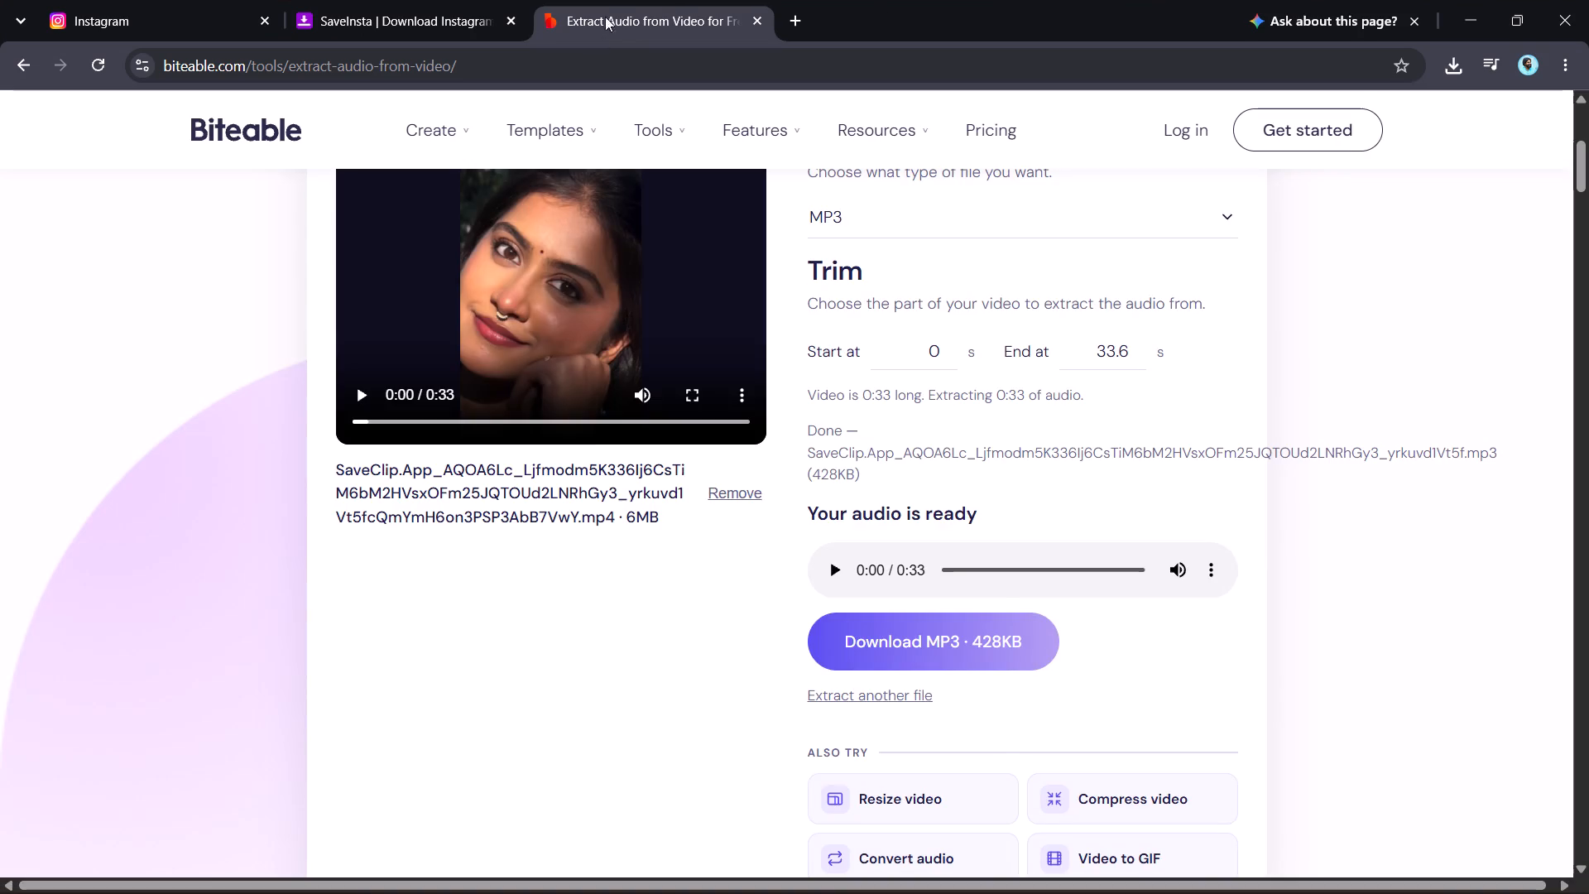
pyautogui.click(754, 20)
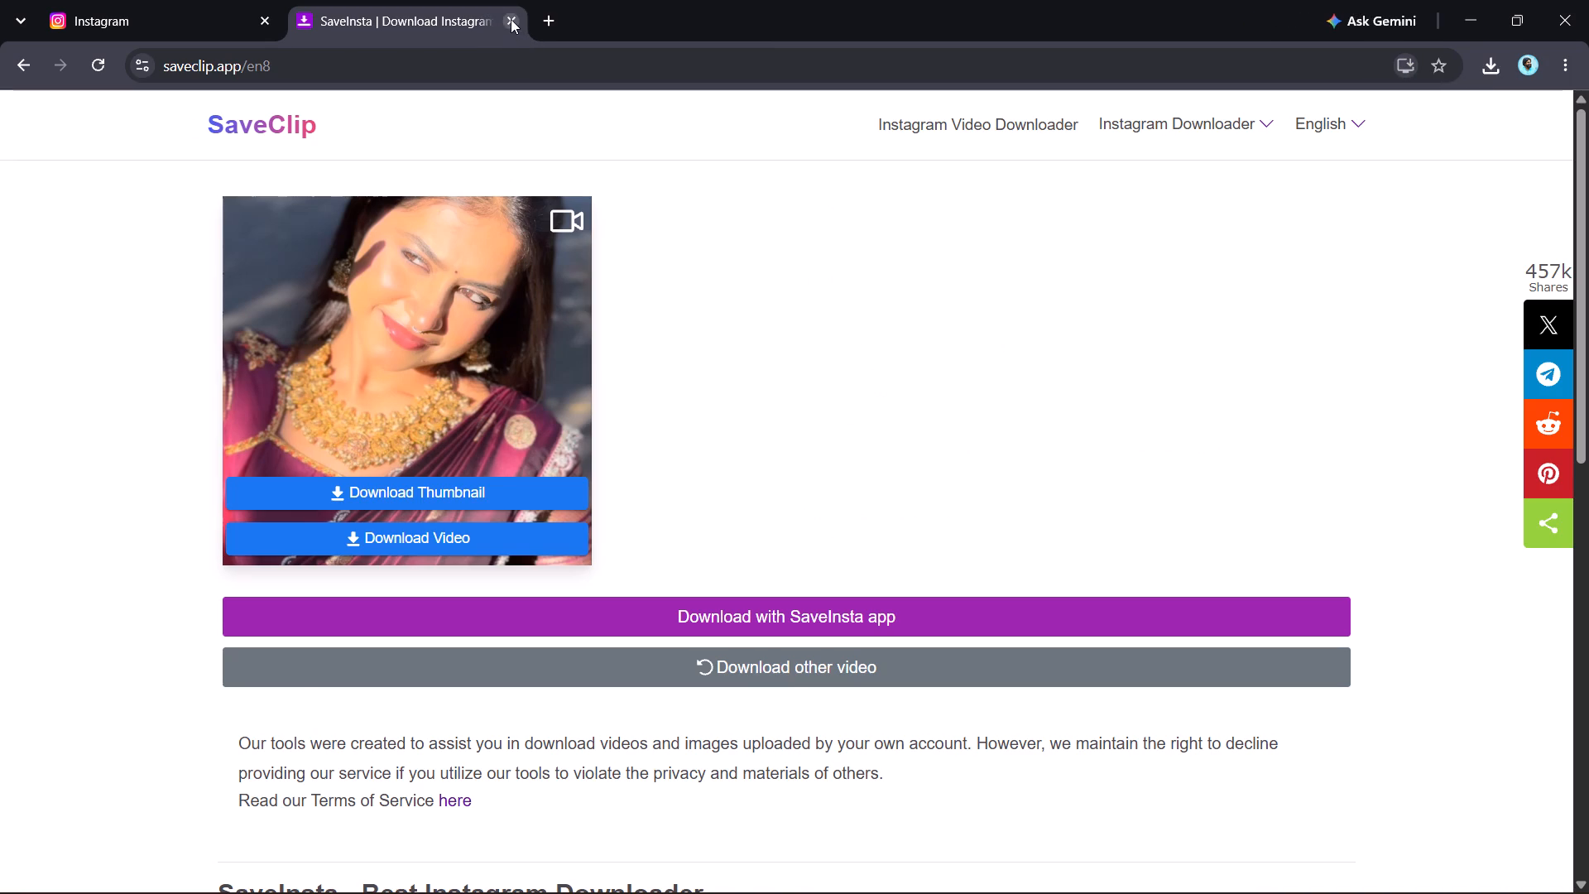
pyautogui.click(511, 19)
pyautogui.click(264, 20)
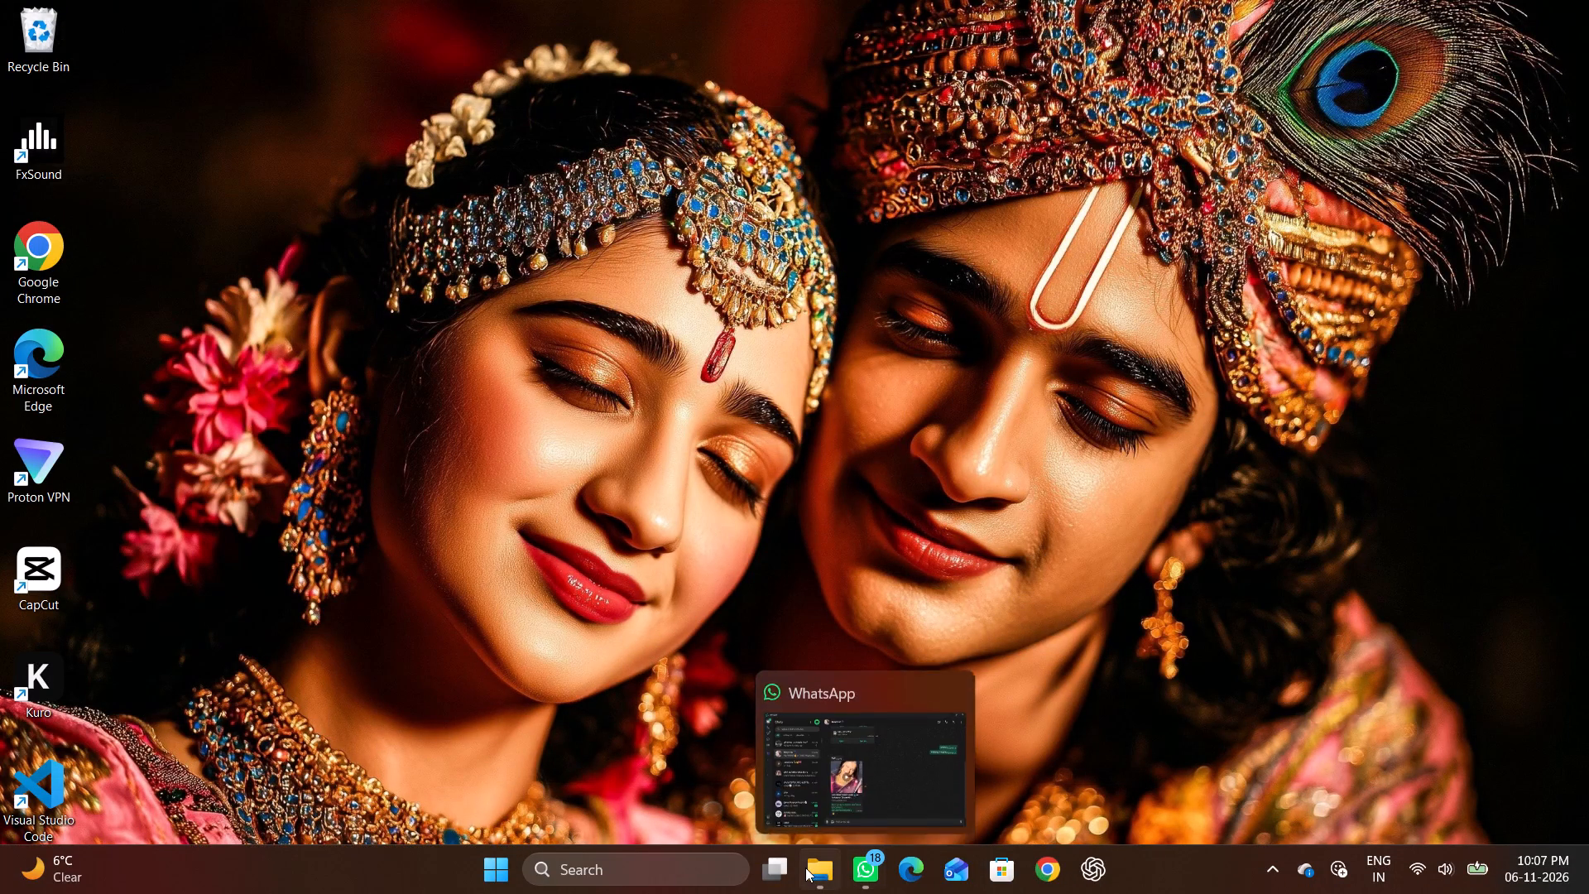
# Bring up the open File Explorer window and close it.
pyautogui.click(805, 868)
pyautogui.click(1566, 21)
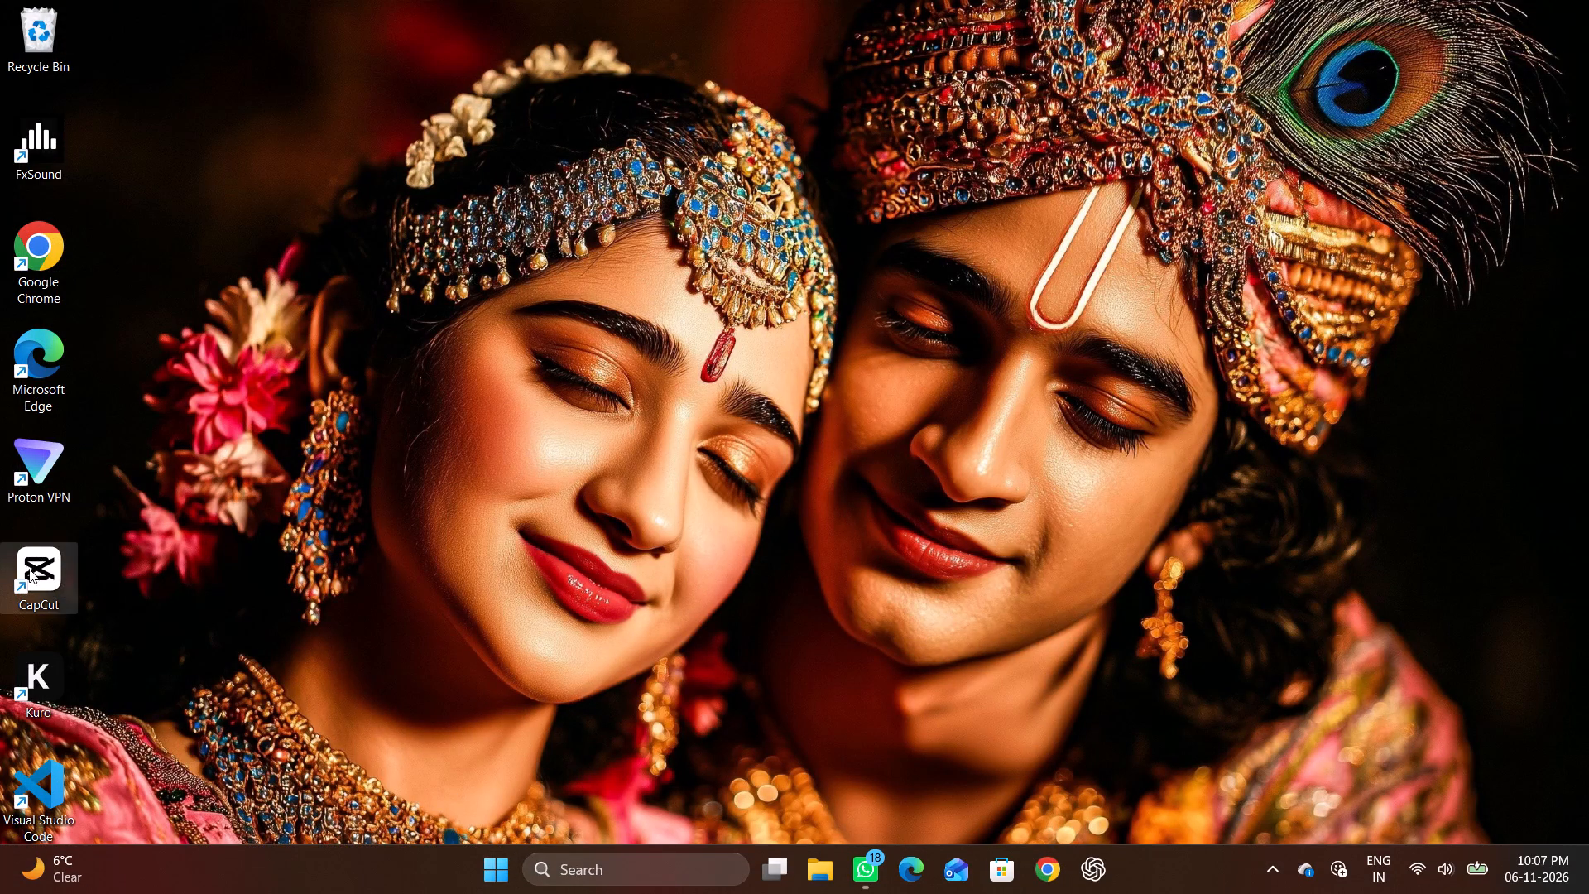
# Launch Kuro from the desktop.
pyautogui.doubleClick(69, 657)
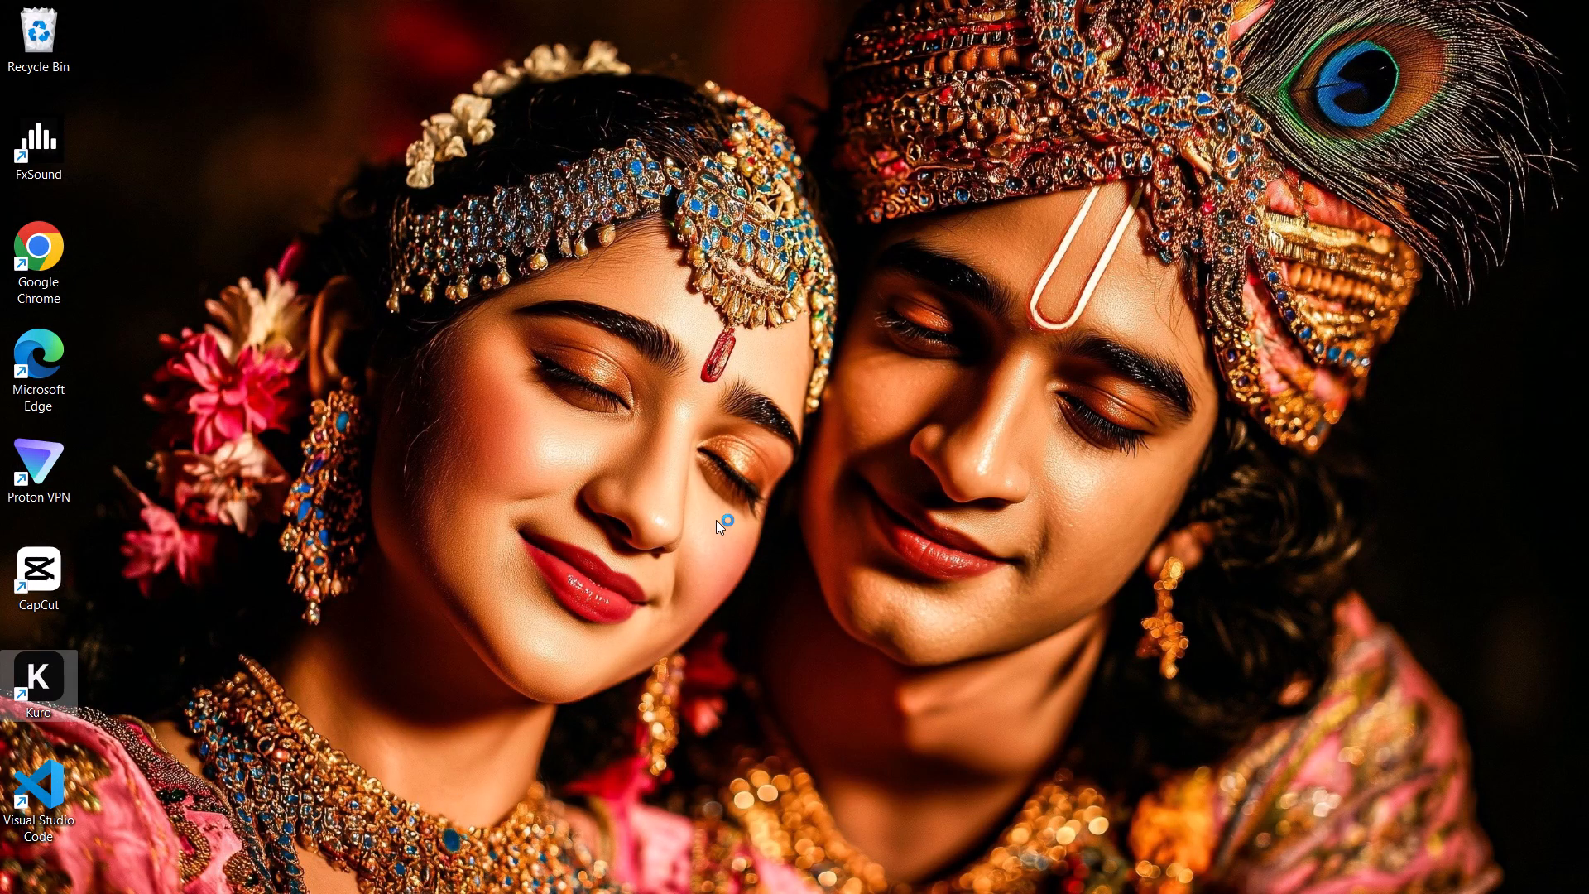